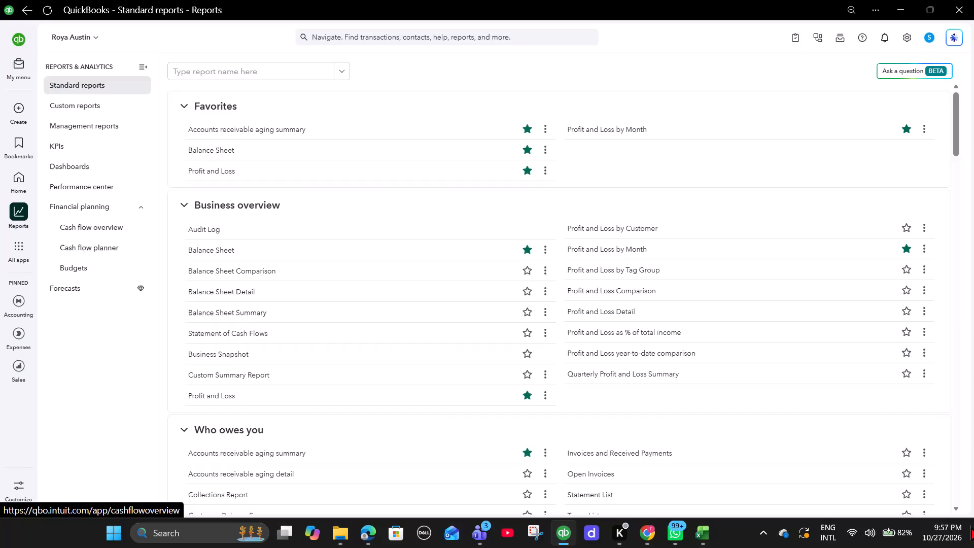
Open the Profit and Loss by Month report from the Business overview group.
left_click(624, 250)
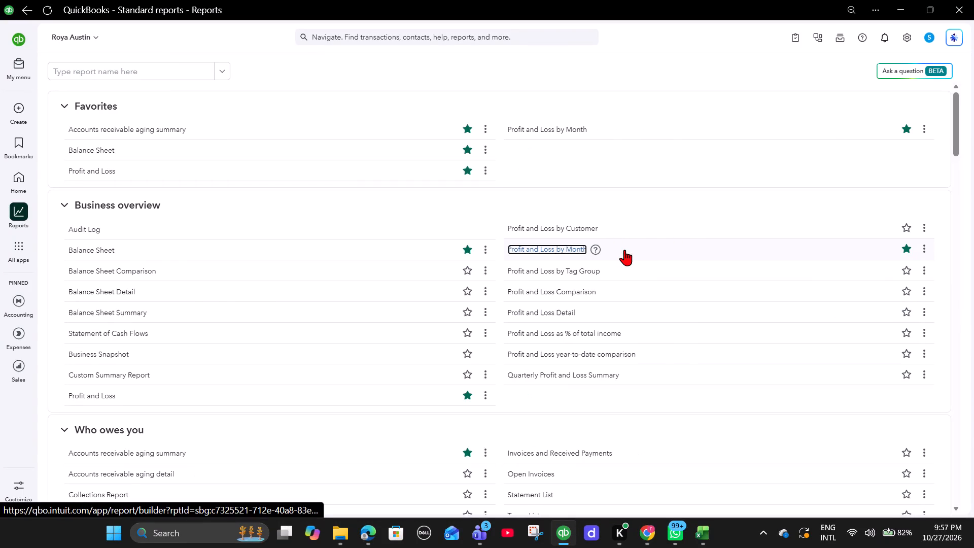
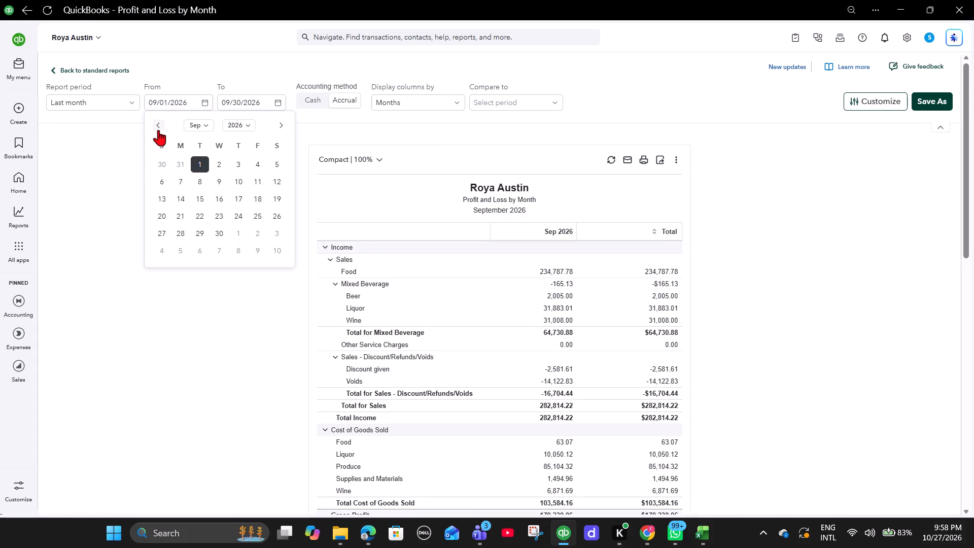
Set the report's start date to 06/01/2026.
triple_click(158, 126)
left_click(176, 170)
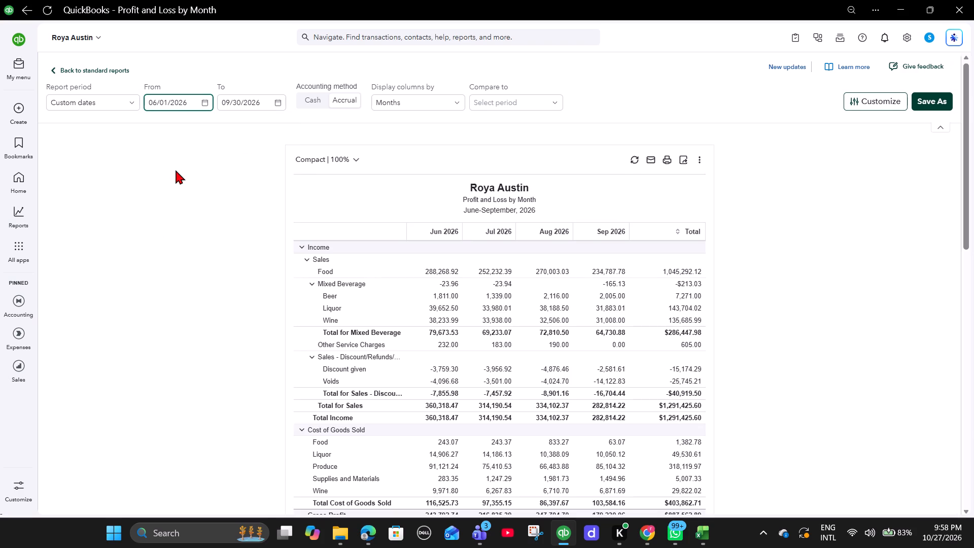
Open the transaction details behind the total for 1.Salaries and Wages under Payroll - BOH.
scroll(437, 333, "down", 6)
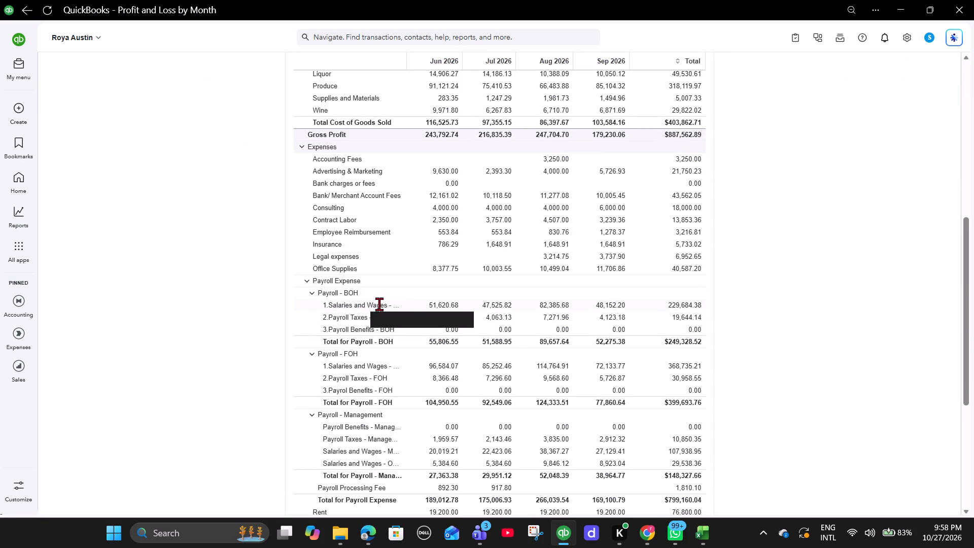
left_click(675, 306)
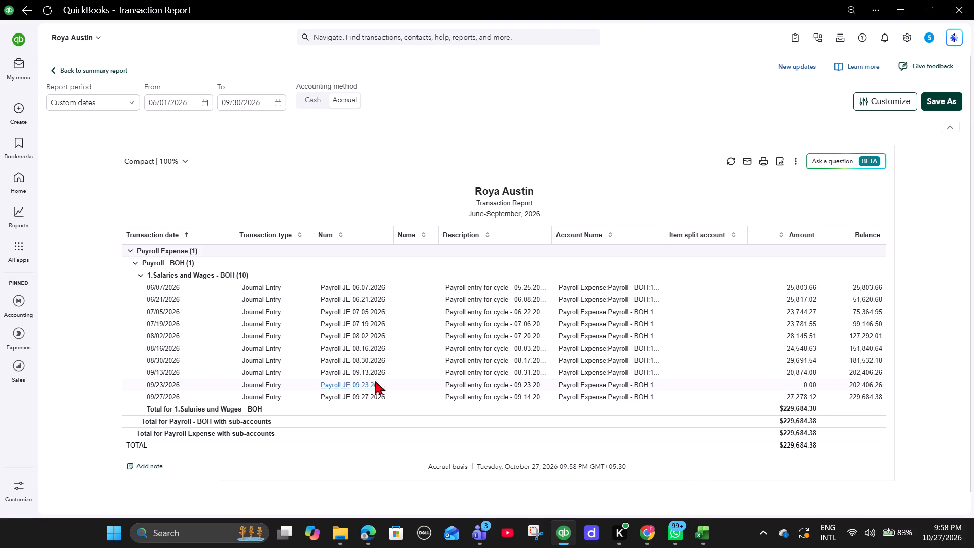
Open journal entry Payroll JE 09.27.2026 from the transaction report and create a copy of it.
left_click_drag(387, 397, 310, 393)
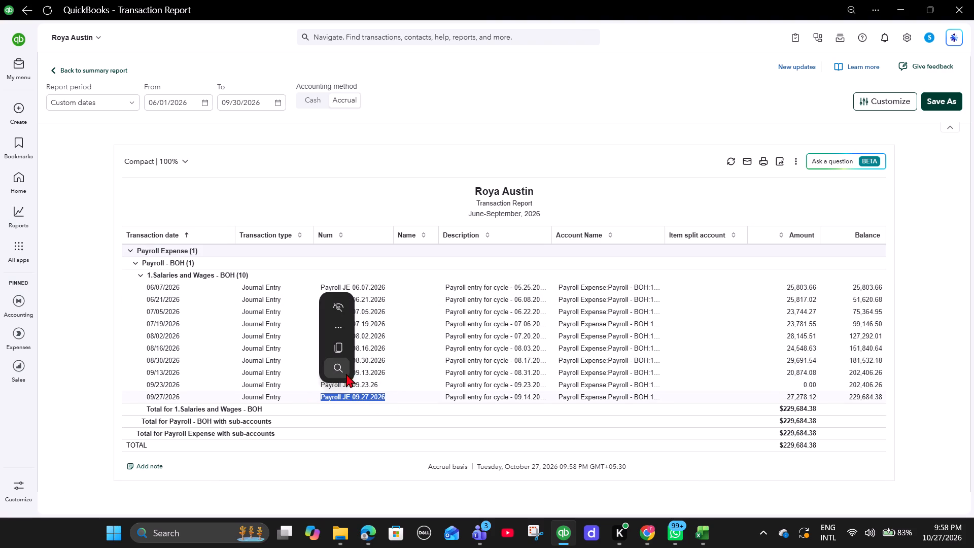
left_click(340, 349)
left_click(463, 395)
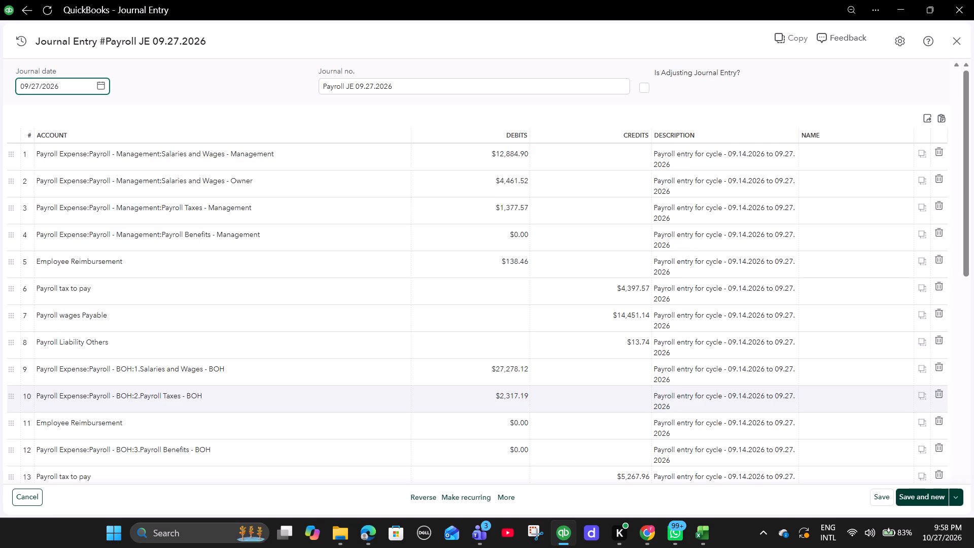
left_click(512, 500)
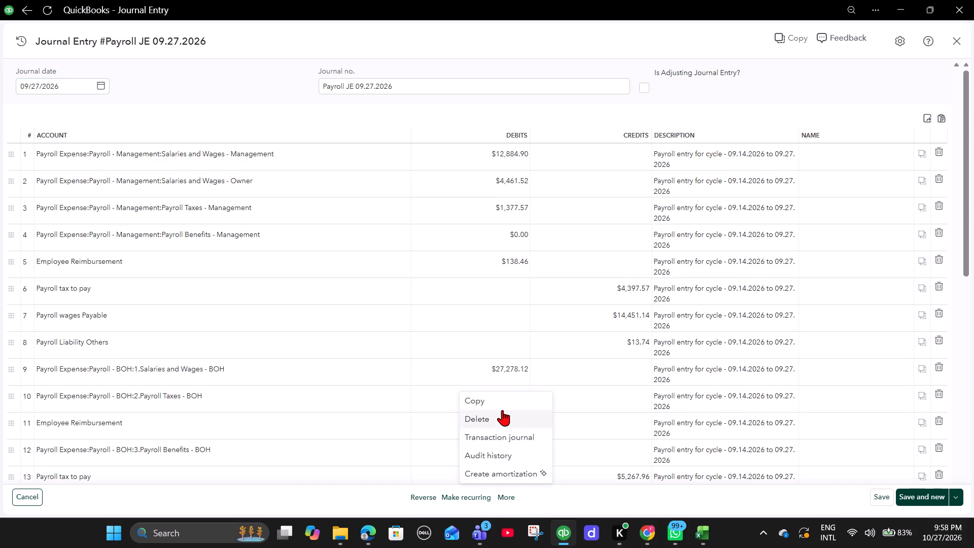
left_click(498, 400)
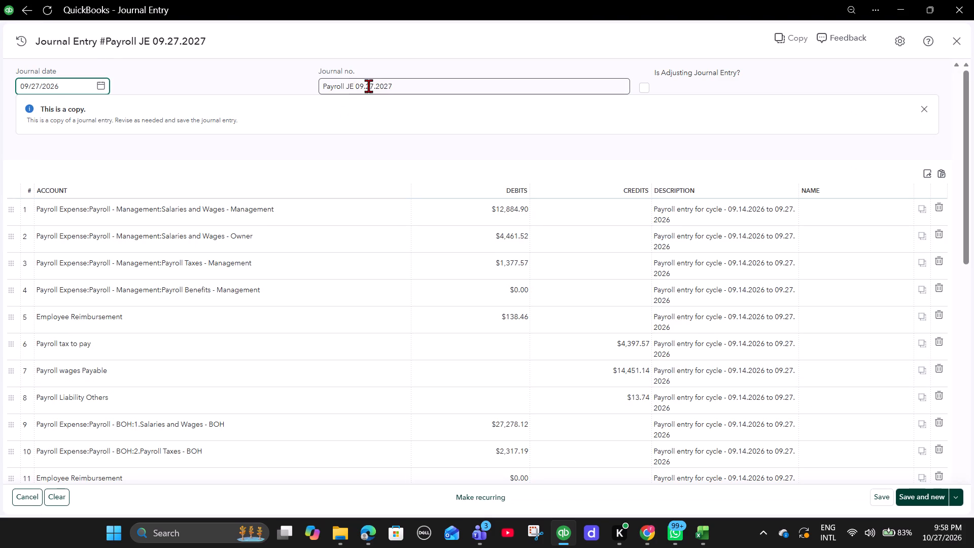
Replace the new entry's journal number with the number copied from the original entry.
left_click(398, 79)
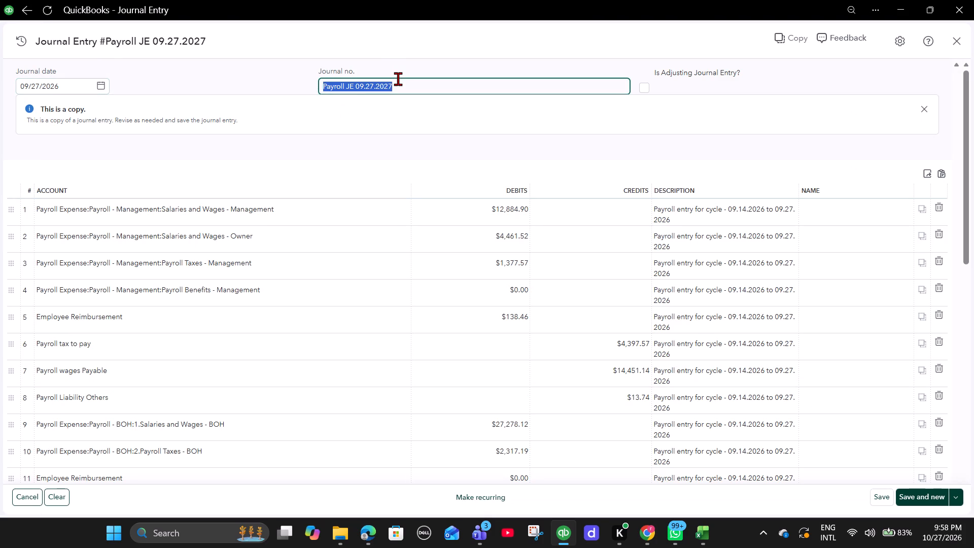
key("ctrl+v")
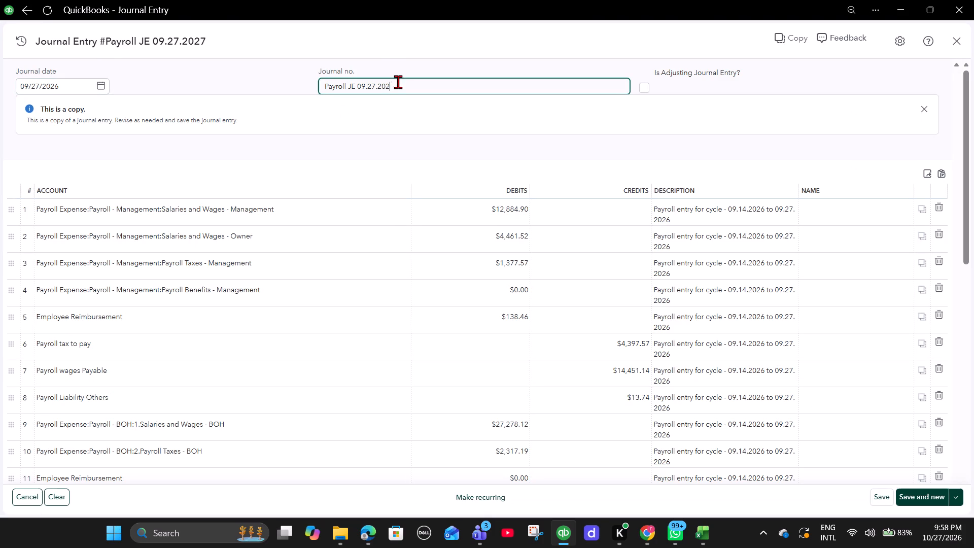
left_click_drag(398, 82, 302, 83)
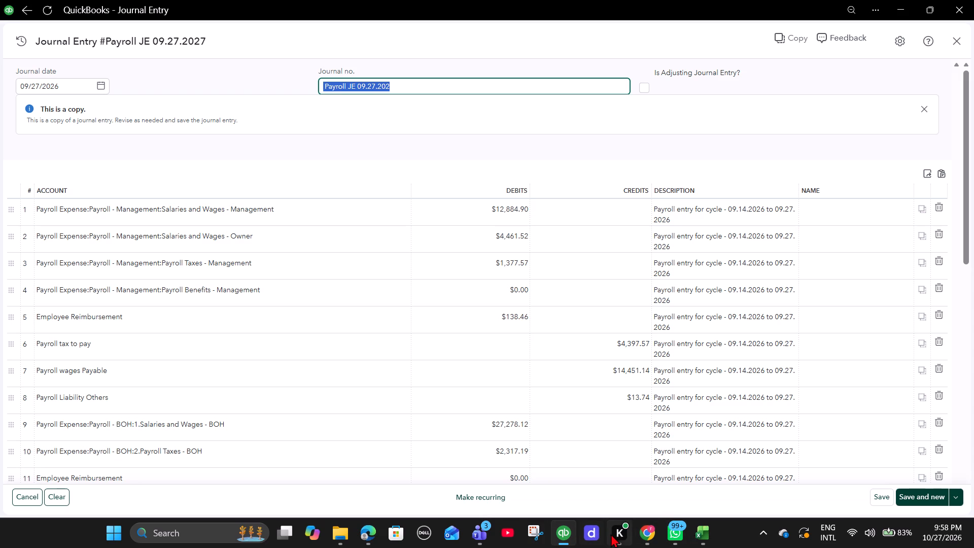
Switch to the payroll workbook in Excel, examine the pay period and JE - 1 lines, and return to QuickBooks.
left_click(705, 530)
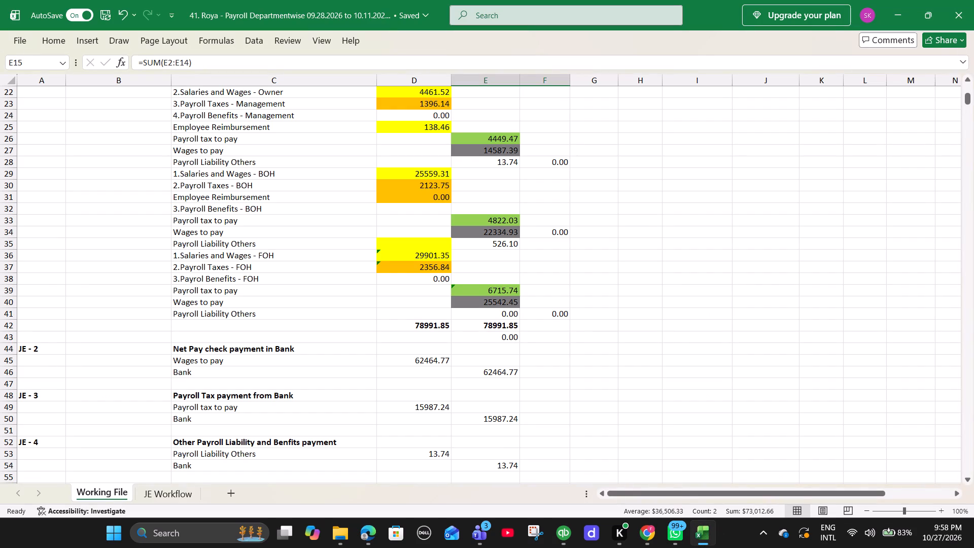
scroll(612, 426, "up", 1)
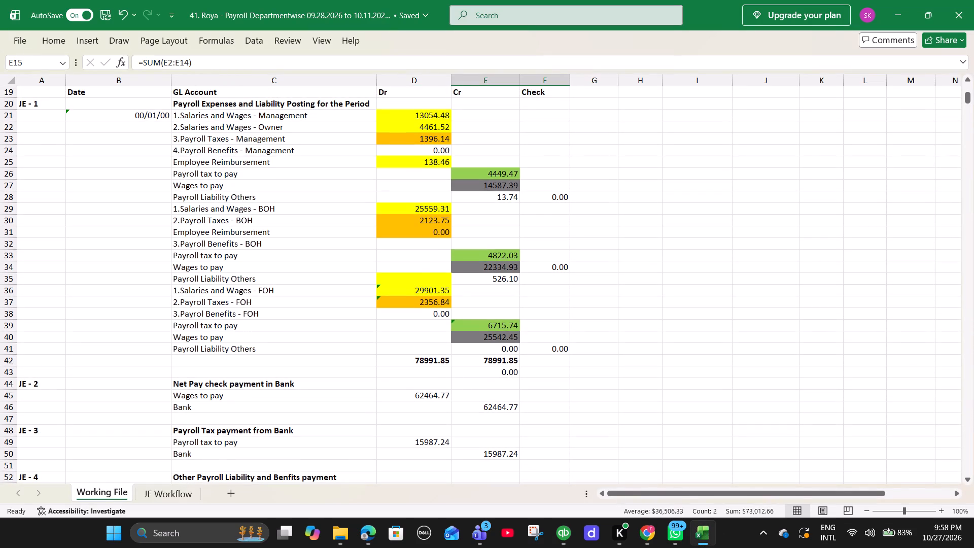
scroll(612, 426, "up", 4)
scroll(612, 426, "down", 1)
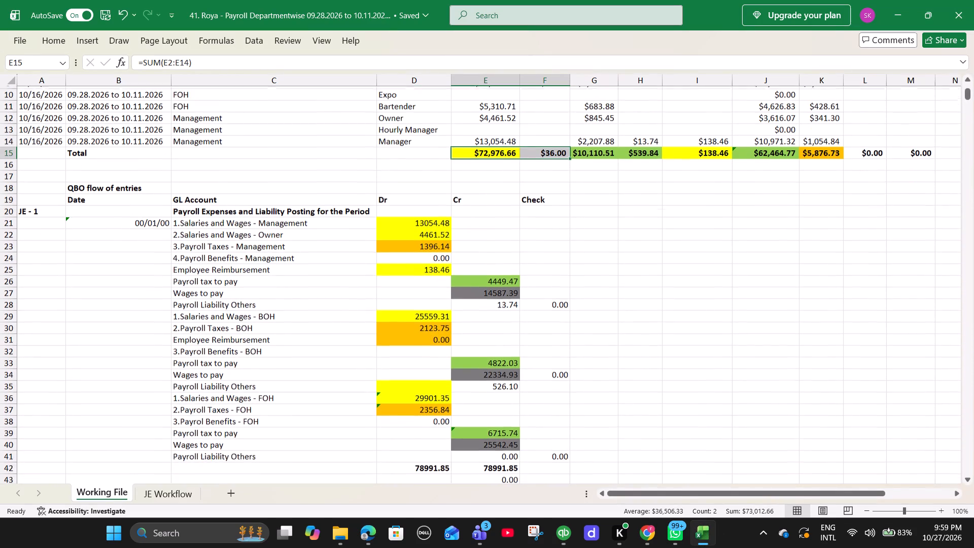
scroll(612, 426, "down", 1)
left_click(708, 531)
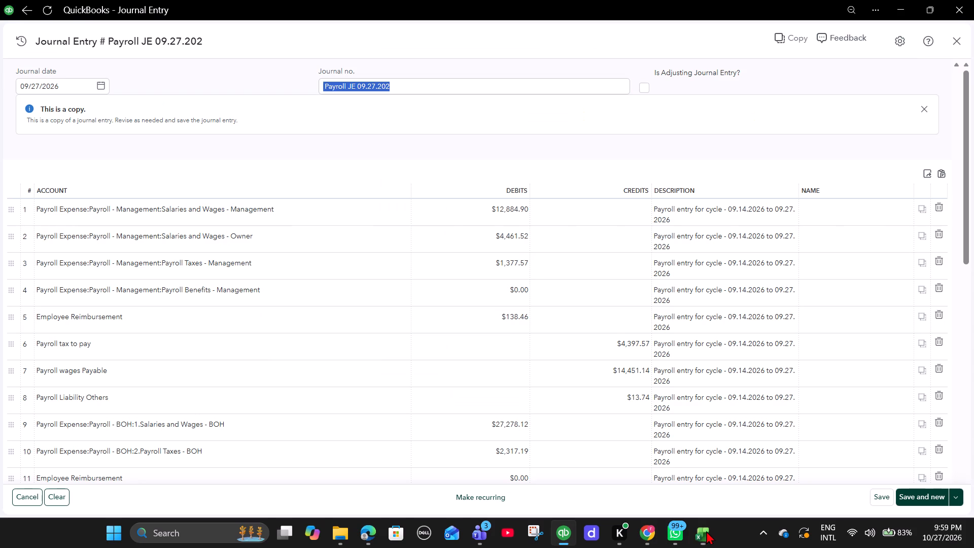
Set the copied entry's journal date to 10/11/2026.
left_click(101, 88)
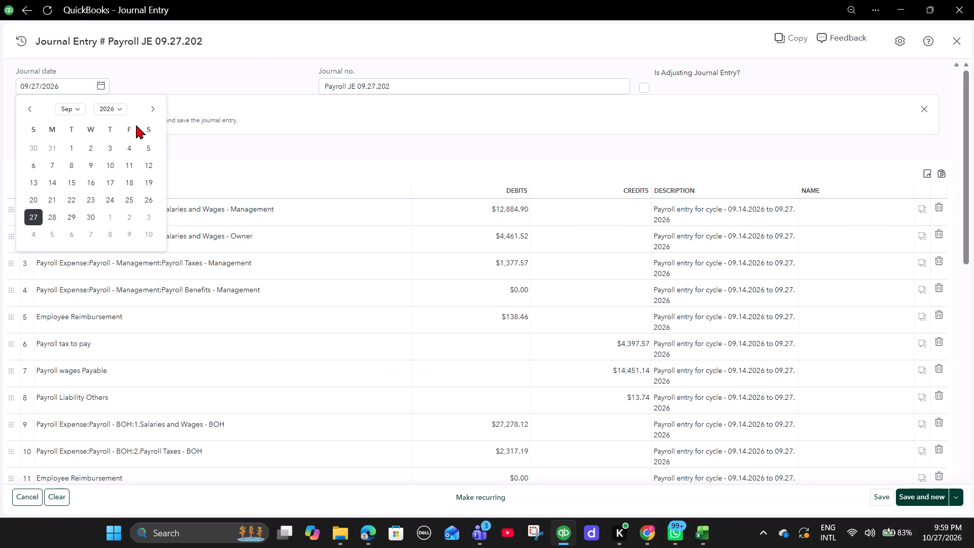
left_click(151, 110)
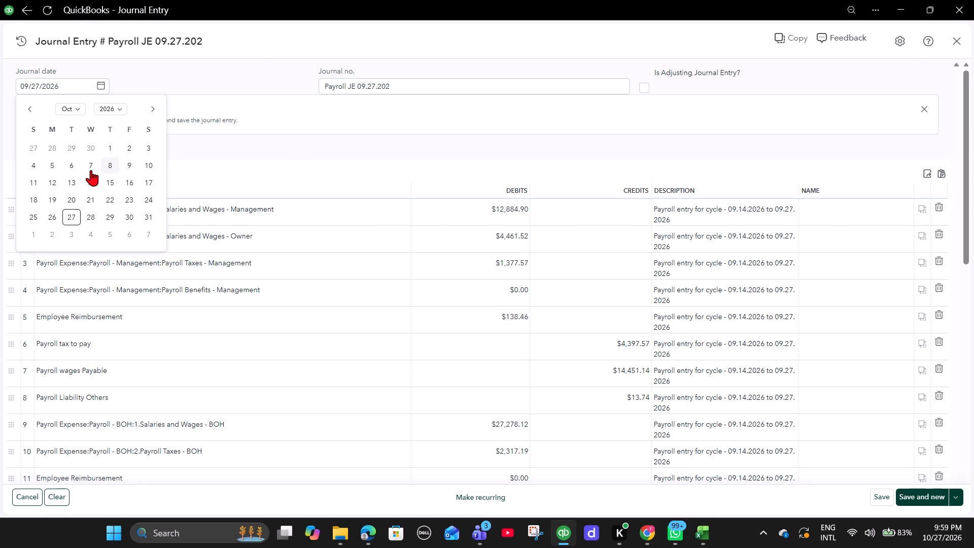
left_click(31, 186)
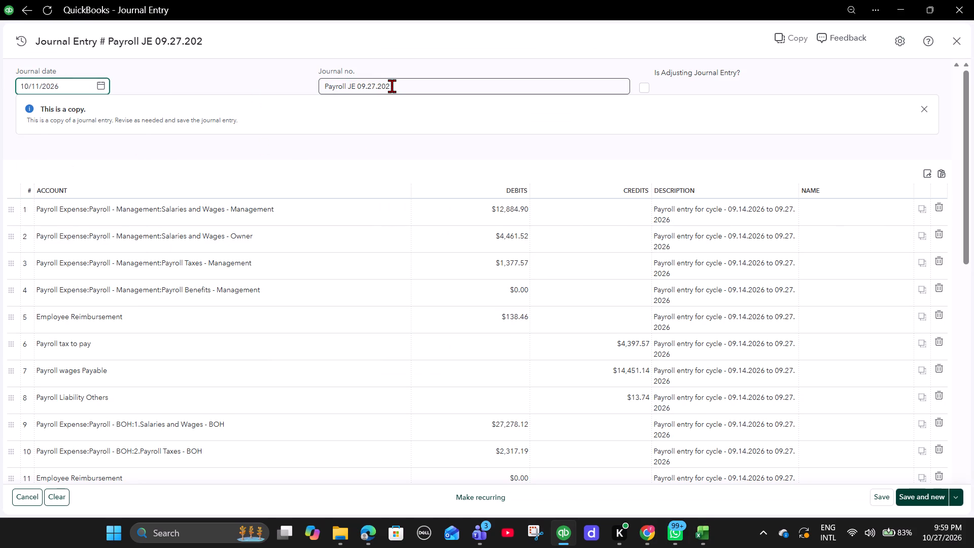
Set the journal number to Payroll JE 10.11.2026.
left_click(396, 86)
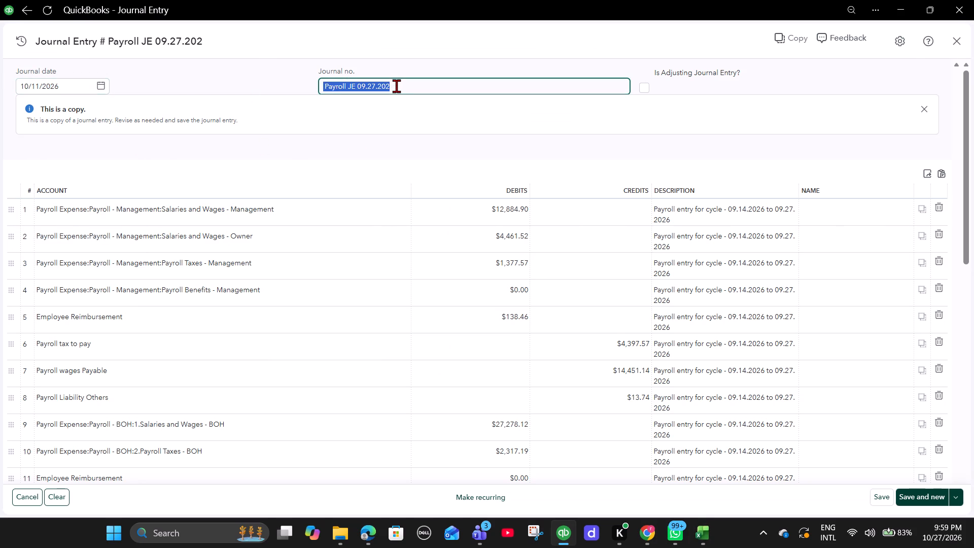
type("Pa")
type("yroll JE")
key("space")
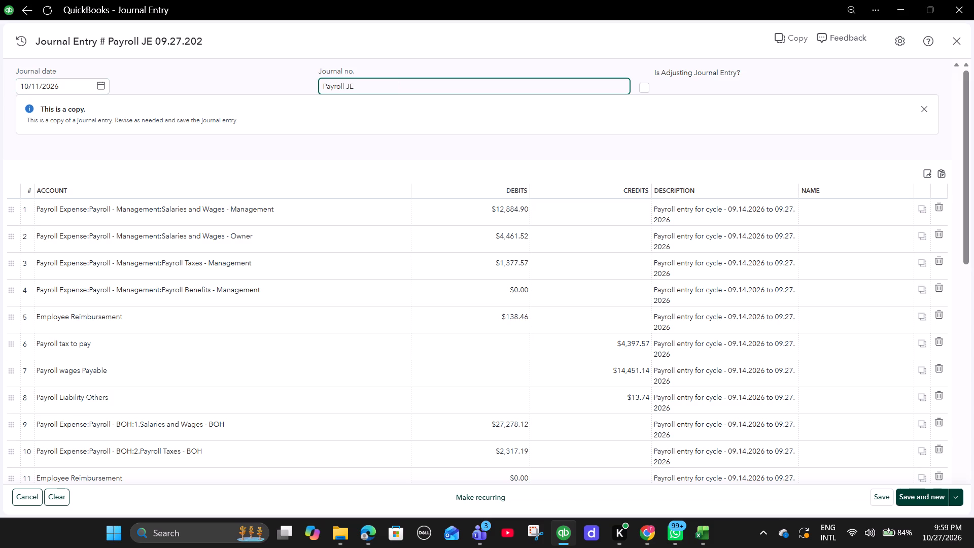
type("10.11.")
type("2026")
Change the cycle's start date in the line 1 description to 09.28.2026.
key("alt+Tab")
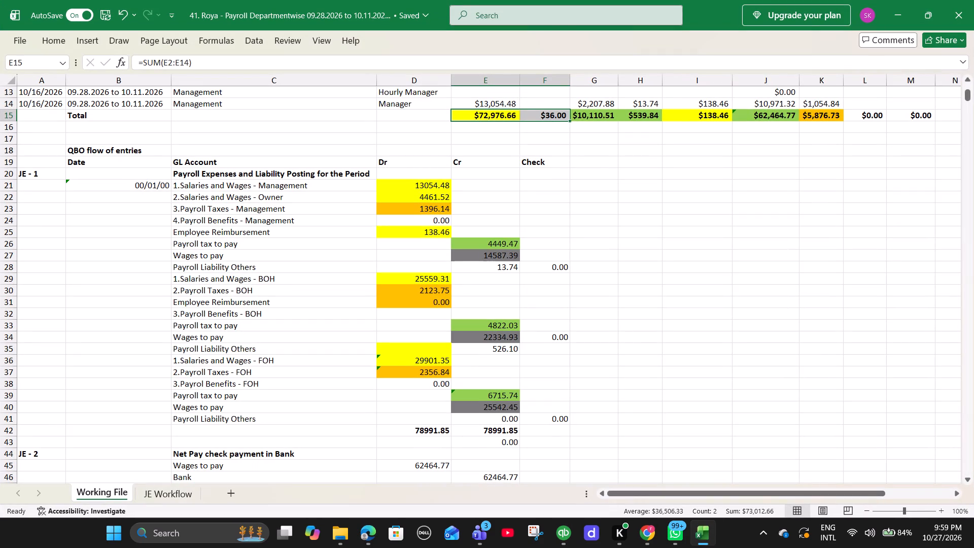
key("alt+Tab")
left_click(688, 205)
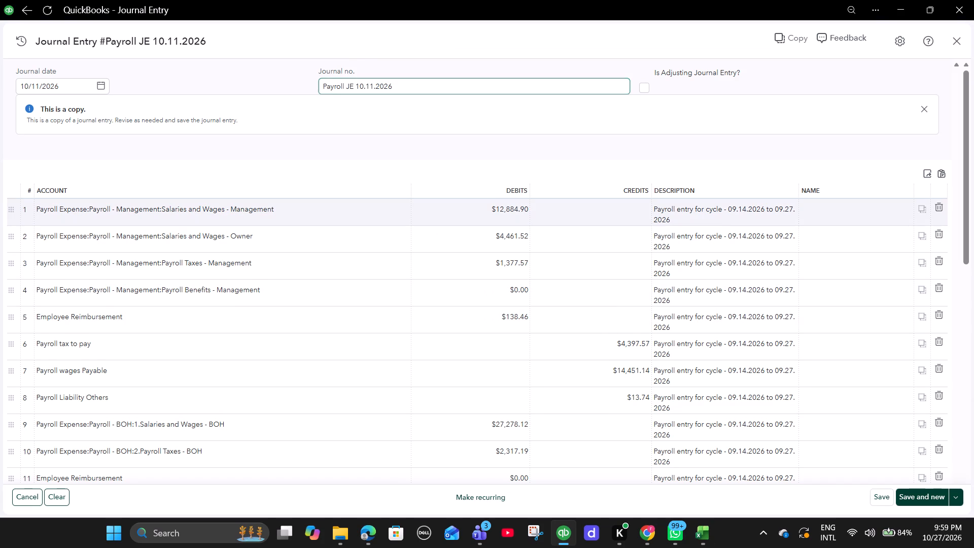
left_click(751, 208)
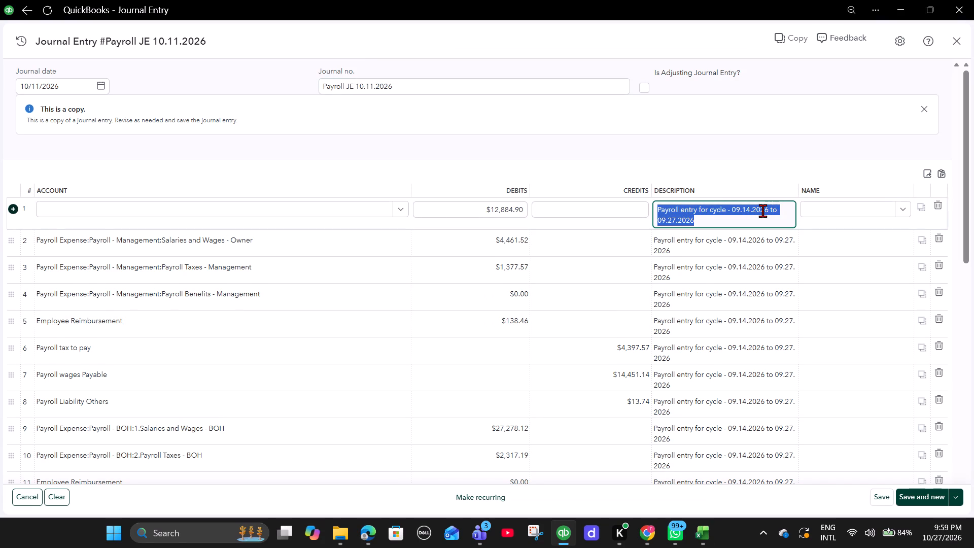
left_click(762, 211)
left_click(748, 211)
left_click(750, 209)
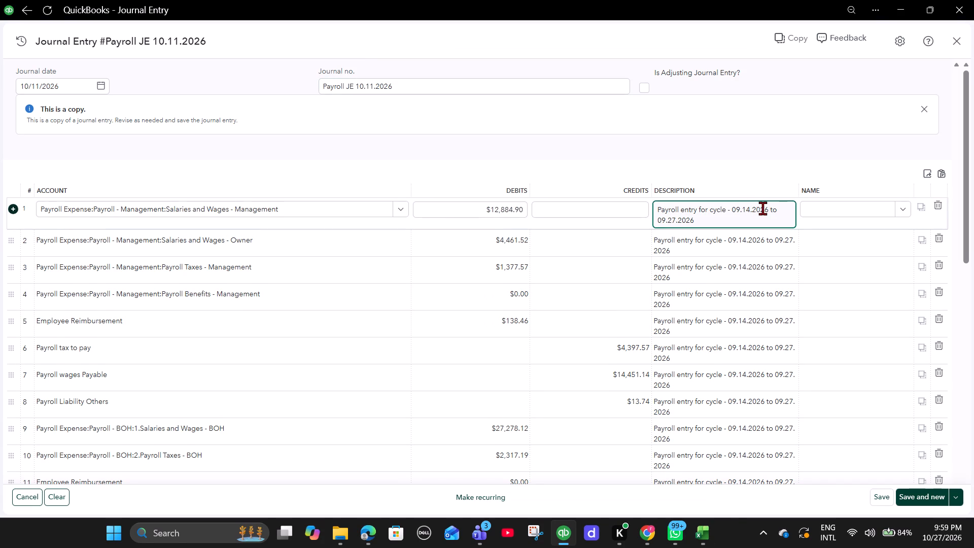
key("BackSpace")
key("BackSpace")
type("28")
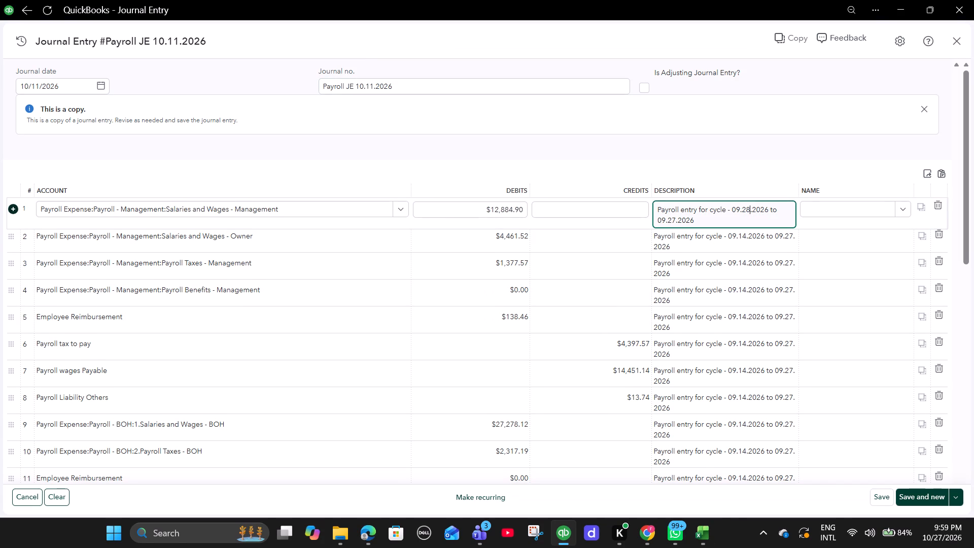
Change the cycle's end date in the line 1 description to 10.11.2026.
key("Down")
key("Left")
key("Left")
key("Left")
key("Left")
key("Left")
key("Left")
key("Left")
key("Left")
key("BackSpace")
key("Left")
key("1")
key("Right")
key("Right")
key("Right")
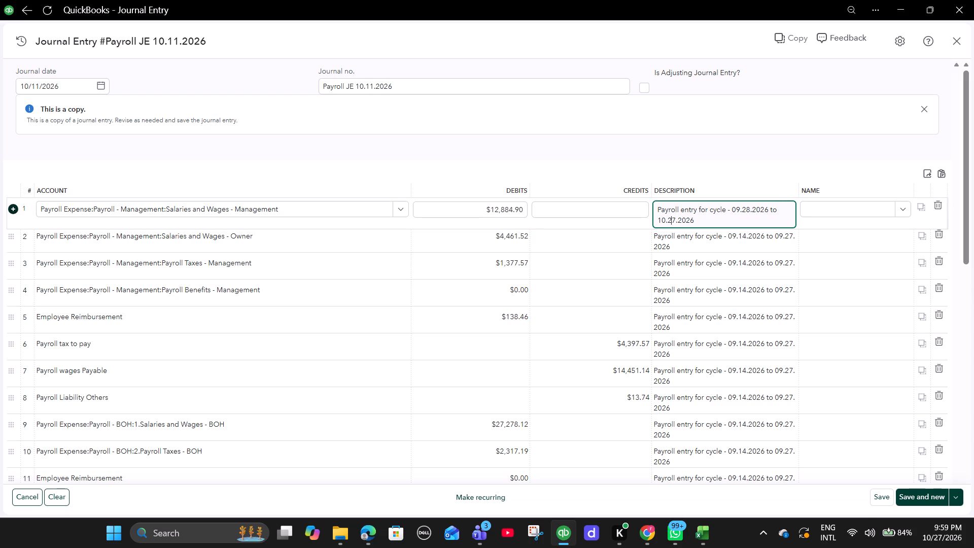
key("Right")
key("BackSpace")
key("BackSpace")
type("11")
Copy the line 1 description, Payroll entry for cycle - 09.28.2026 to 10.11.2026, over the descriptions of journal lines 2 to 5.
key("ctrl+a")
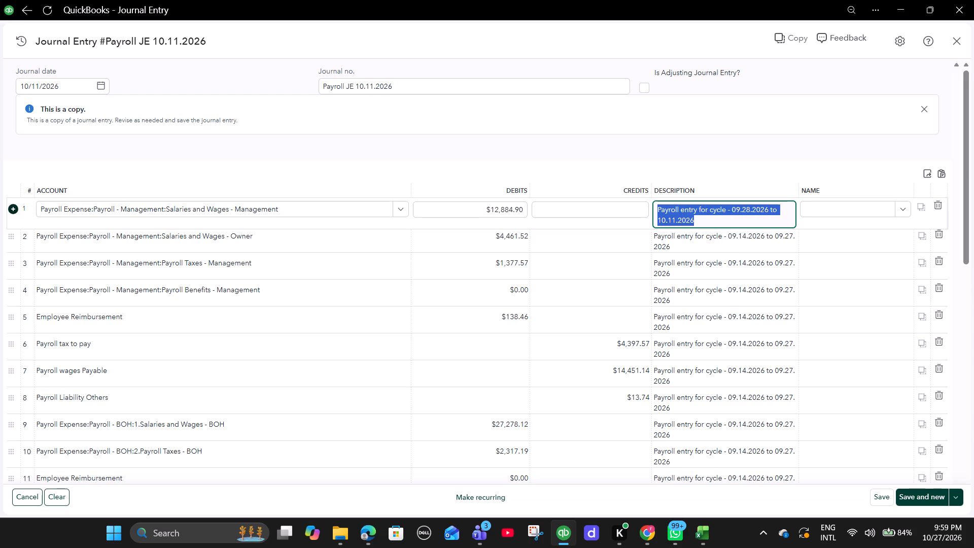
key("ctrl+c")
left_click(722, 245)
key("ctrl+v")
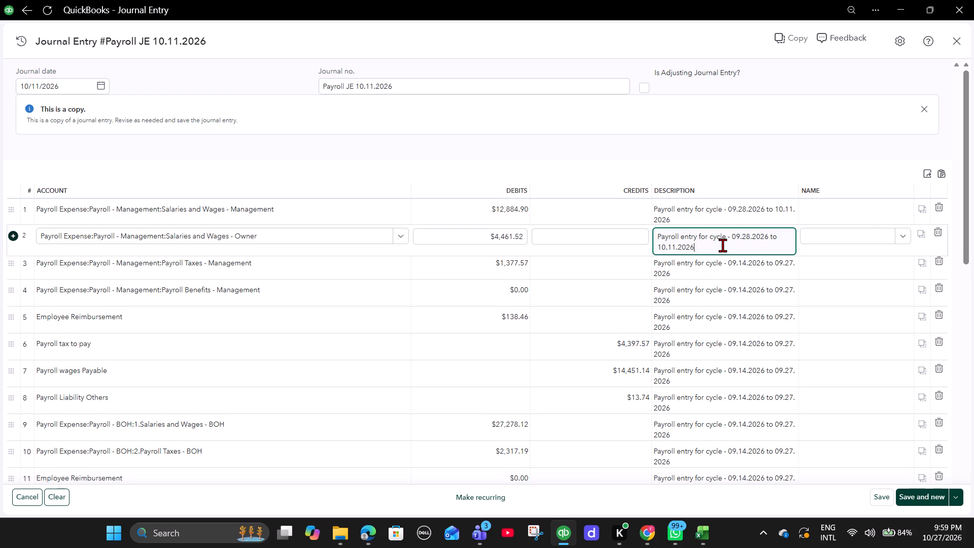
left_click(730, 281)
left_click(712, 275)
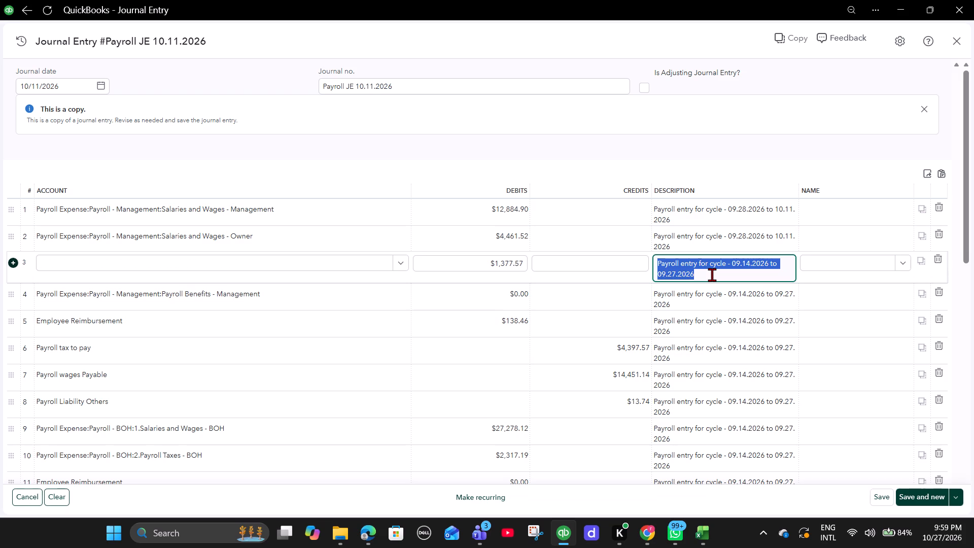
key("ctrl+v")
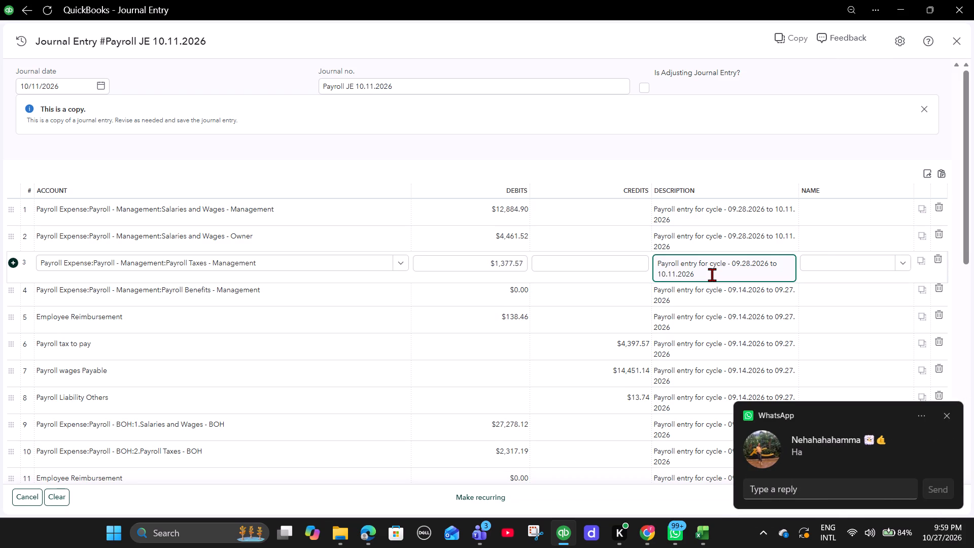
left_click(706, 294)
key("ctrl+v")
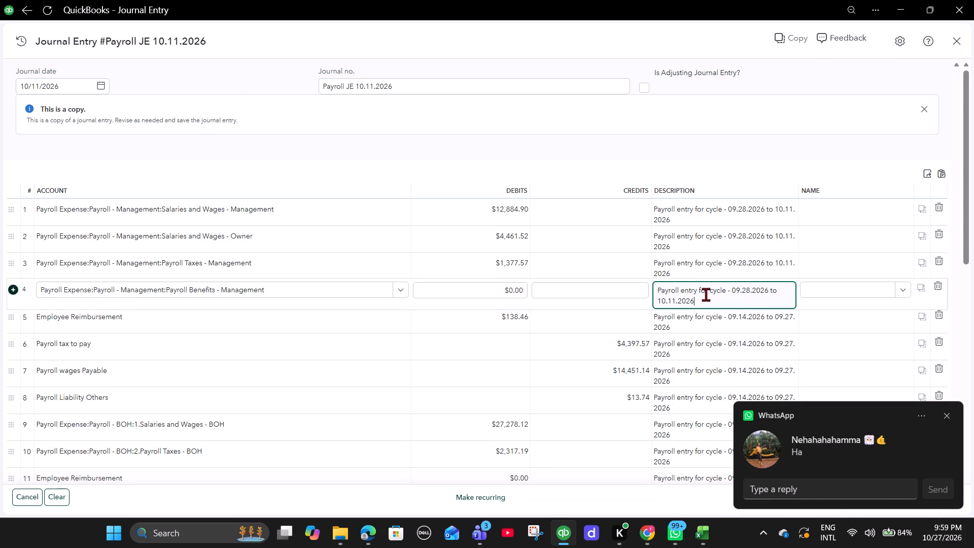
left_click(704, 322)
key("ctrl+v")
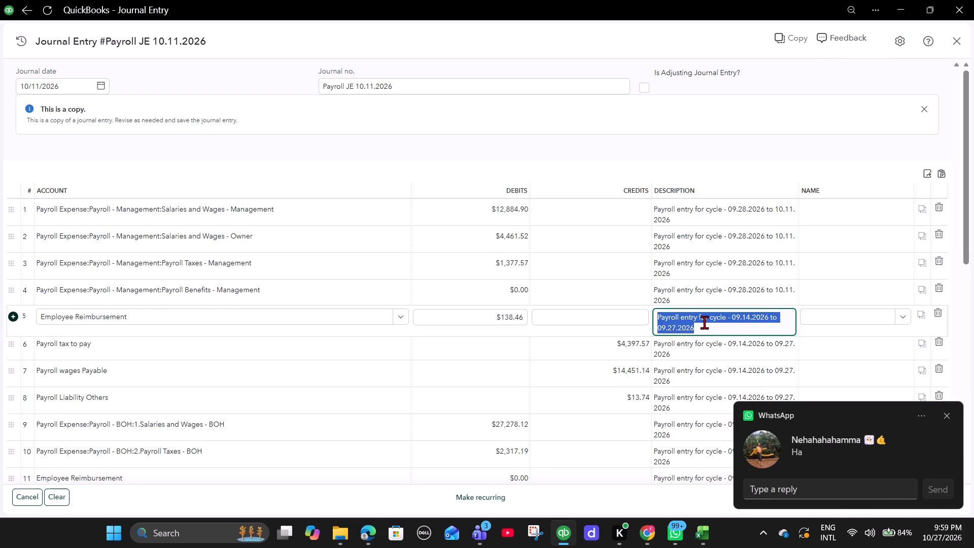
Replace the descriptions of journal lines 6 to 8 with the copied Payroll entry for cycle - 09.28.2026 to 10.11.2026.
scroll(704, 322, "down", 1)
left_click(707, 289)
key("ctrl+v")
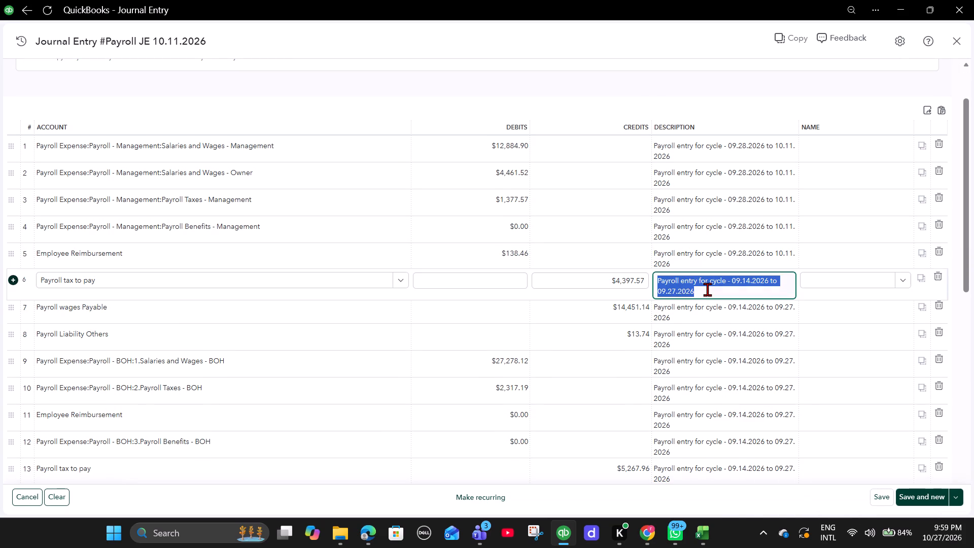
left_click(710, 309)
key("ctrl+v")
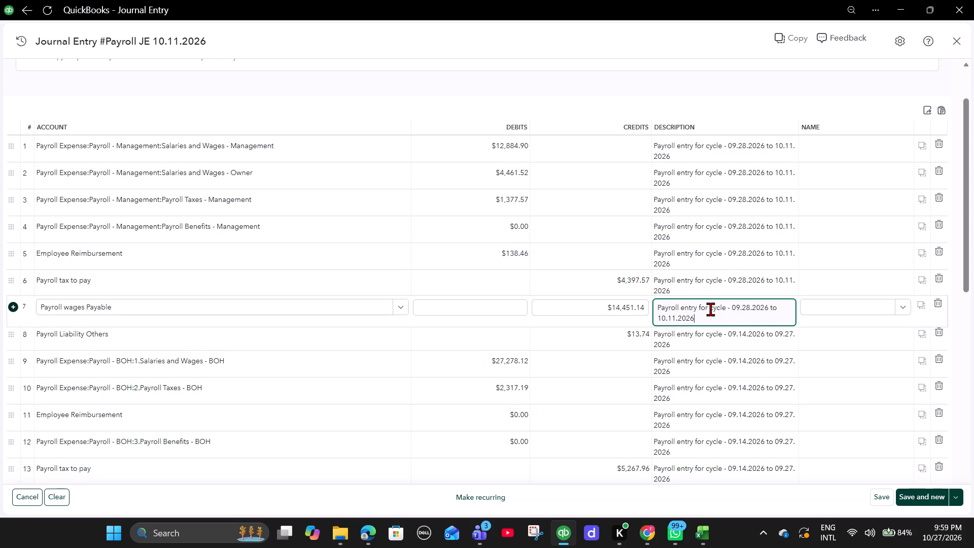
left_click(717, 348)
key("ctrl+v")
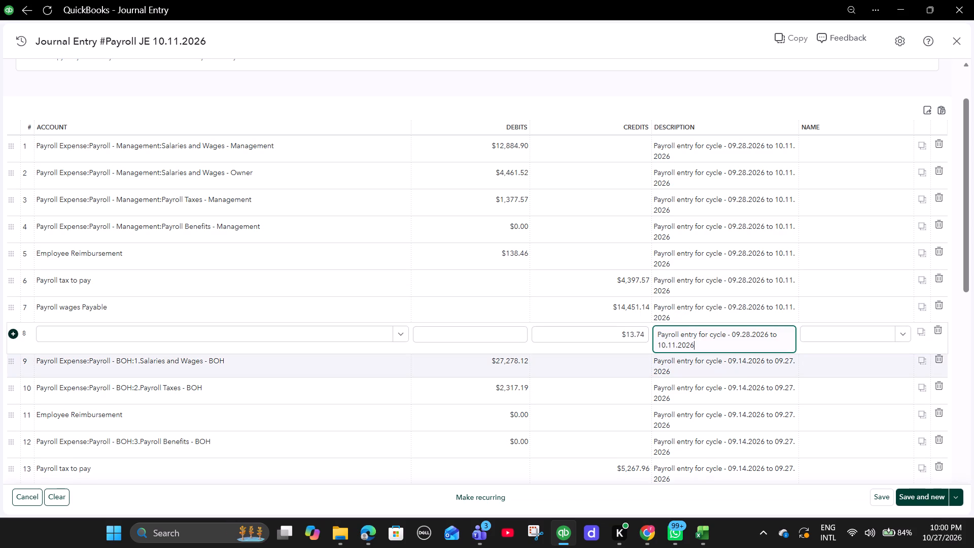
Replace the descriptions of BOH lines 9 to 12 with the copied Payroll entry for cycle - 09.28.2026 to 10.11.2026.
left_click(717, 367)
key("ctrl+v")
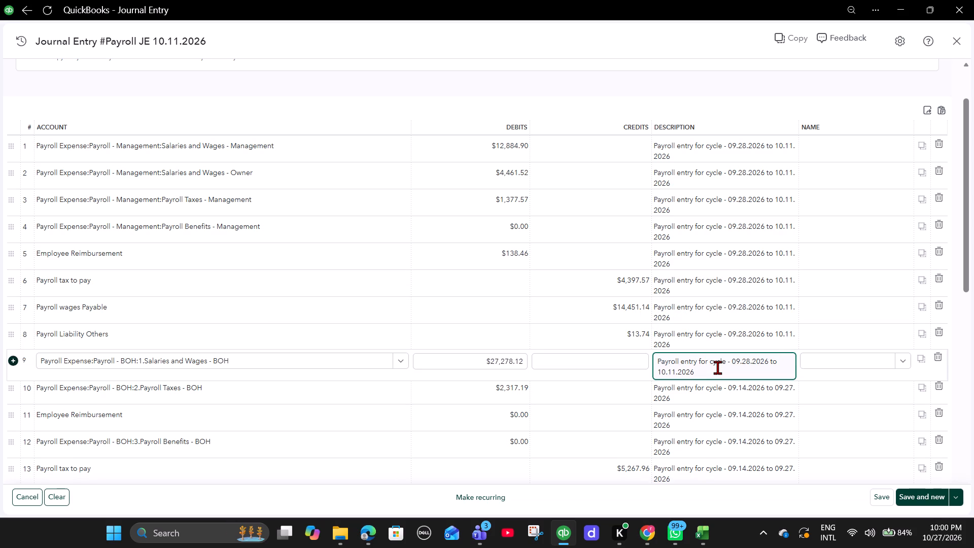
left_click(712, 394)
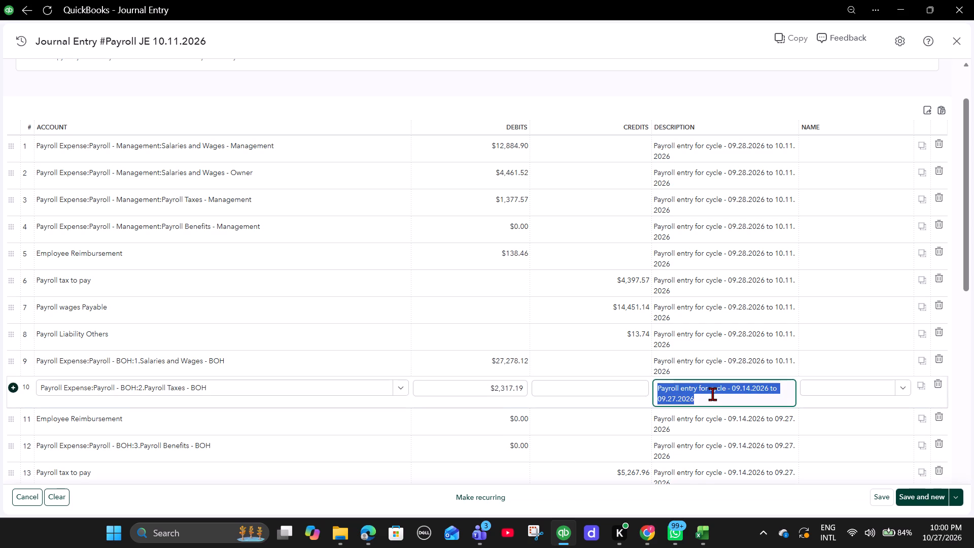
key("ctrl+v")
scroll(712, 394, "down", 2)
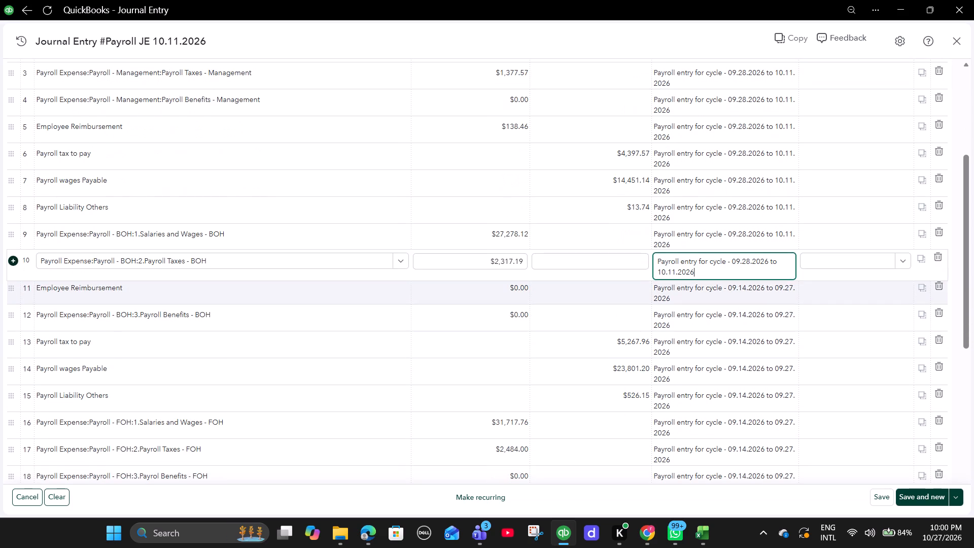
left_click(695, 288)
key("ctrl+v")
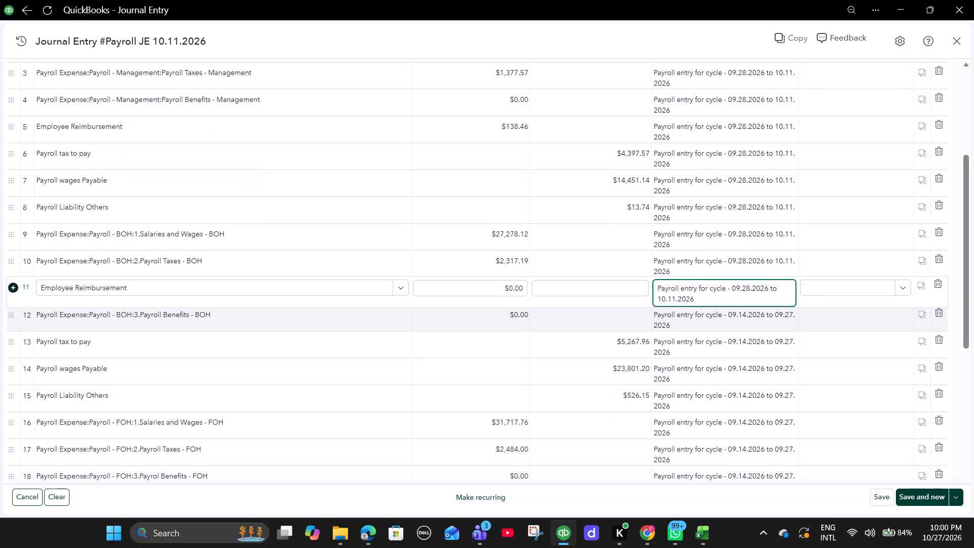
left_click(694, 311)
key("ctrl+v")
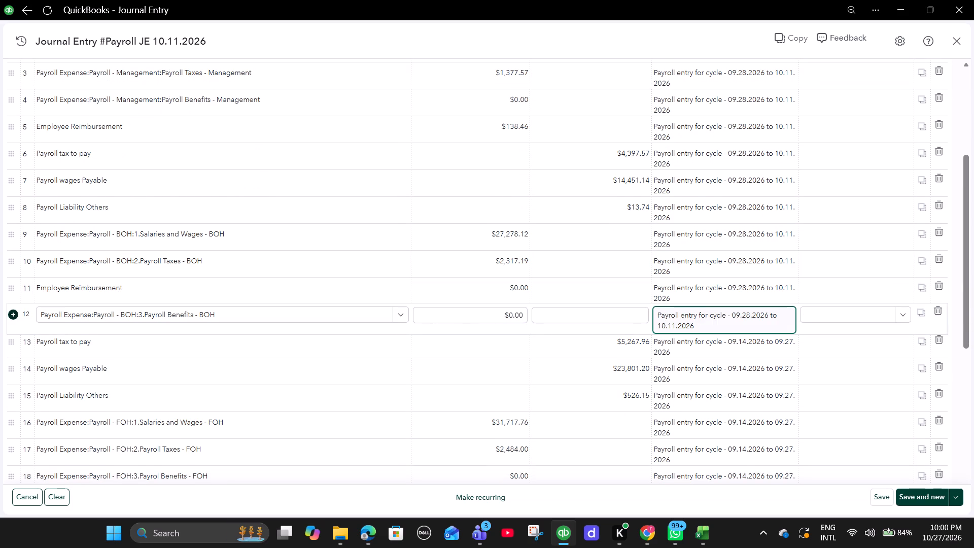
Replace the descriptions of lines 13 to 15 with the copied Payroll entry for cycle - 09.28.2026 to 10.11.2026.
left_click(698, 344)
key("ctrl+v")
scroll(698, 344, "down", 1)
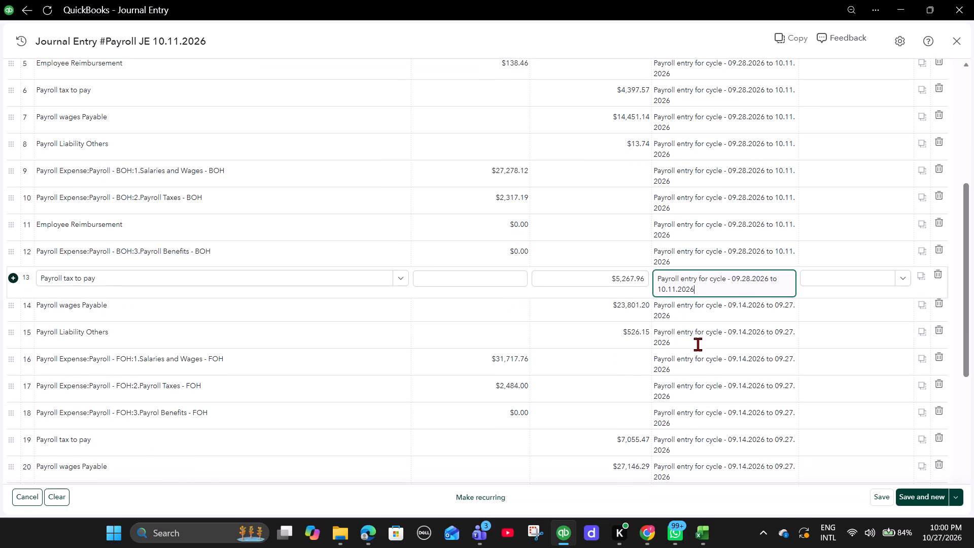
left_click(716, 315)
key("ctrl+v")
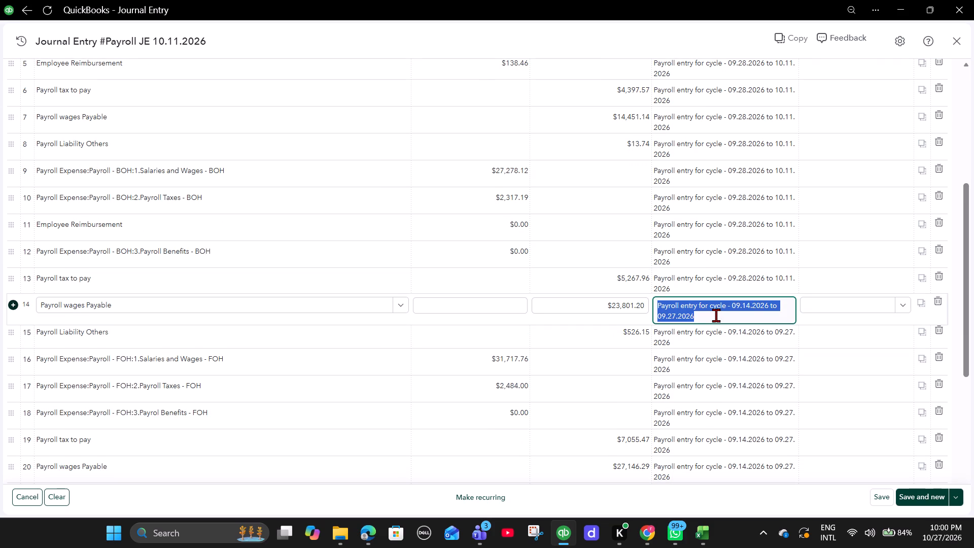
scroll(716, 315, "down", 1)
left_click(713, 283)
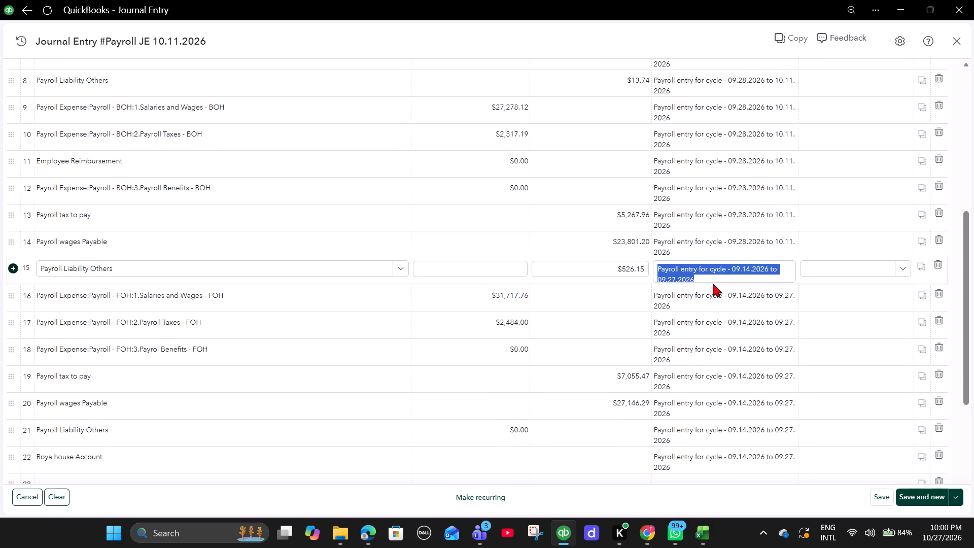
key("ctrl+v")
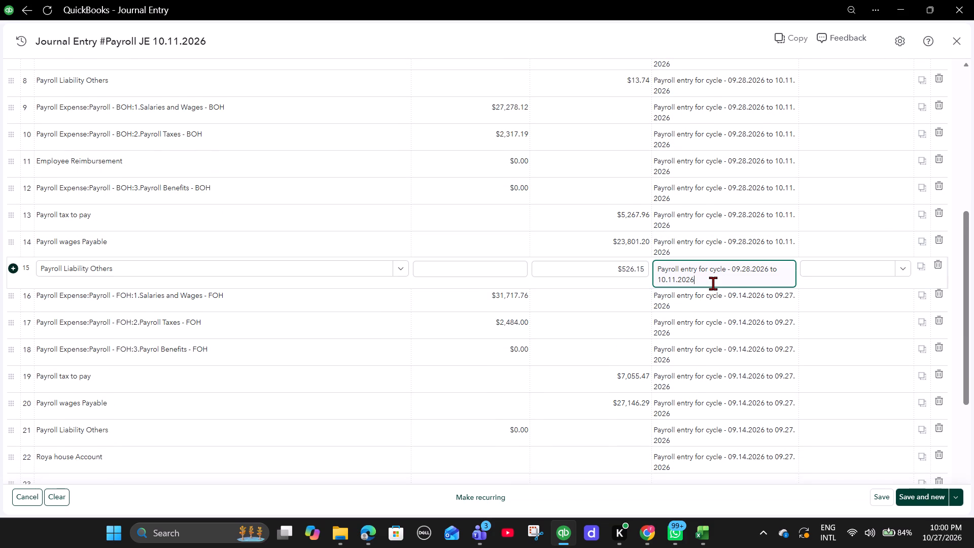
Replace the descriptions of FOH lines 16 to 18 with the copied Payroll entry for cycle - 09.28.2026 to 10.11.2026.
scroll(713, 283, "down", 1)
left_click(694, 239)
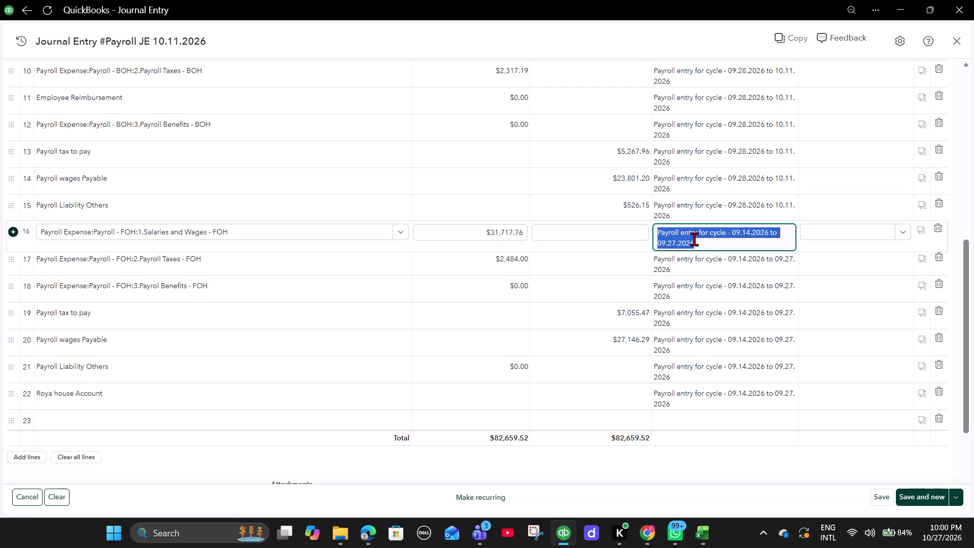
key("ctrl+v")
left_click(691, 269)
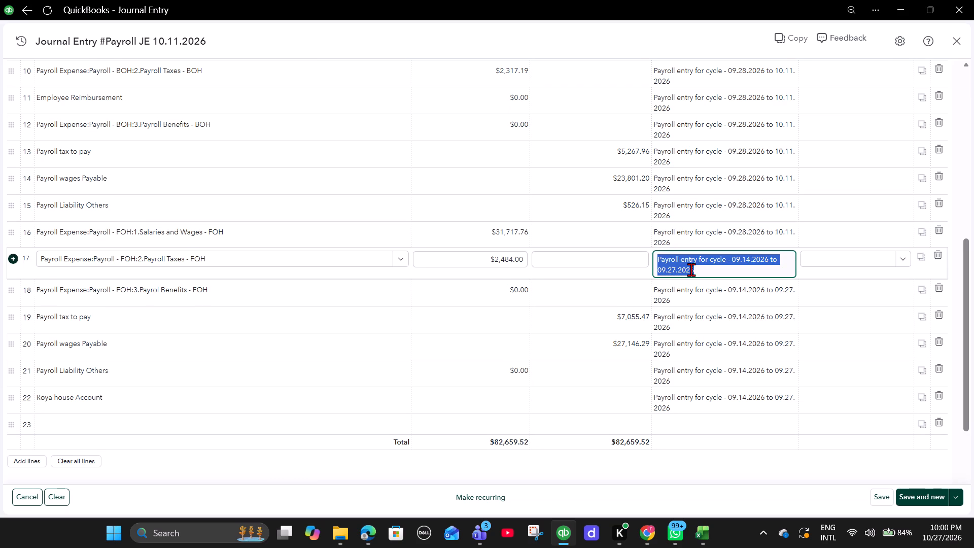
key("ctrl+v")
left_click(694, 288)
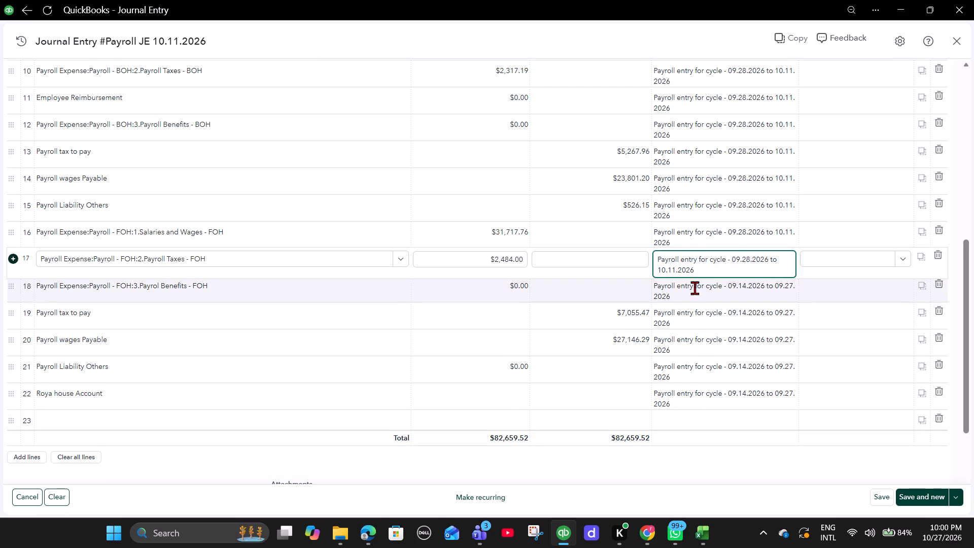
key("ctrl+v")
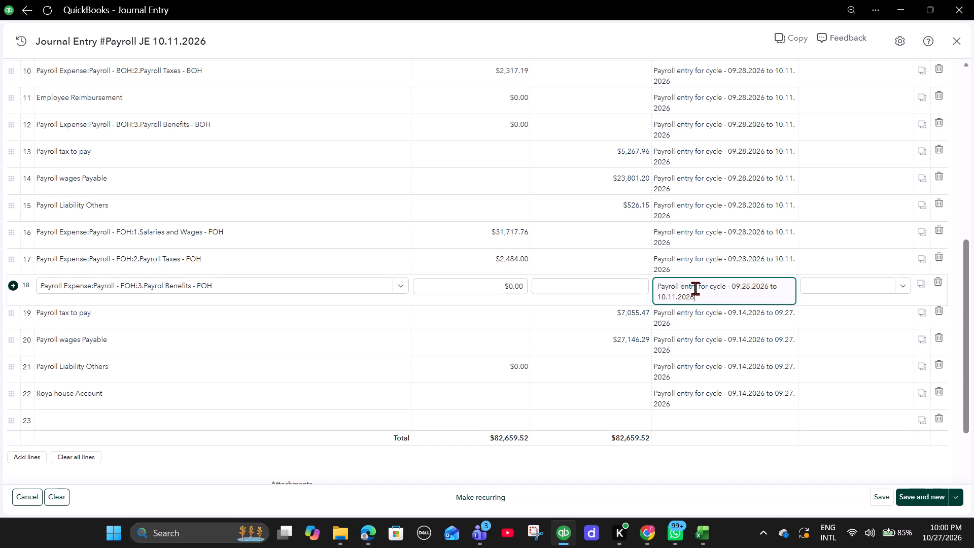
Replace the descriptions of lines 19 to 22 with the copied Payroll entry for cycle - 09.28.2026 to 10.11.2026.
left_click(750, 309)
key("ctrl+v")
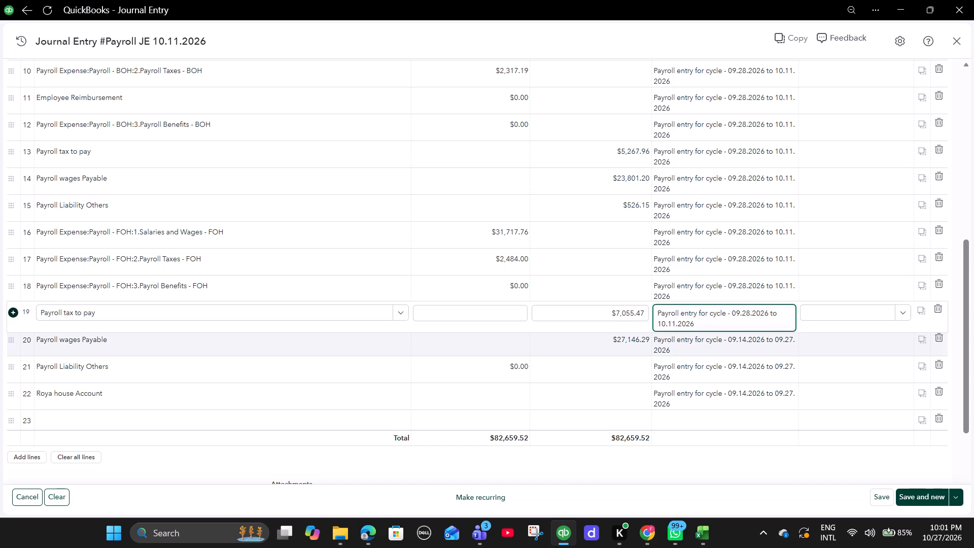
left_click(753, 340)
key("ctrl+v")
left_click(719, 363)
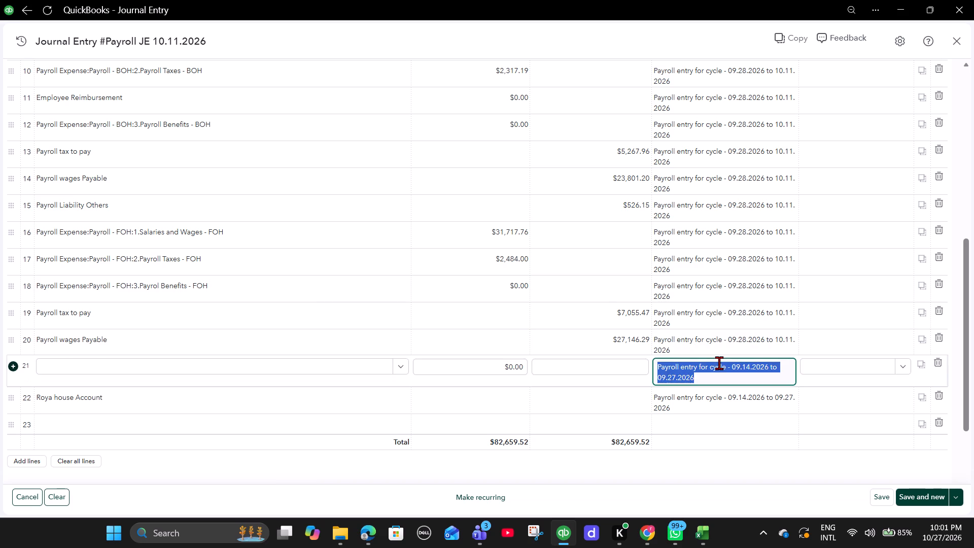
key("ctrl+v")
left_click(717, 396)
key("ctrl+v")
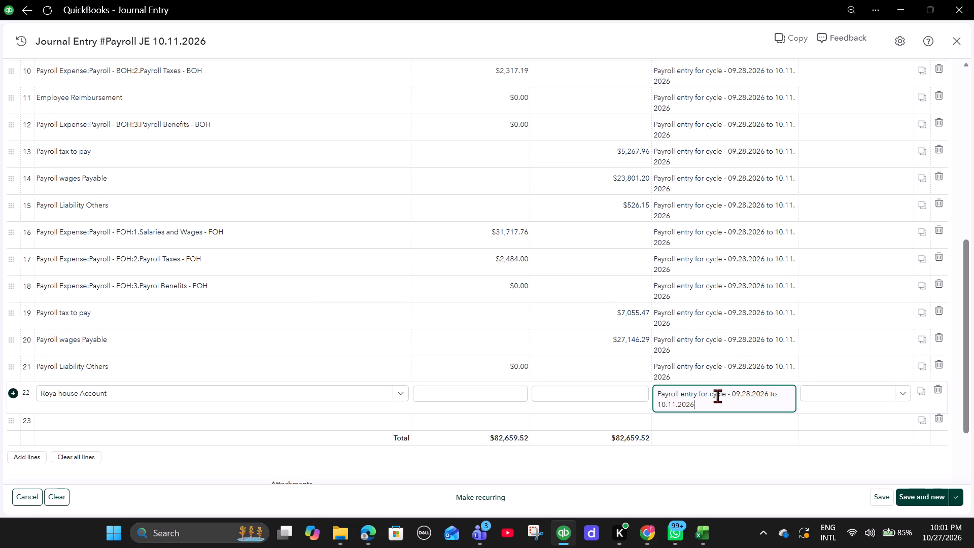
Replace the journal entry's memo with Payroll entry for cycle - 09.28.2026 to 10.11.2026.
scroll(670, 437, "down", 4)
left_click_drag(185, 389, 2, 389)
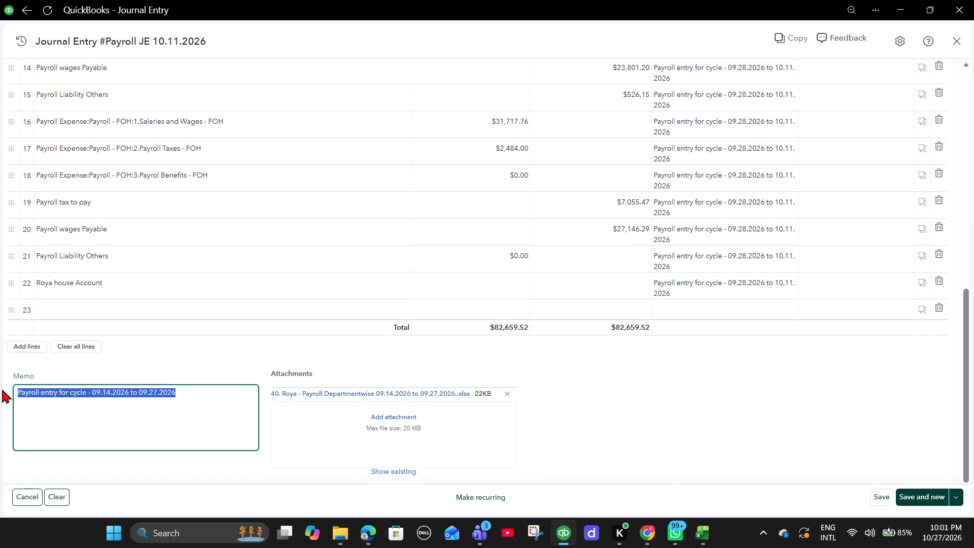
key("ctrl+v")
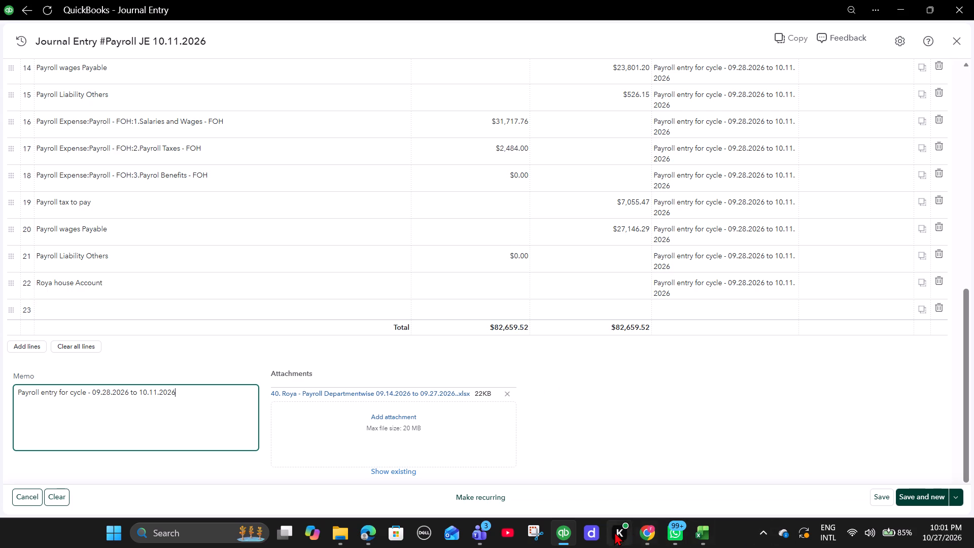
left_click(645, 527)
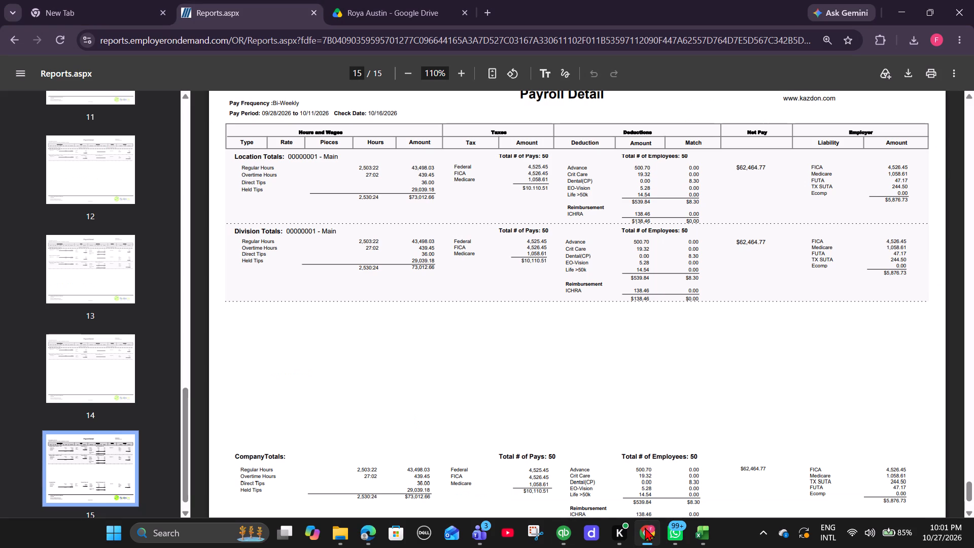
left_click(645, 527)
left_click(645, 527)
left_click(384, 0)
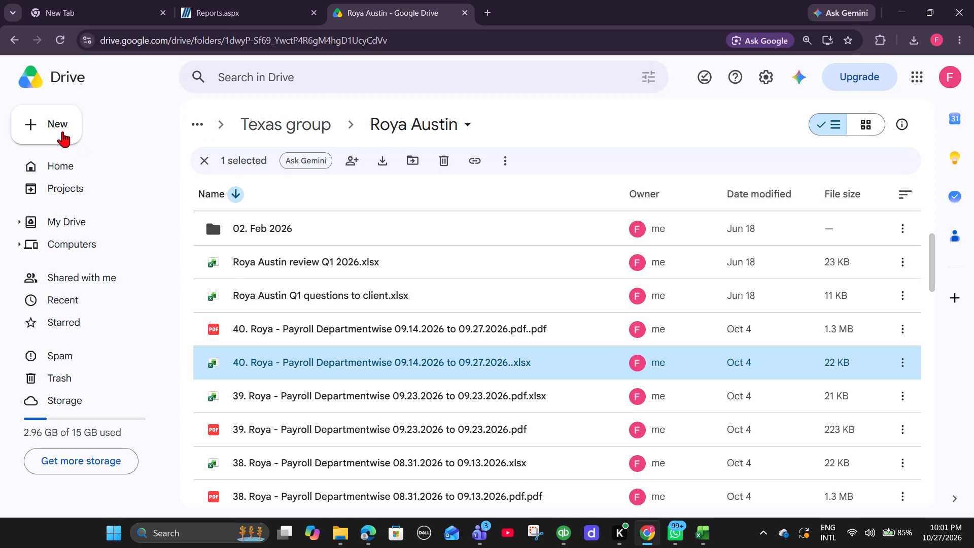
left_click(59, 129)
left_click(86, 151)
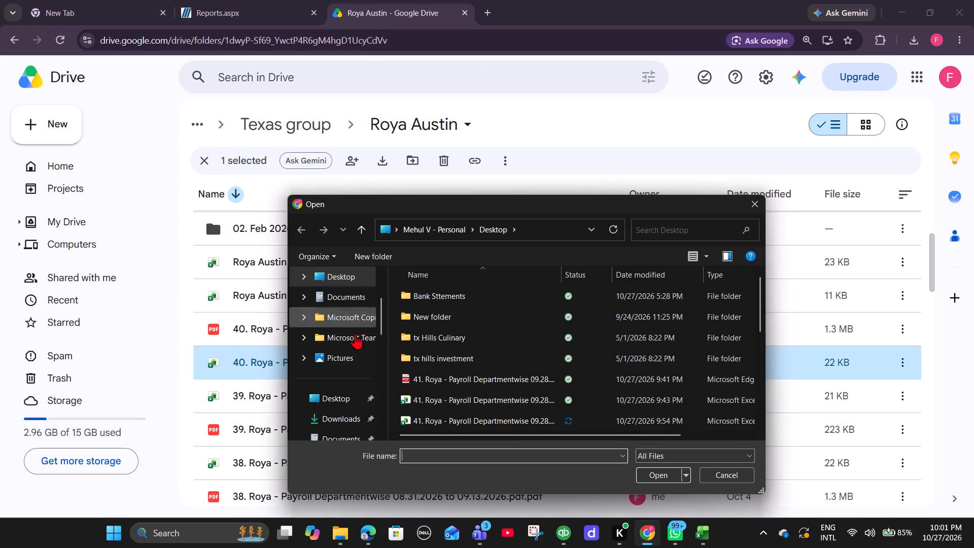
left_click(344, 396)
left_click(450, 384)
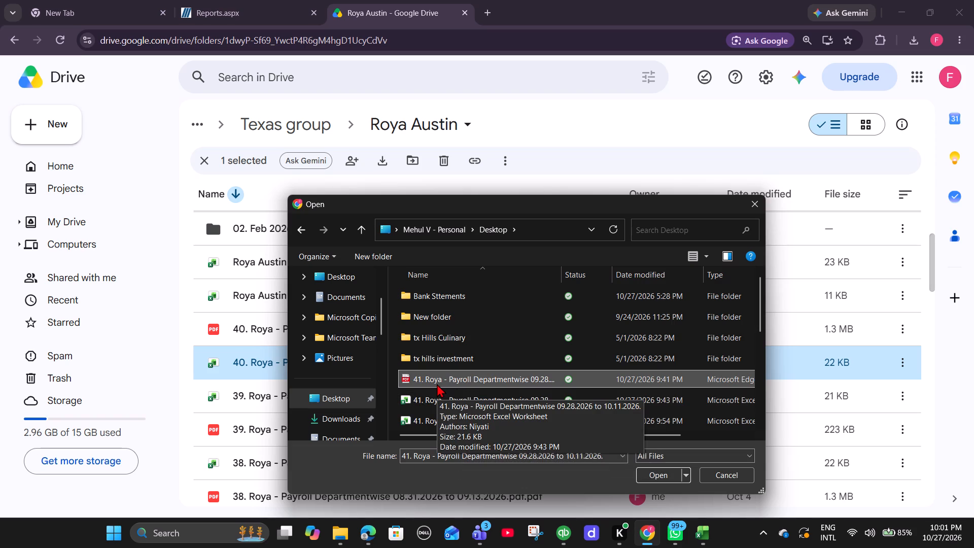
left_click(473, 420, "ctrl")
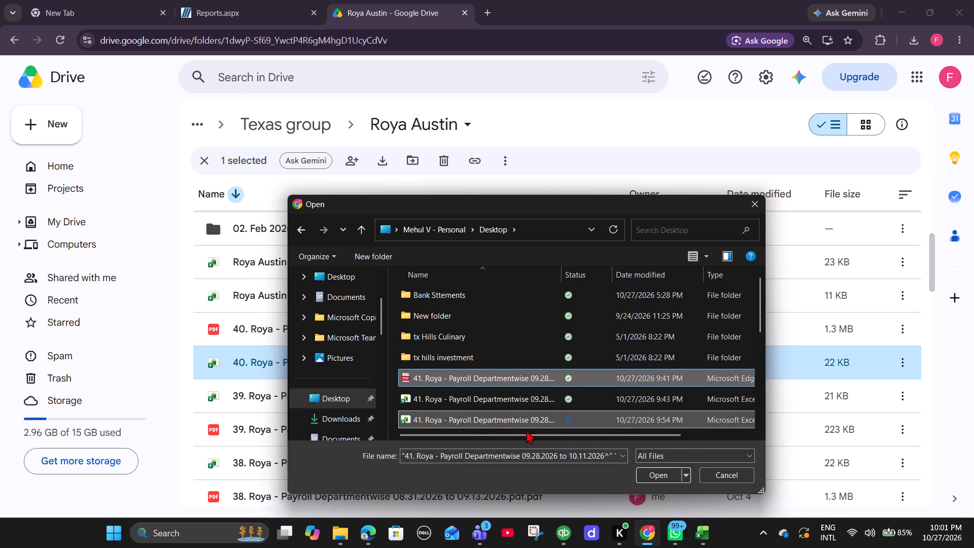
Switch to Excel and save the 41. Roya payroll workbook.
left_click(707, 529)
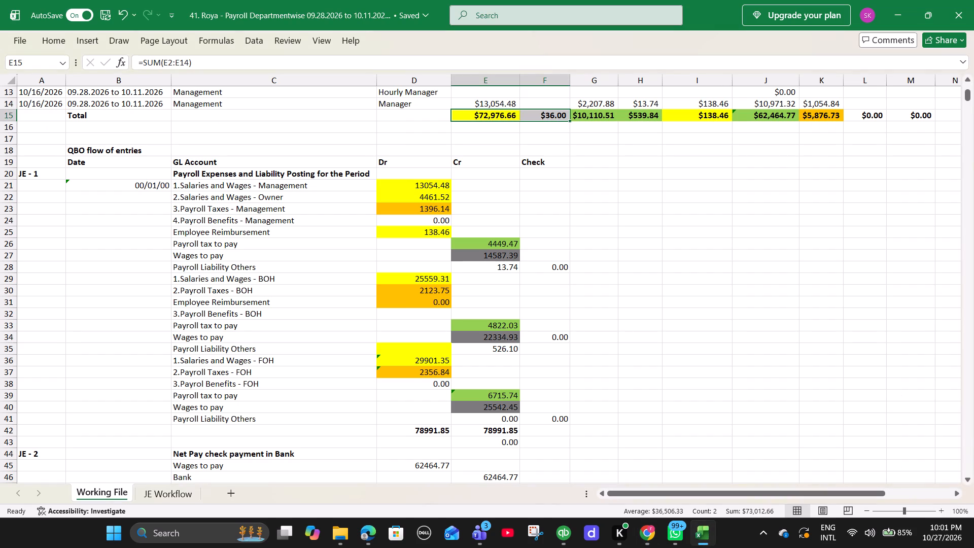
key("ctrl+s")
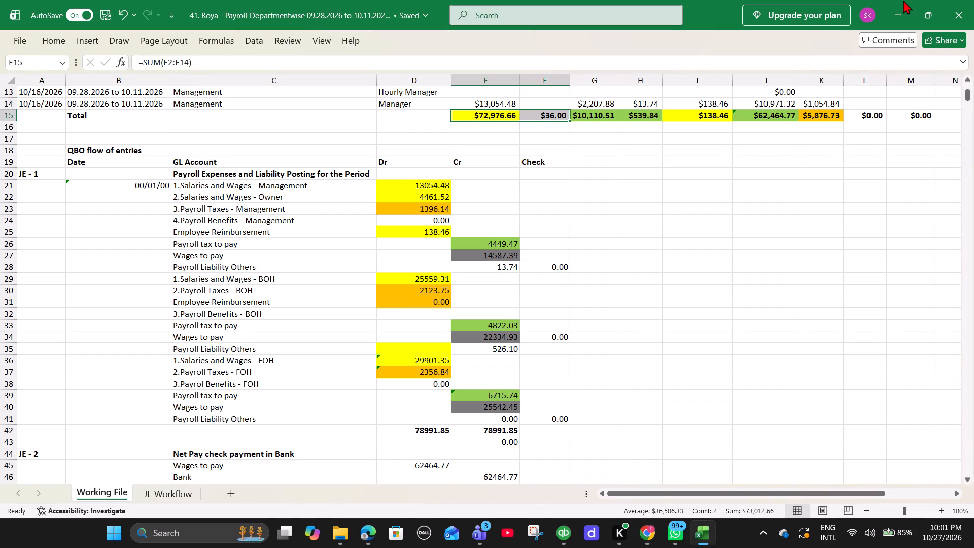
Back in Google Drive's upload dialog, reselect the 41. Roya payroll PDF and the newer Excel workbook from the Desktop and upload both.
left_click(903, 0)
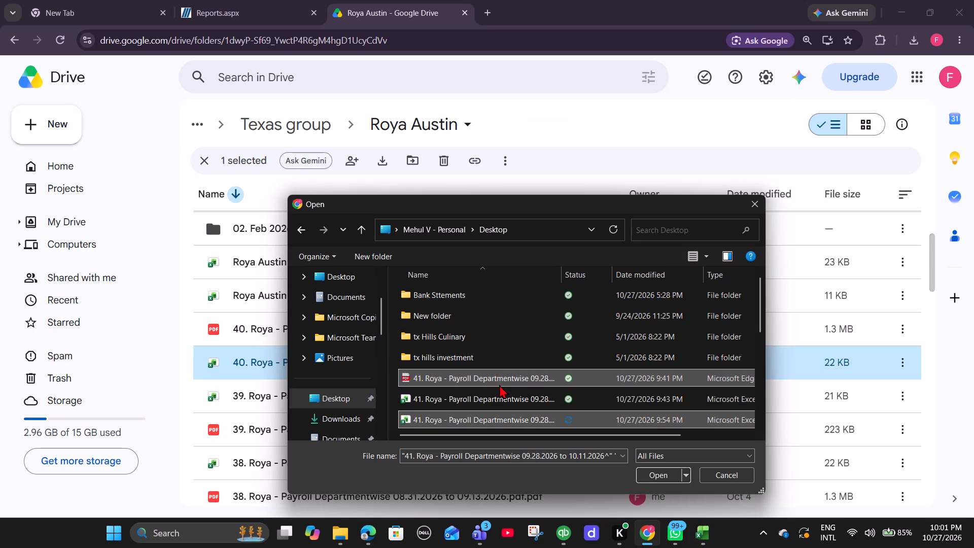
left_click(511, 366)
left_click(298, 231)
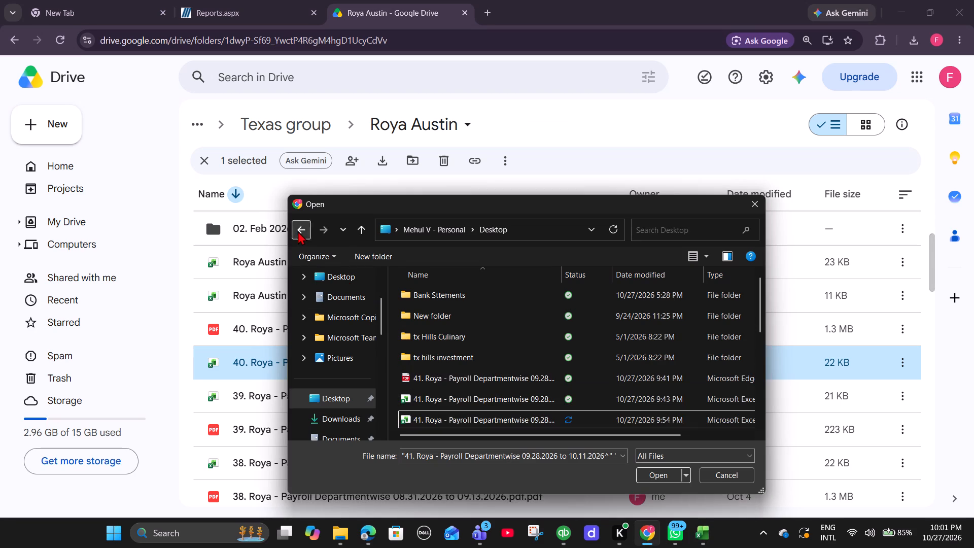
left_click(349, 406)
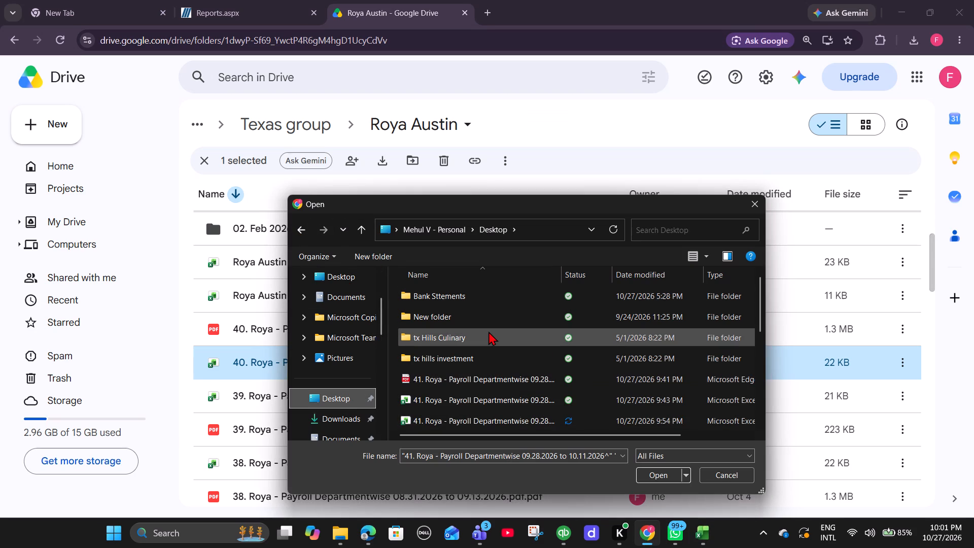
scroll(489, 331, "down", 1)
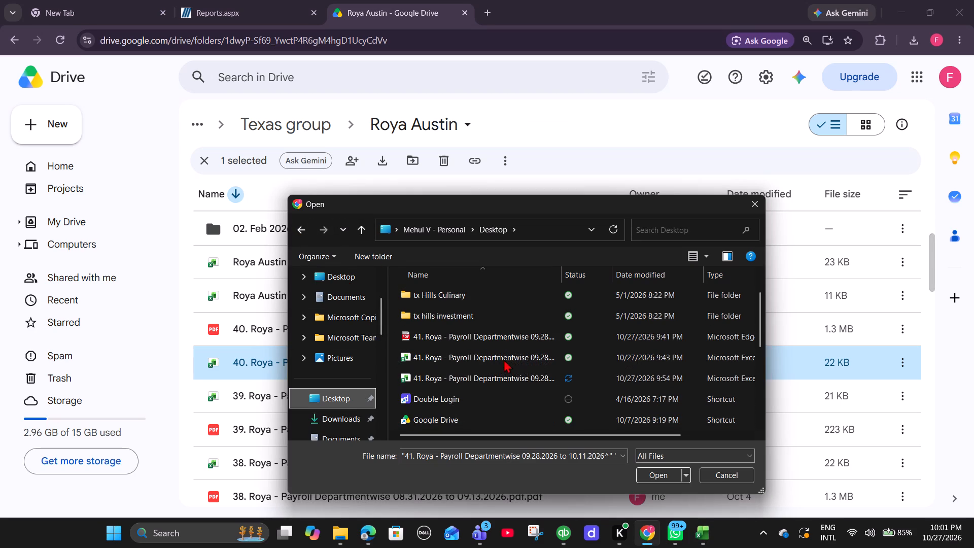
left_click(469, 331)
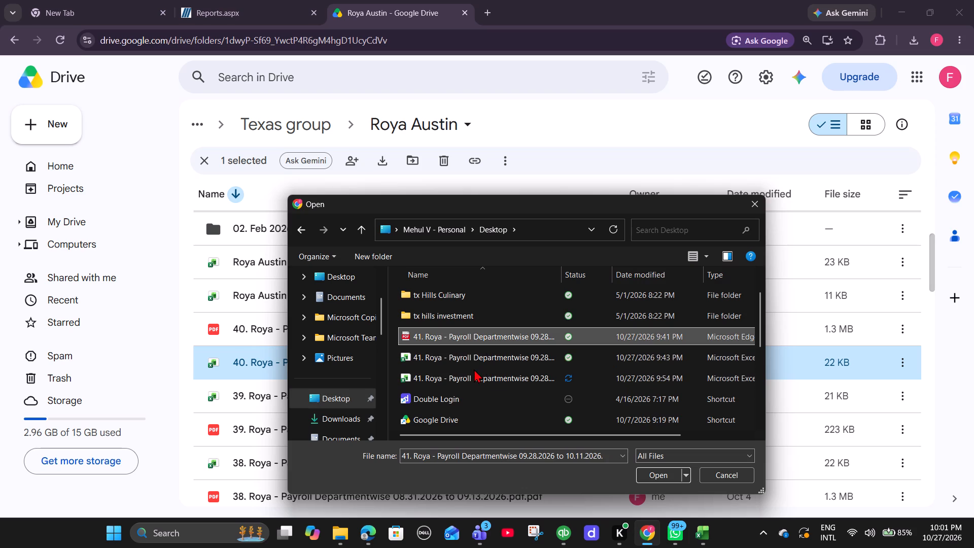
left_click(474, 369, "ctrl")
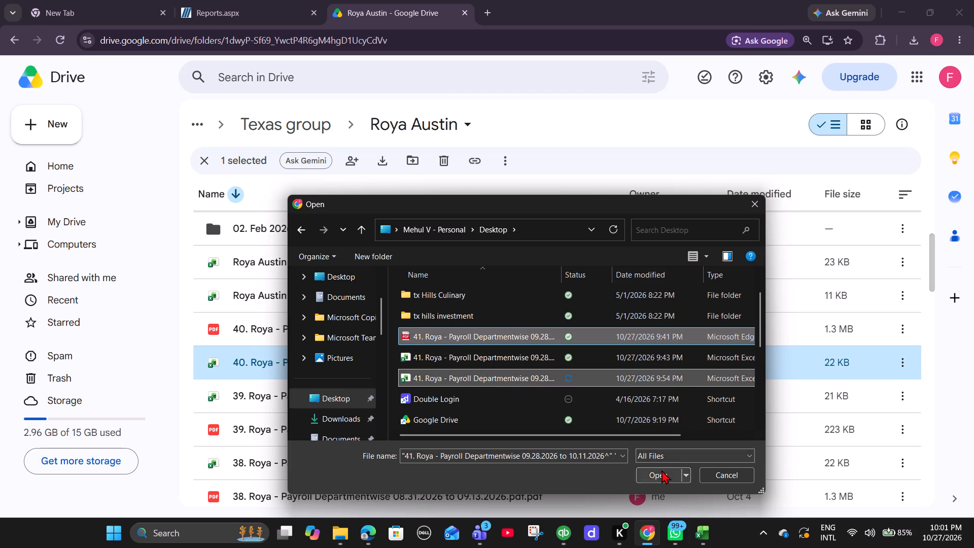
left_click(662, 470)
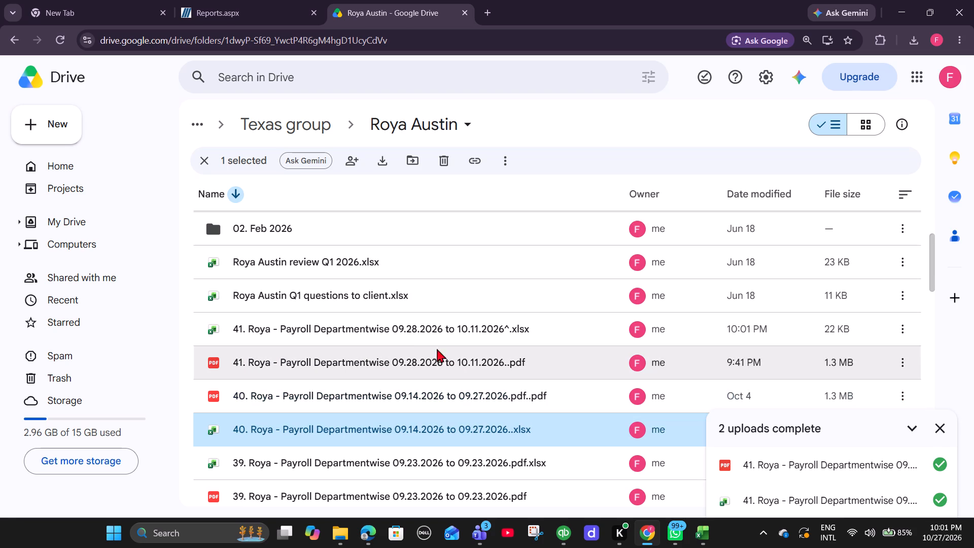
Open the uploaded 41. Roya payroll workbook from the Drive folder and look over its Working File sheet.
double_click(418, 330)
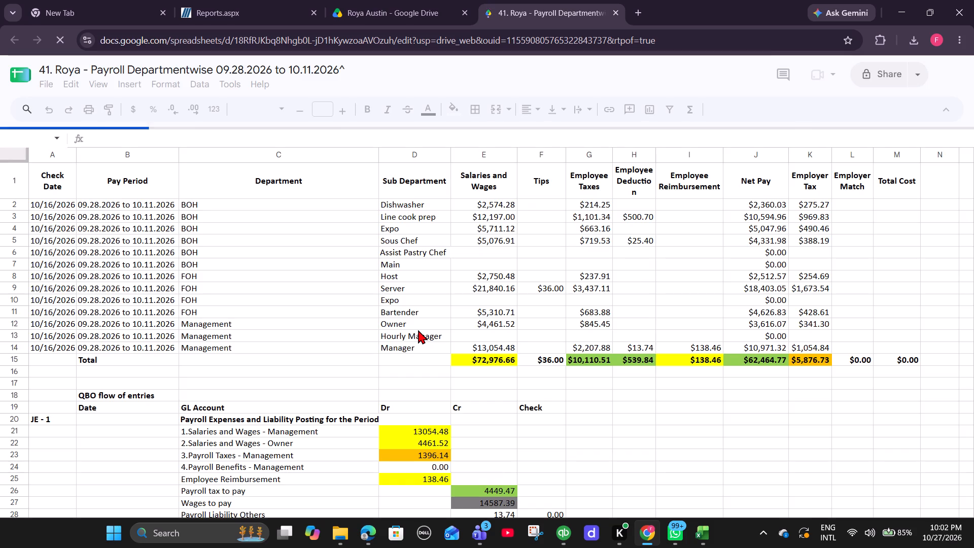
scroll(418, 330, "down", 8)
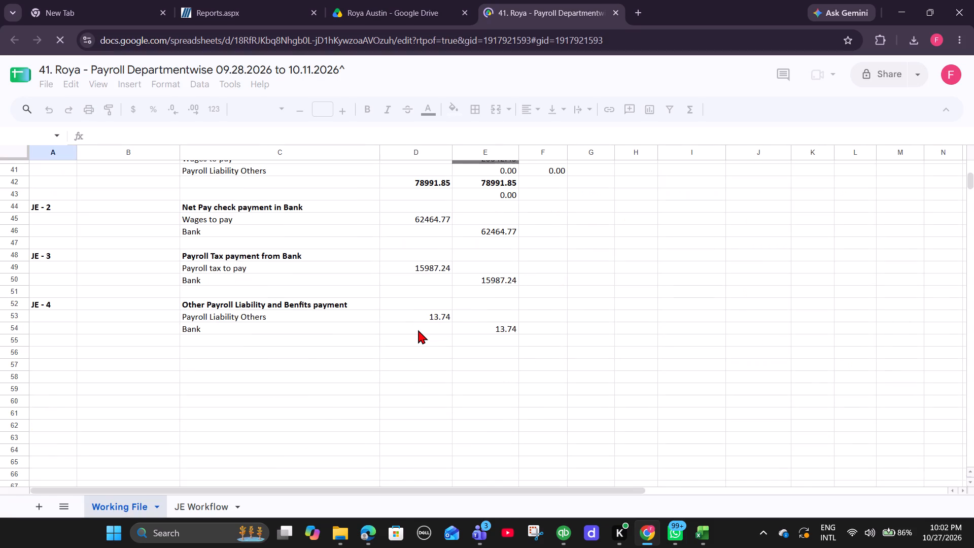
scroll(418, 330, "up", 6)
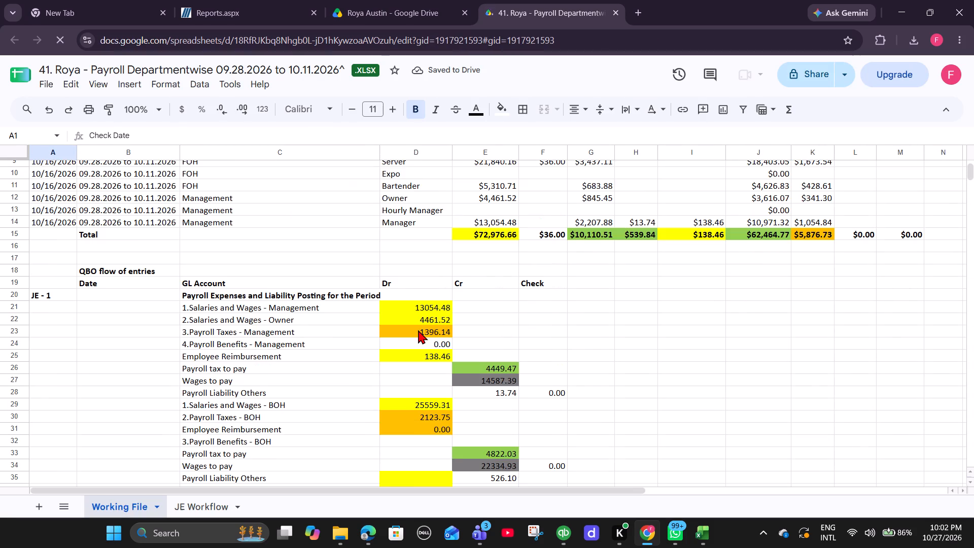
scroll(418, 330, "up", 1)
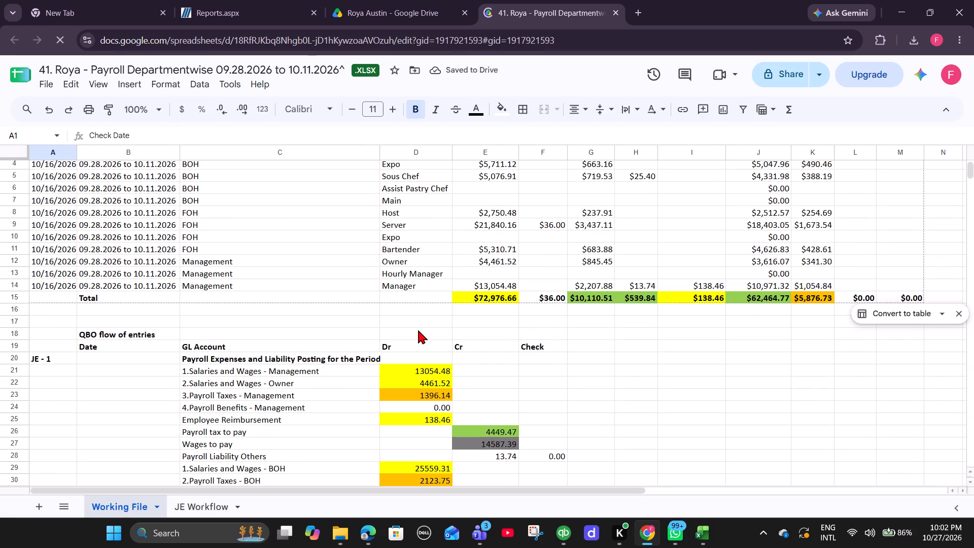
scroll(418, 330, "down", 3)
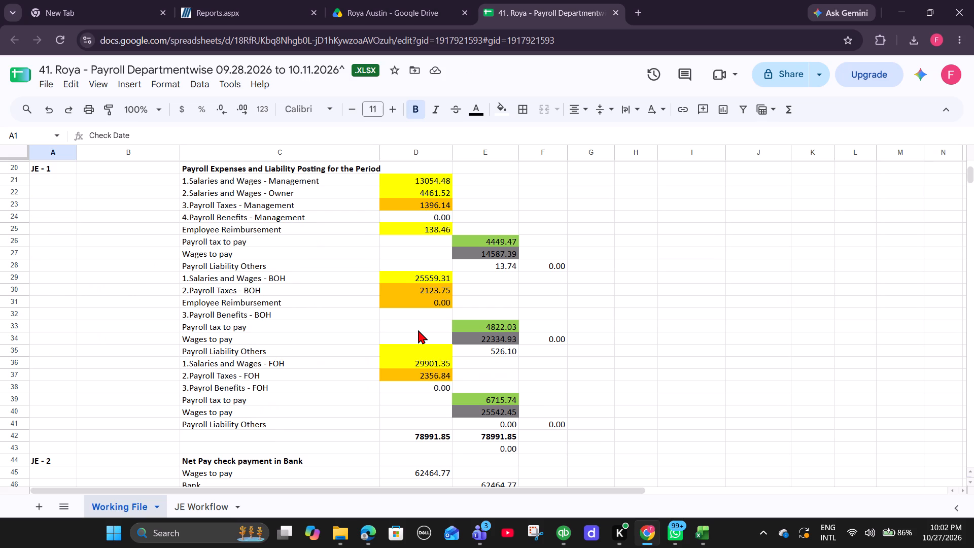
Switch to Excel and close the 41. Roya payroll workbook.
left_click(698, 535)
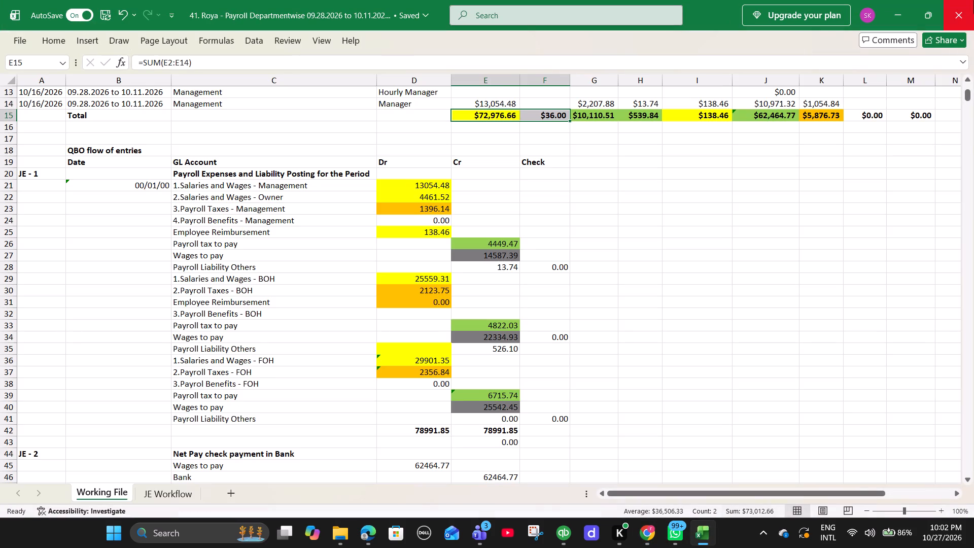
left_click(973, 0)
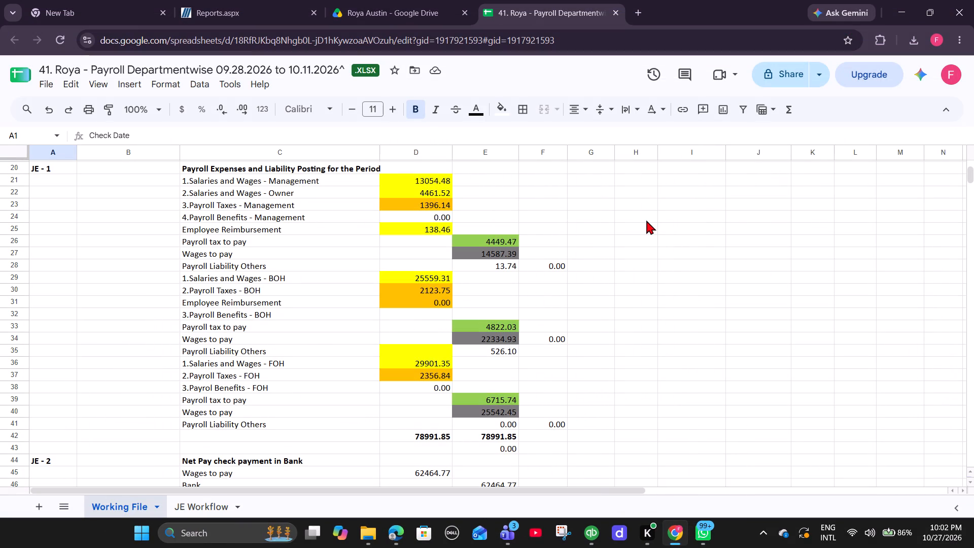
left_click(593, 533)
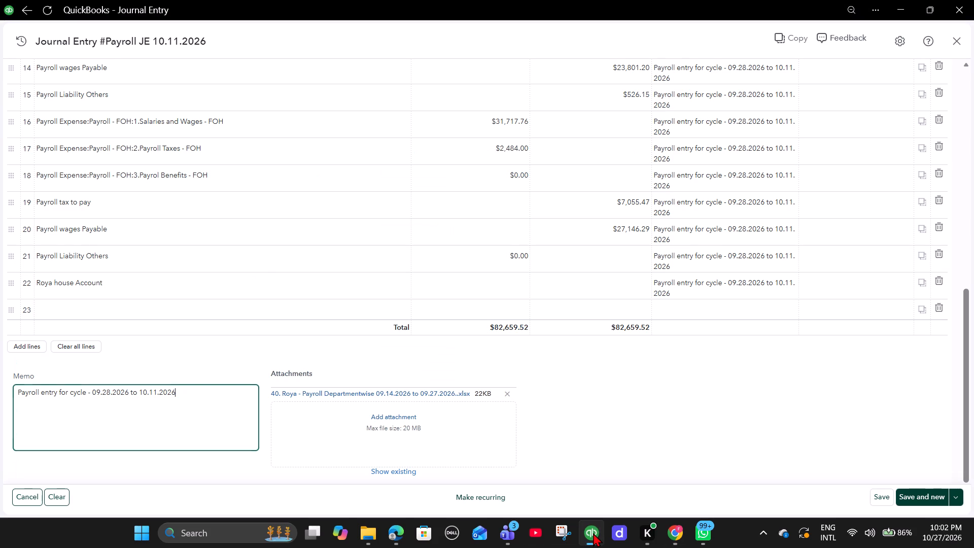
left_click(507, 392)
left_click(394, 415)
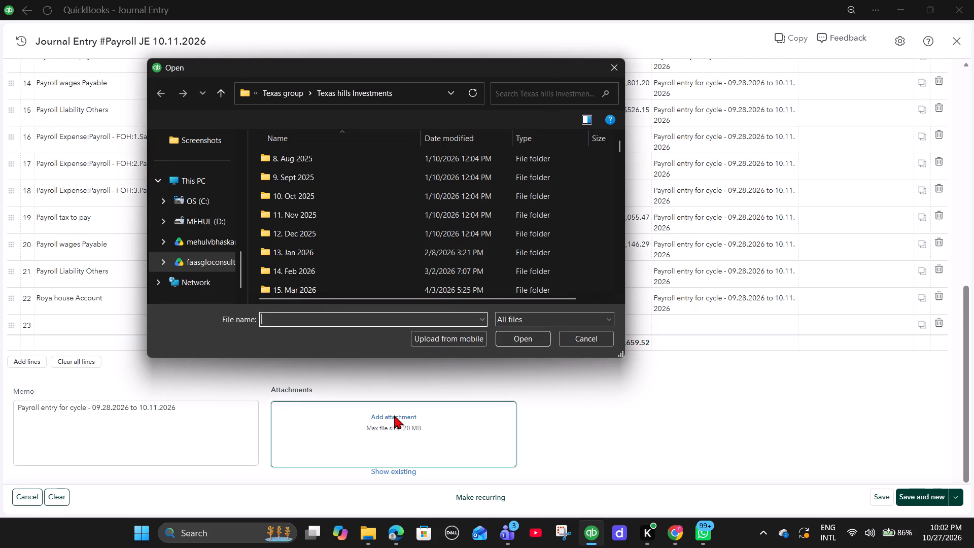
left_click(294, 87)
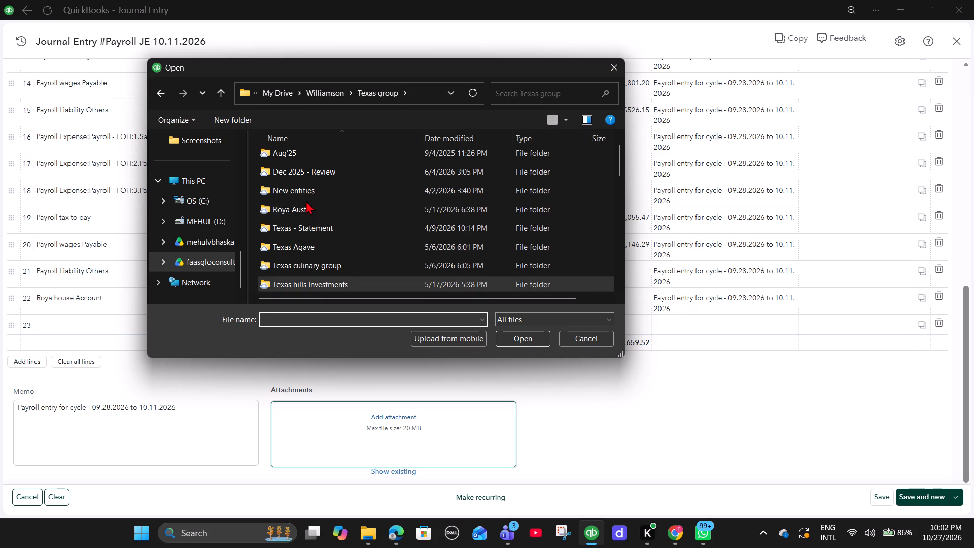
double_click(306, 203)
scroll(306, 203, "down", 17)
scroll(304, 205, "up", 1)
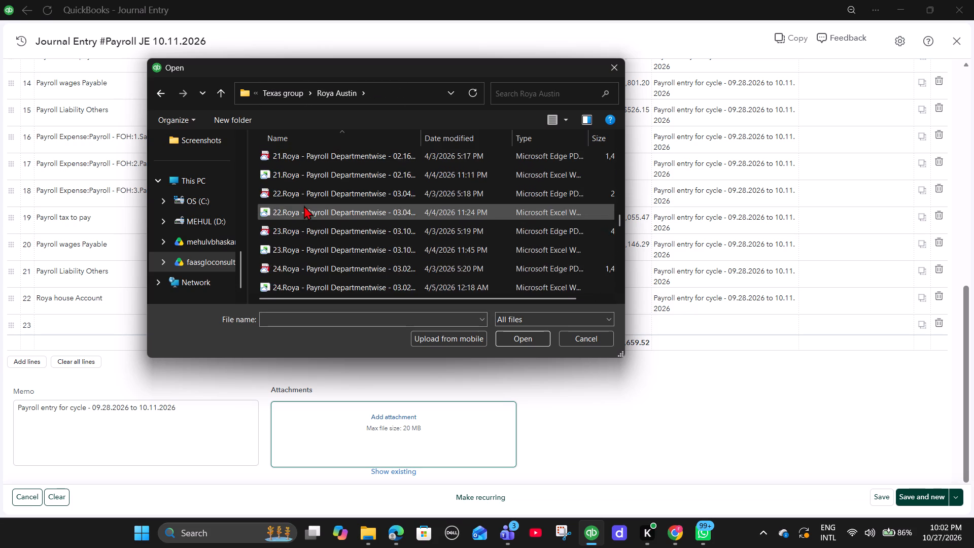
scroll(303, 205, "down", 2)
scroll(303, 204, "up", 1)
scroll(303, 204, "down", 16)
left_click(293, 241)
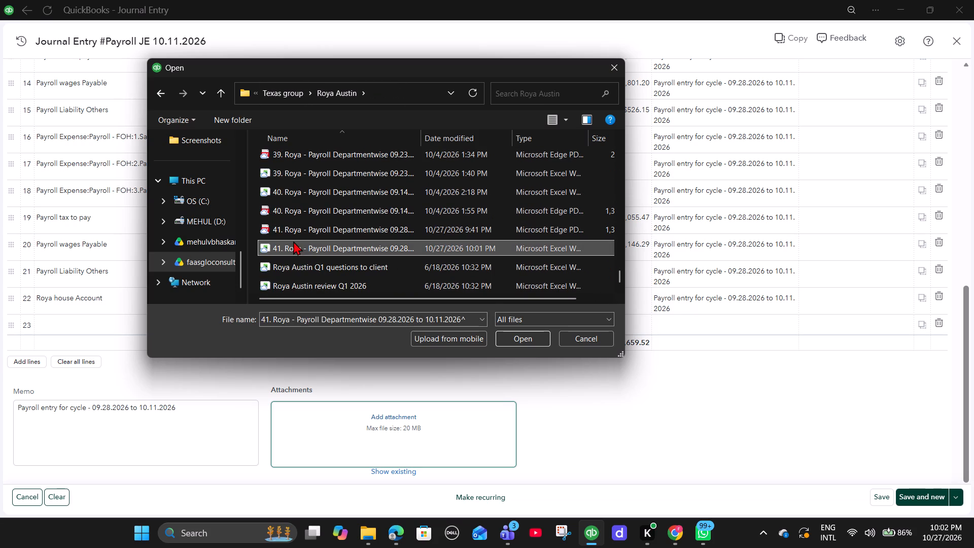
left_click(524, 337)
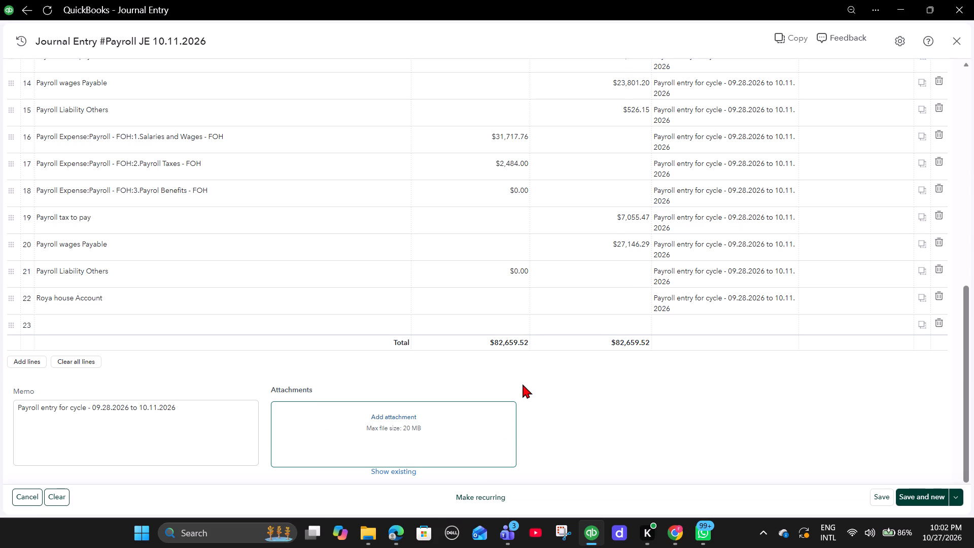
Copy the Salaries and Wages - Management amount from the online workbook and set the line 1 debit in QuickBooks to 13054.48.
left_click(895, 6)
scroll(597, 325, "up", 1)
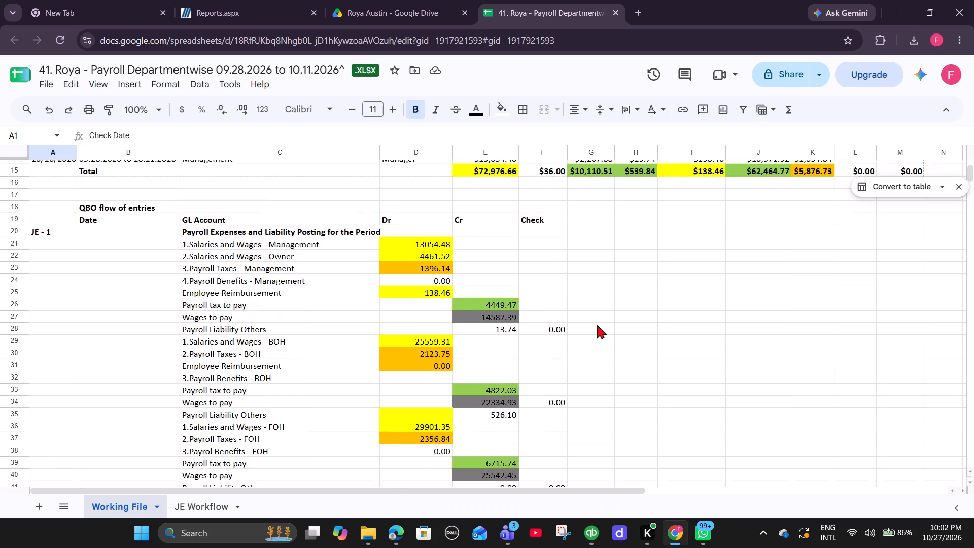
scroll(597, 325, "up", 1)
scroll(597, 325, "down", 2)
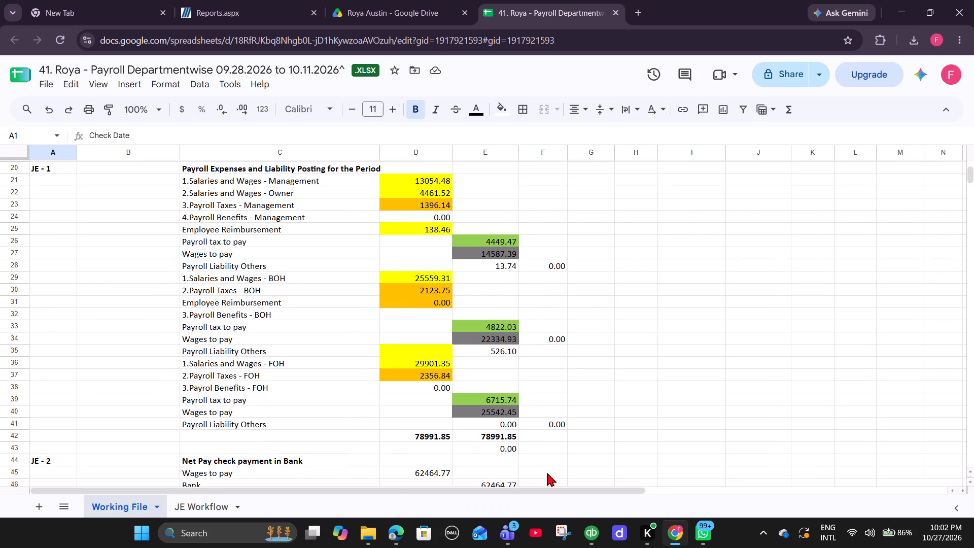
left_click(601, 529)
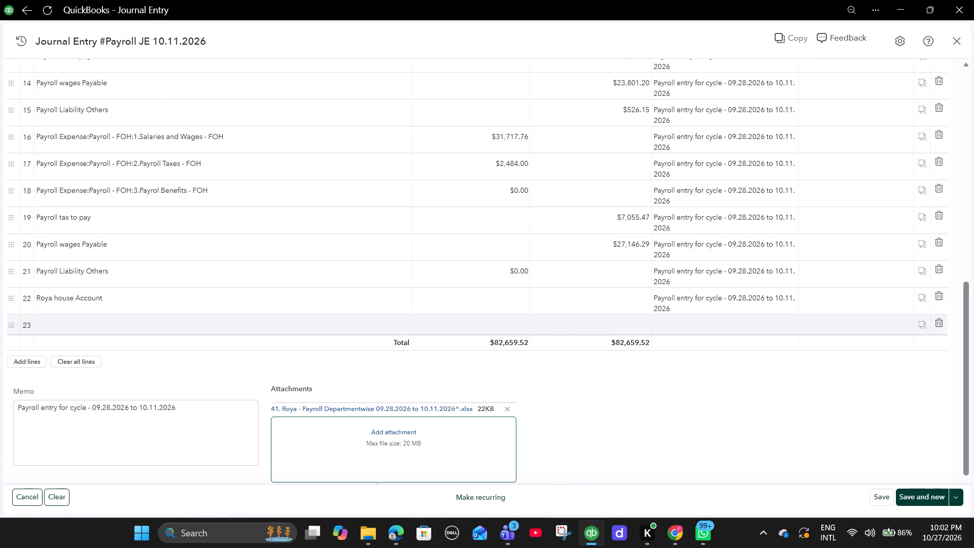
scroll(502, 268, "up", 8)
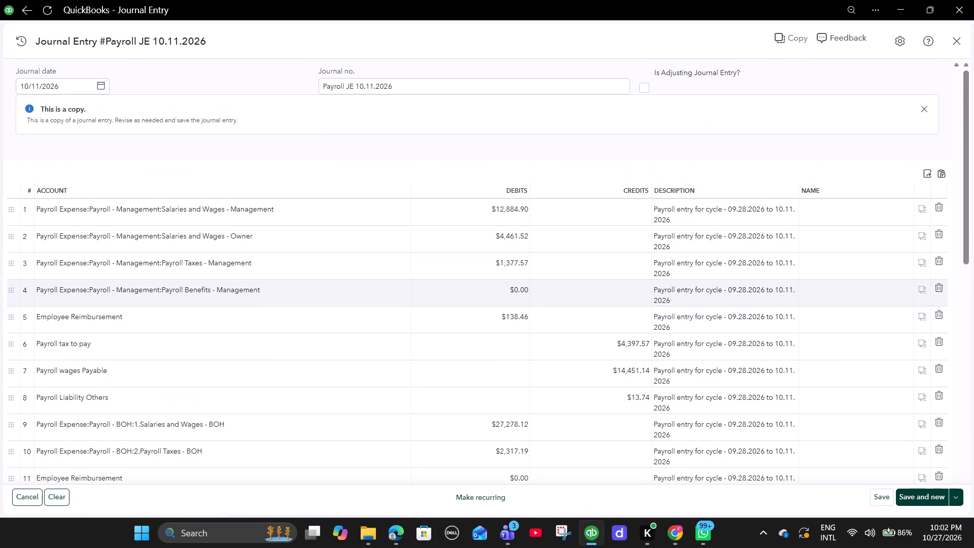
key("alt+Tab")
scroll(523, 281, "up", 1)
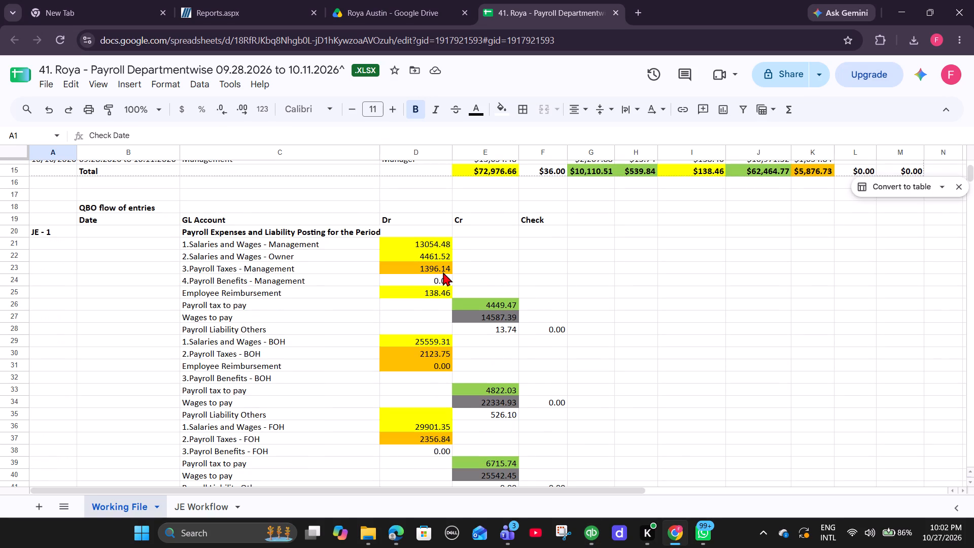
left_click(419, 239)
right_click(413, 241)
left_click(460, 140)
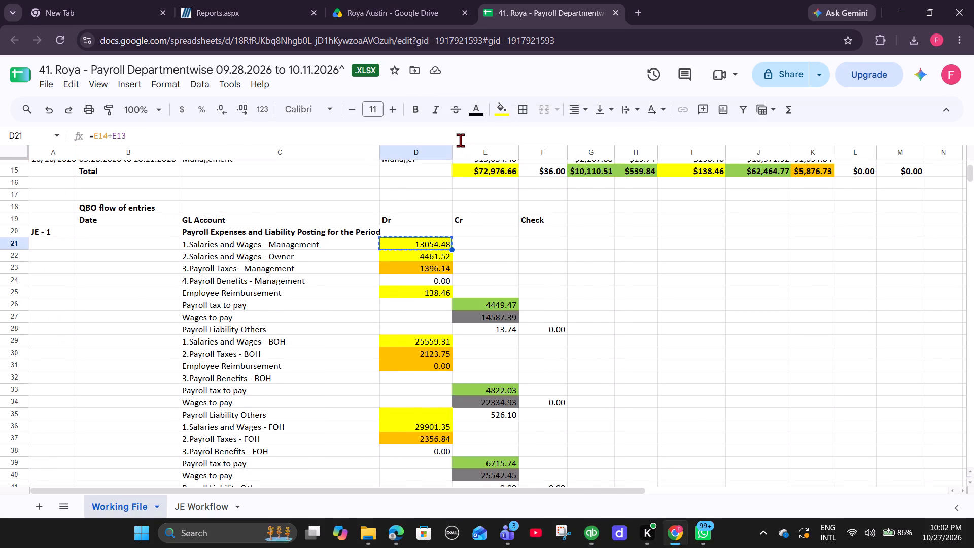
key("alt+Tab")
left_click(490, 224)
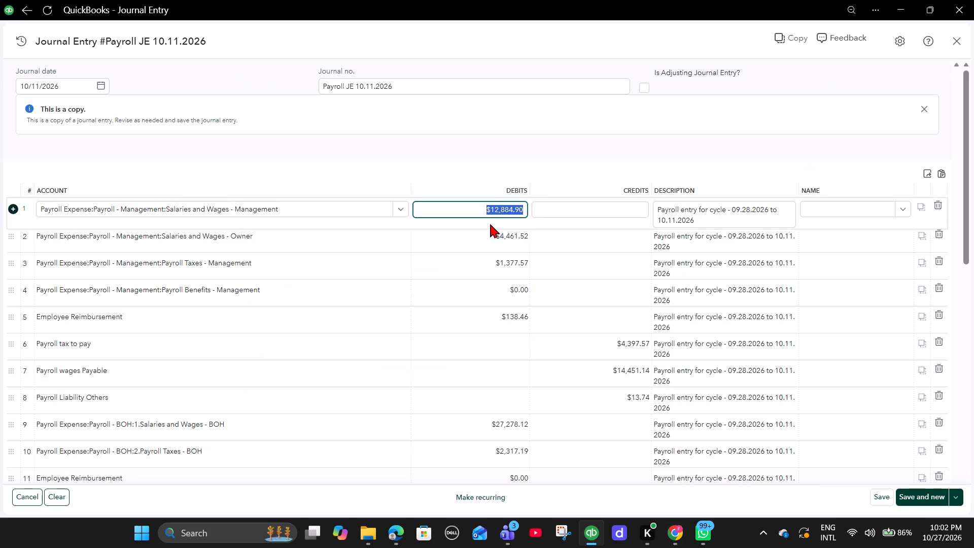
key("ctrl+v")
Copy the Salaries and Wages - Owner amount from the workbook into the line 2 debit, entering 4461.52.
left_click(491, 235)
key("alt+Tab")
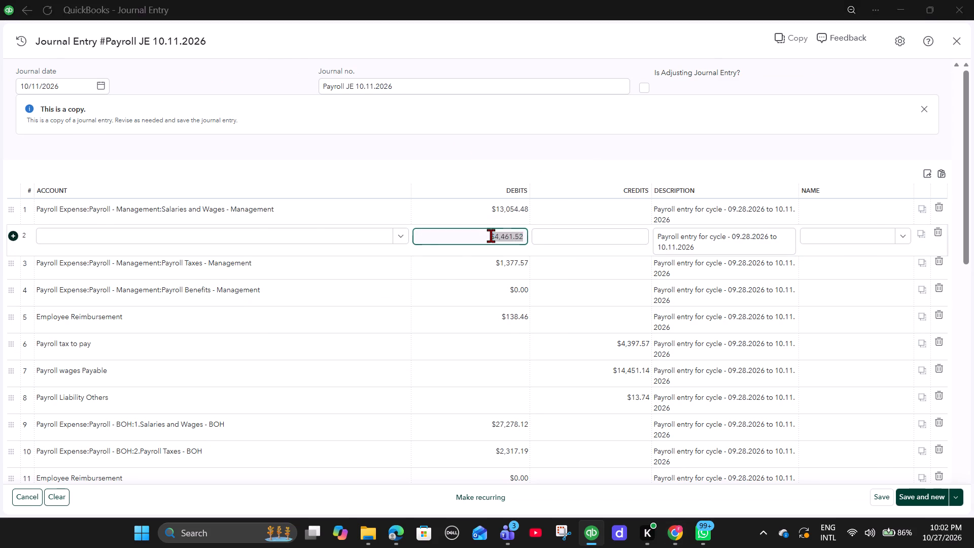
left_click(435, 259)
right_click(431, 258)
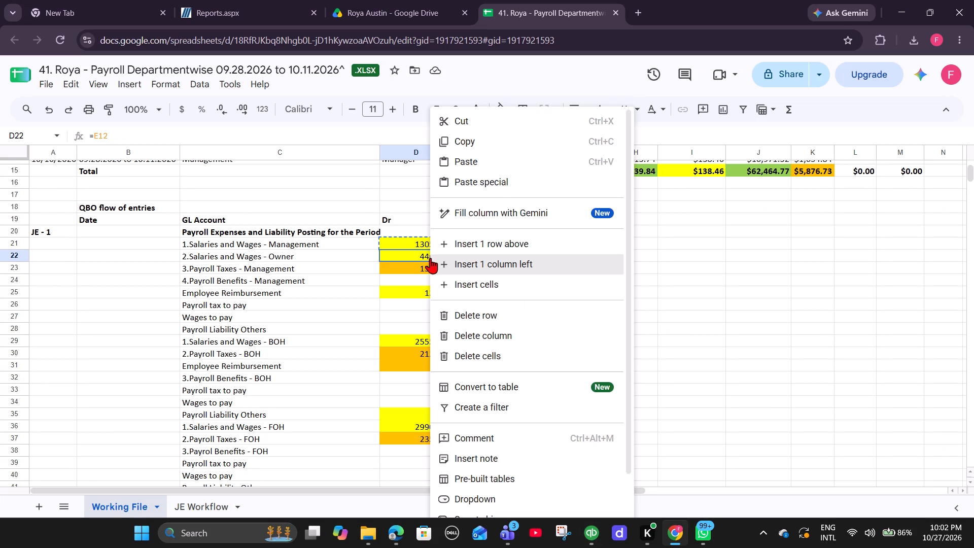
left_click(484, 145)
key("alt+Tab")
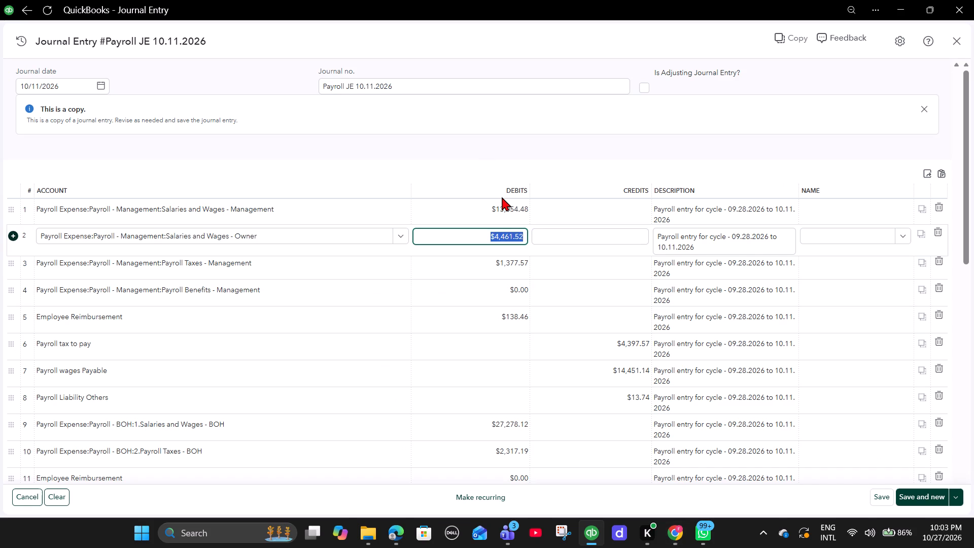
key("ctrl+v")
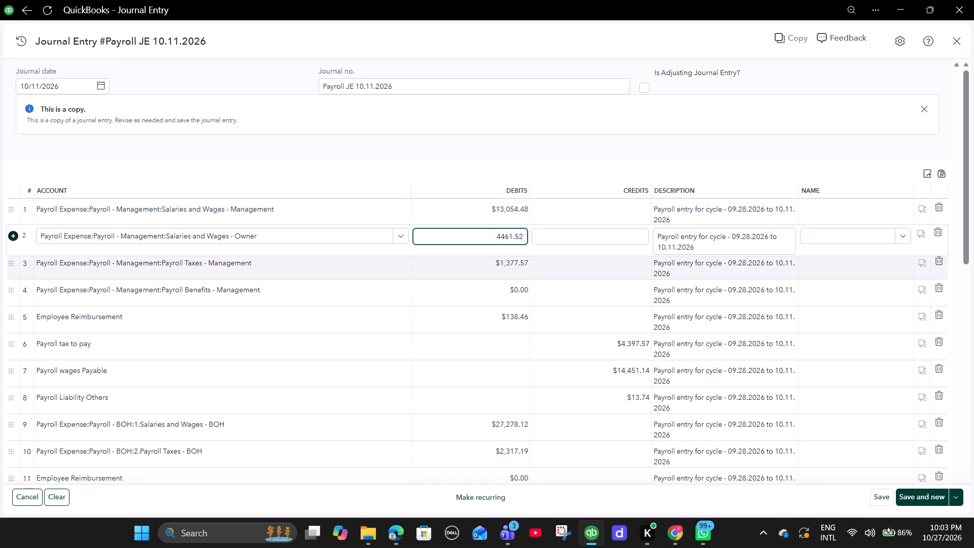
Copy the Payroll Taxes - Management amount from the workbook and set the line 3 debit to 1396.14.
left_click(494, 261)
key("alt+Tab")
key("alt+Tab")
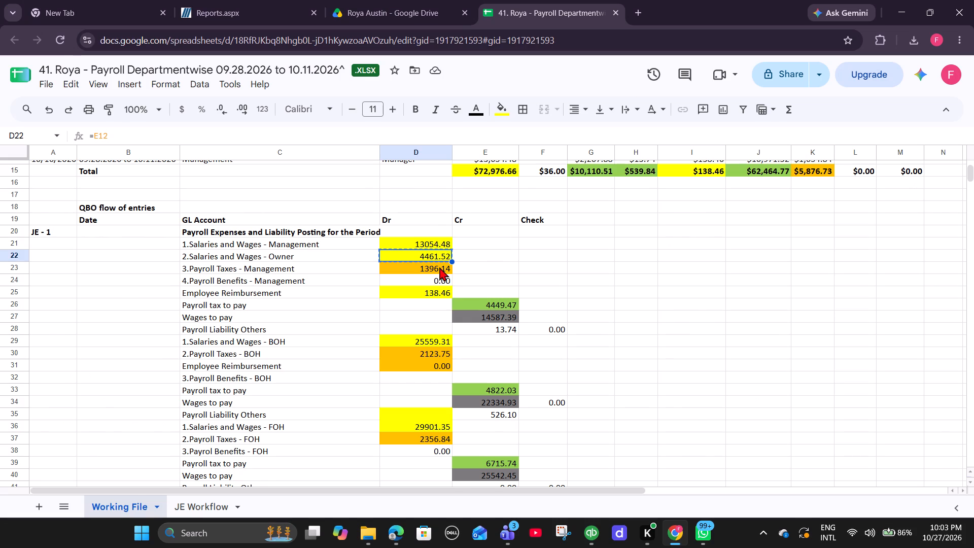
key("alt+Tab")
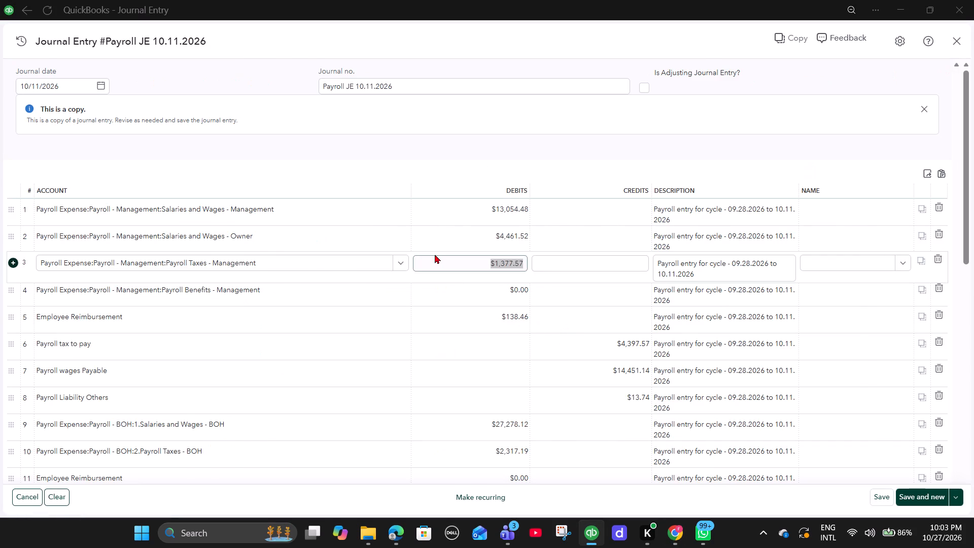
left_click(437, 266)
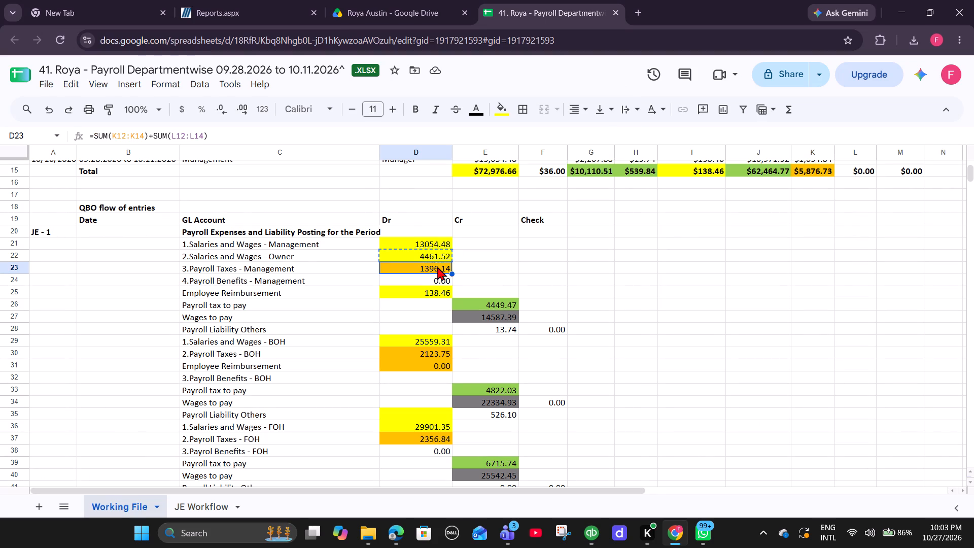
right_click(435, 267)
left_click(479, 147)
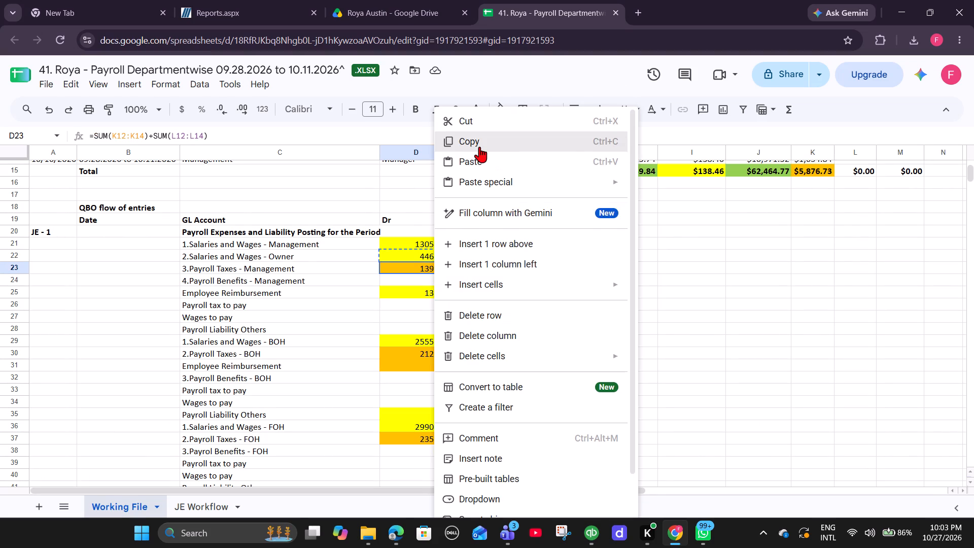
key("alt+Tab")
key("ctrl+v")
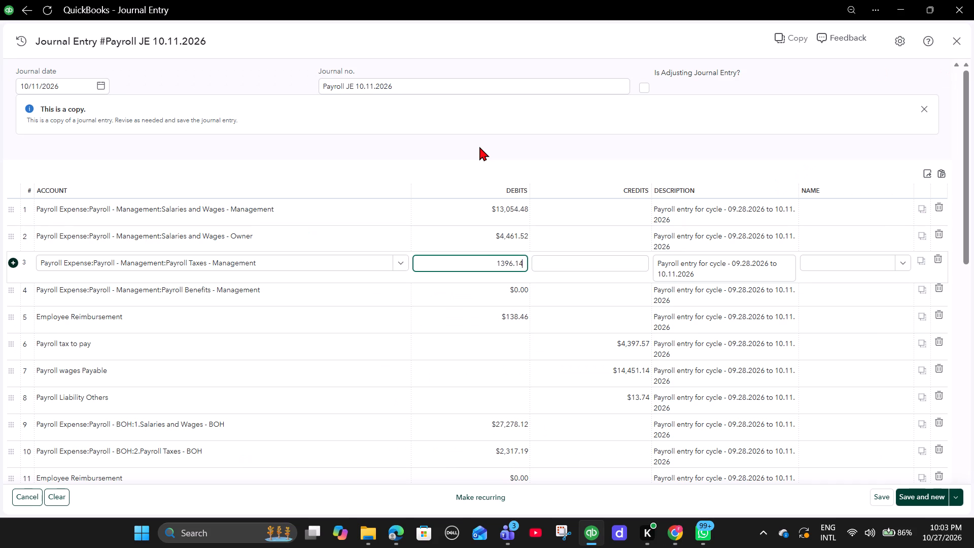
Open the debit amount of line 5, Employee Reimbursement, for editing.
left_click(477, 306)
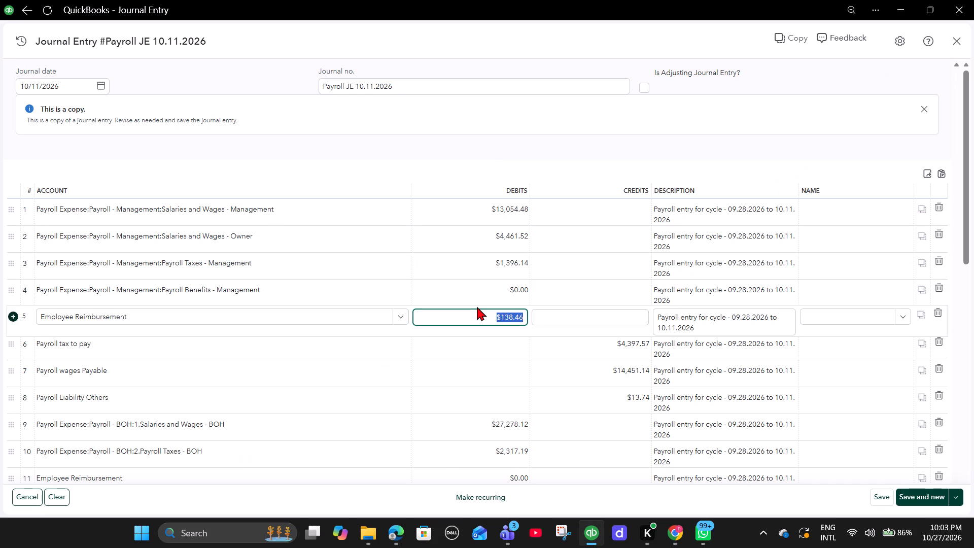
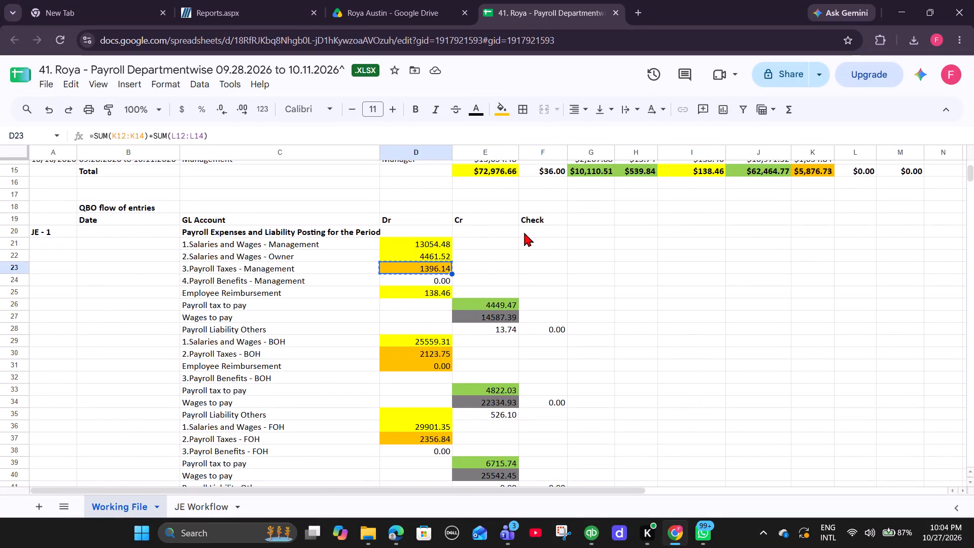
Copy the management section's Payroll tax to pay amount from the workbook and set the line 6 credit in QuickBooks to 4449.47.
key("alt+Tab")
left_click(569, 353)
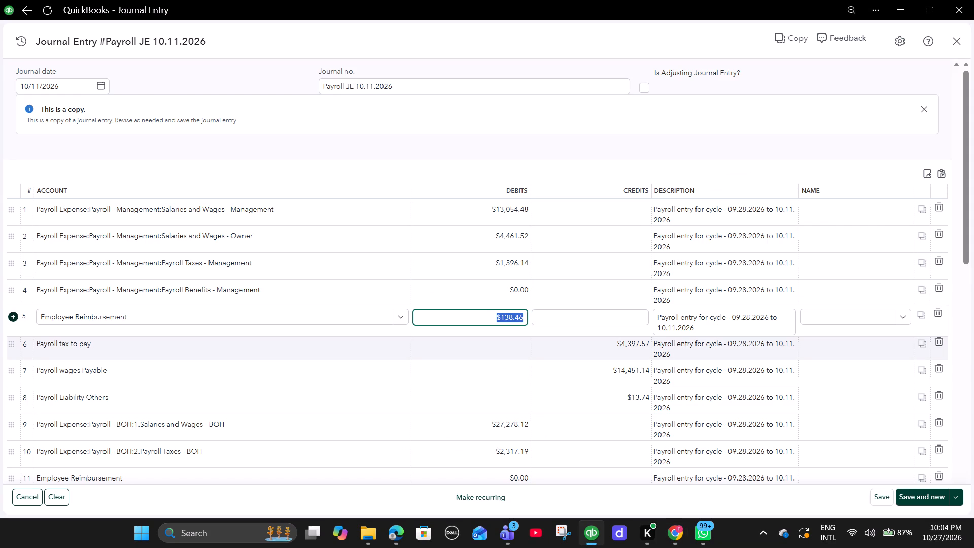
key("alt+Tab")
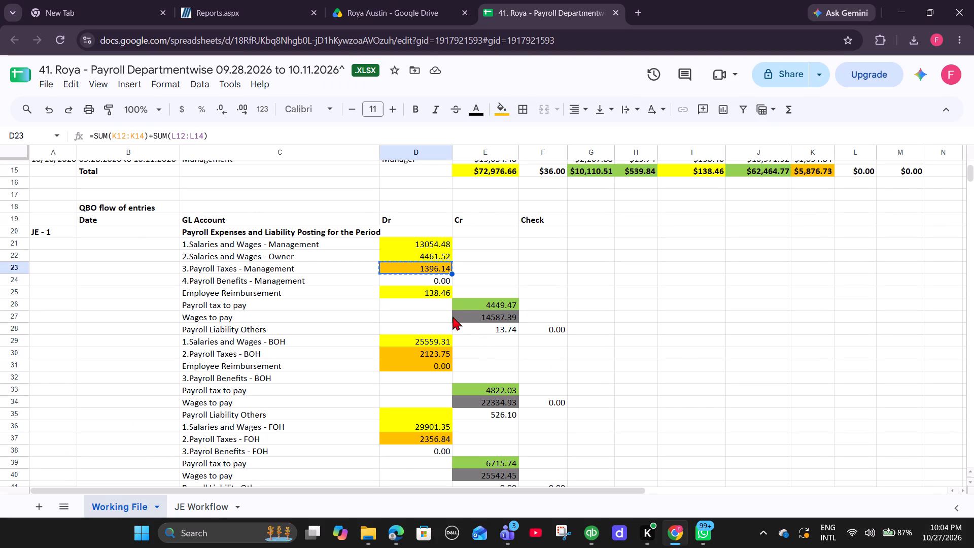
left_click(495, 302)
key("alt+Tab")
key("alt+Tab")
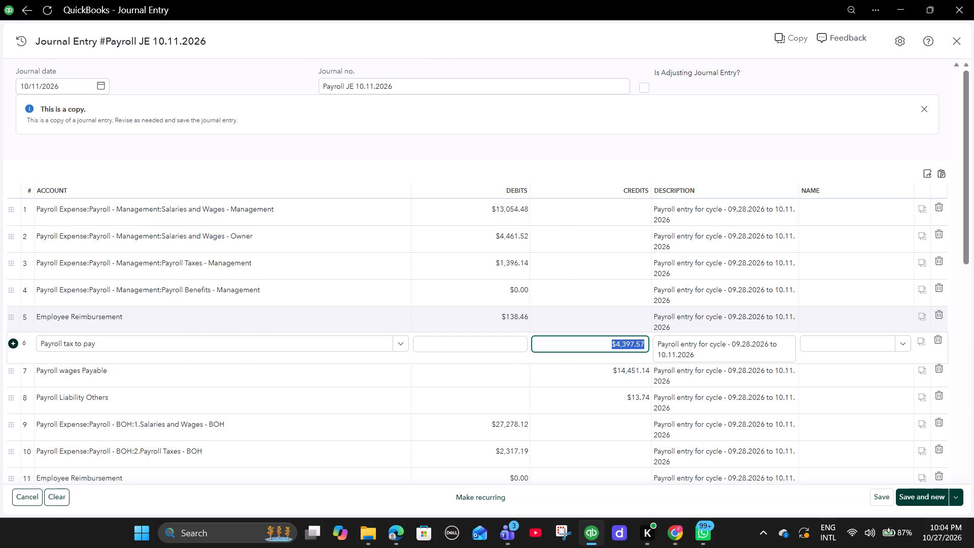
right_click(484, 301)
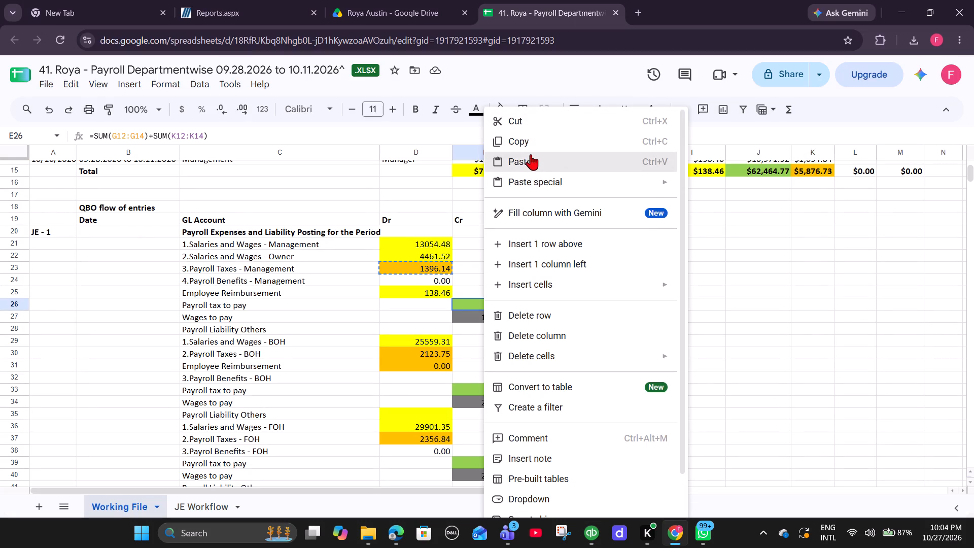
left_click(530, 148)
key("alt+Tab")
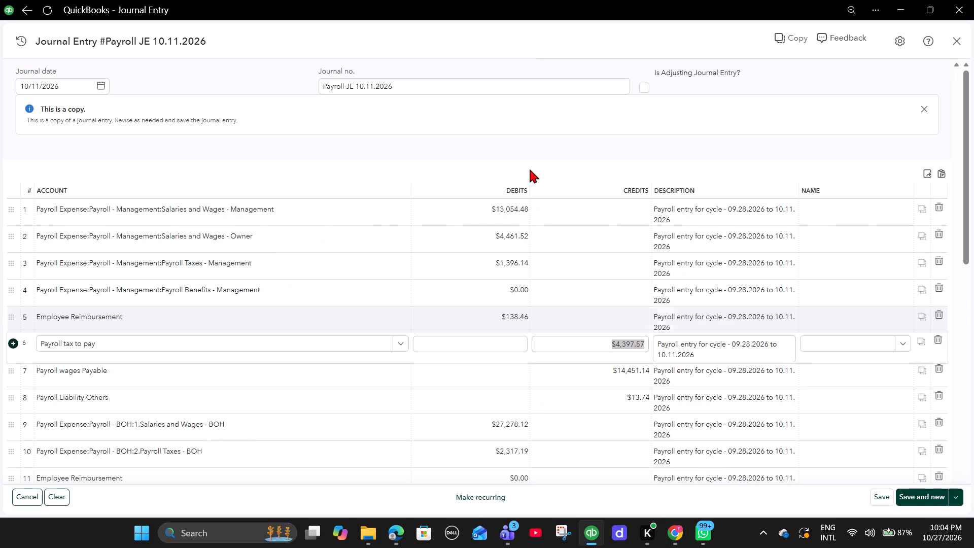
key("ctrl+v")
Open the credit amount of line 7, Payroll wages Payable, for editing.
left_click(554, 366)
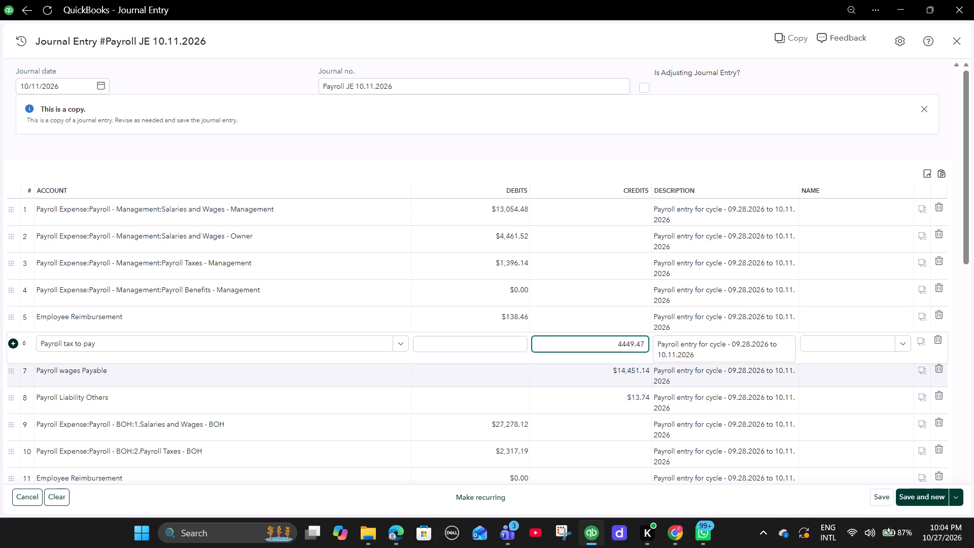
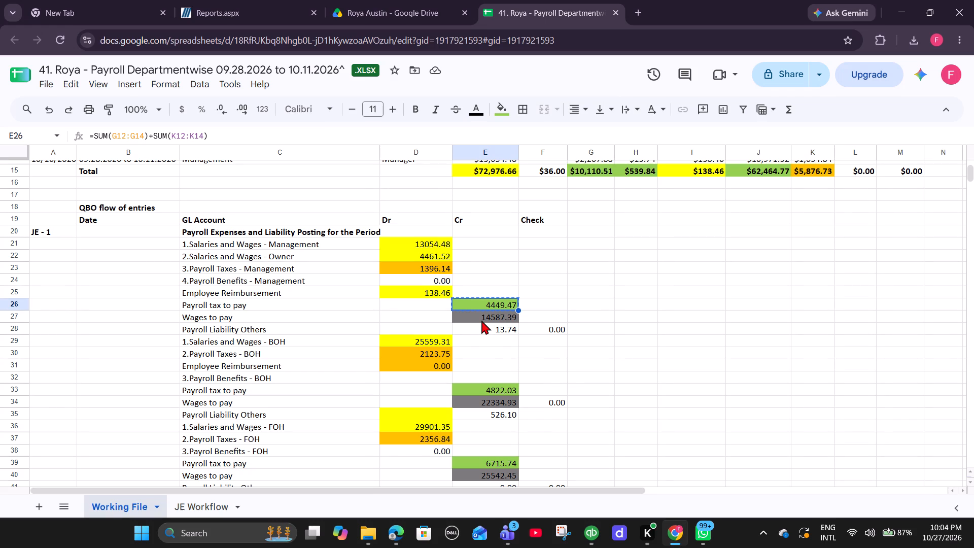
Copy the management section's Wages to pay amount from the workbook and set the line 7 credit in QuickBooks to 14587.39.
left_click(481, 320)
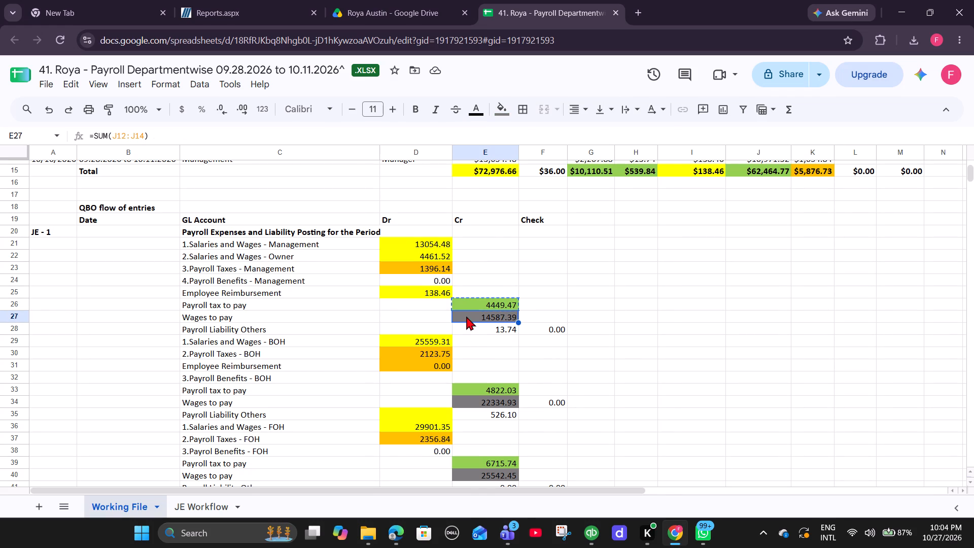
right_click(466, 316)
left_click(512, 146)
left_click(599, 527)
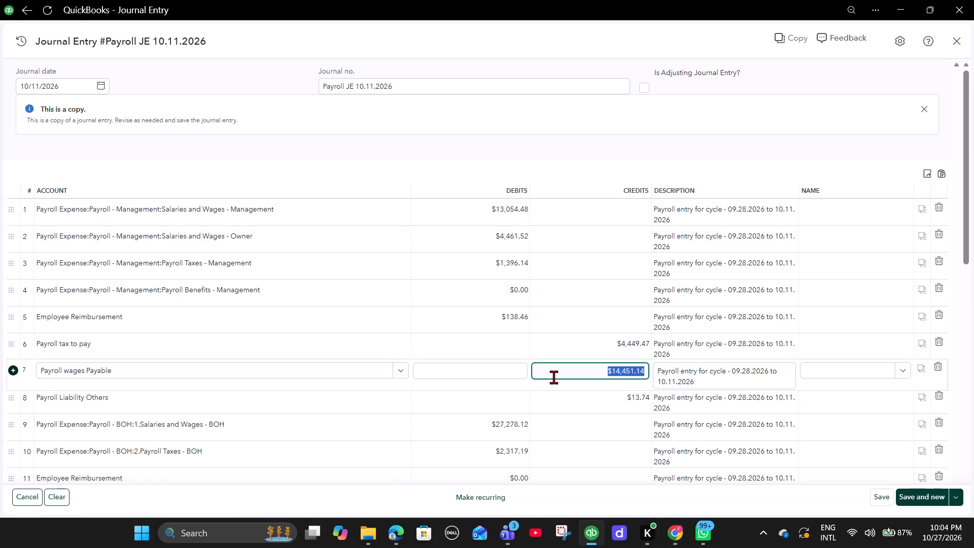
key("ctrl+v")
Check the line 8 Payroll Liability Others credit against the workbook, and set the line 9 debit to the copied Salaries and Wages - BOH amount, 25559.31.
left_click(579, 398)
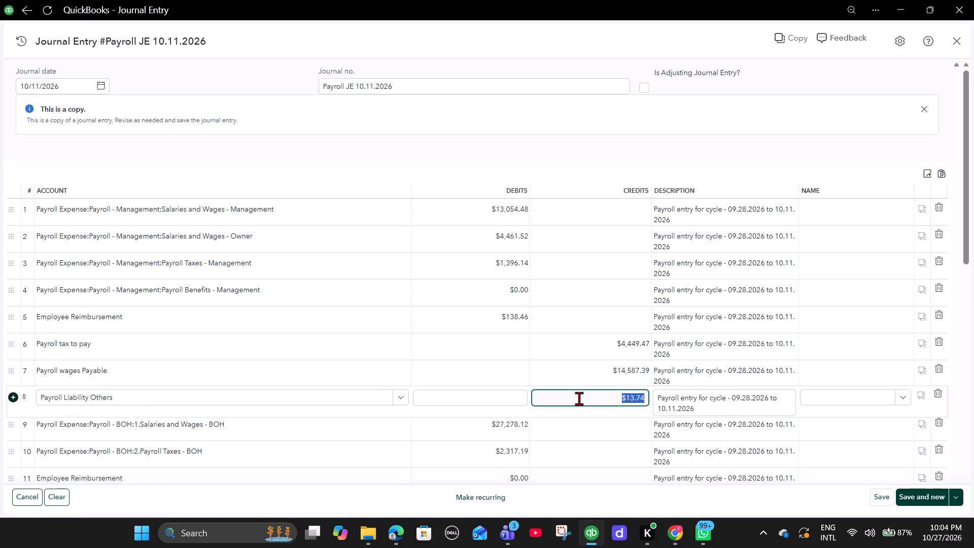
key("alt+Tab")
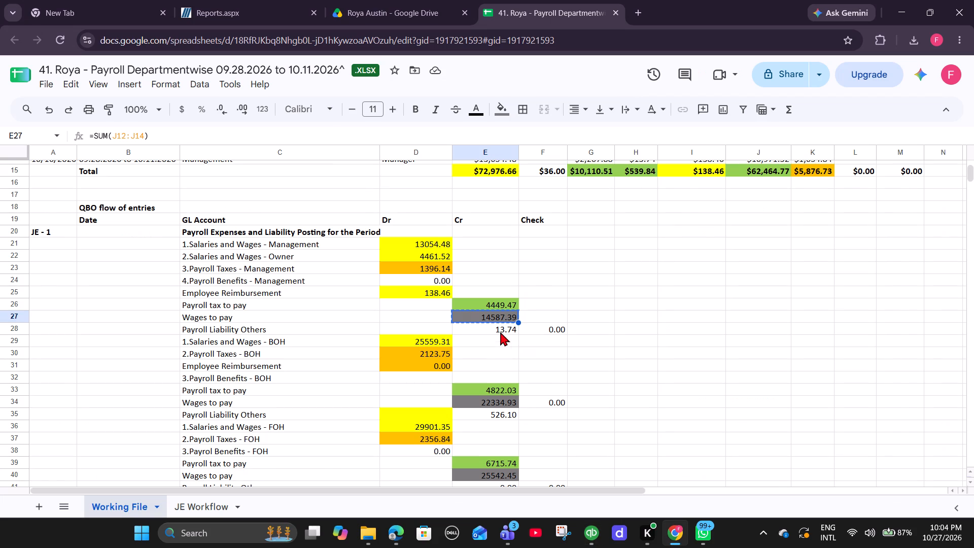
key("alt+Tab")
key("alt+Tab")
left_click(396, 341)
right_click(396, 341)
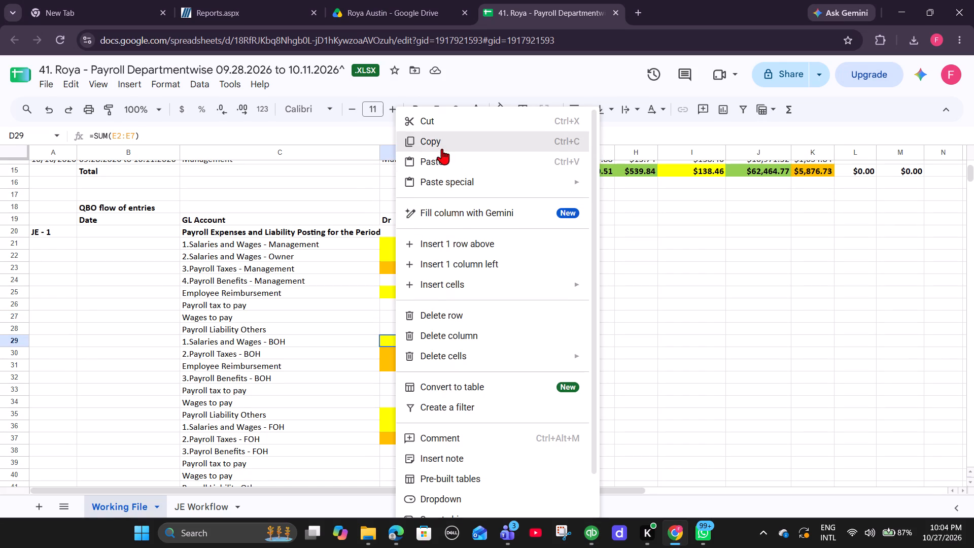
left_click(442, 145)
key("alt+Tab")
scroll(467, 302, "down", 2)
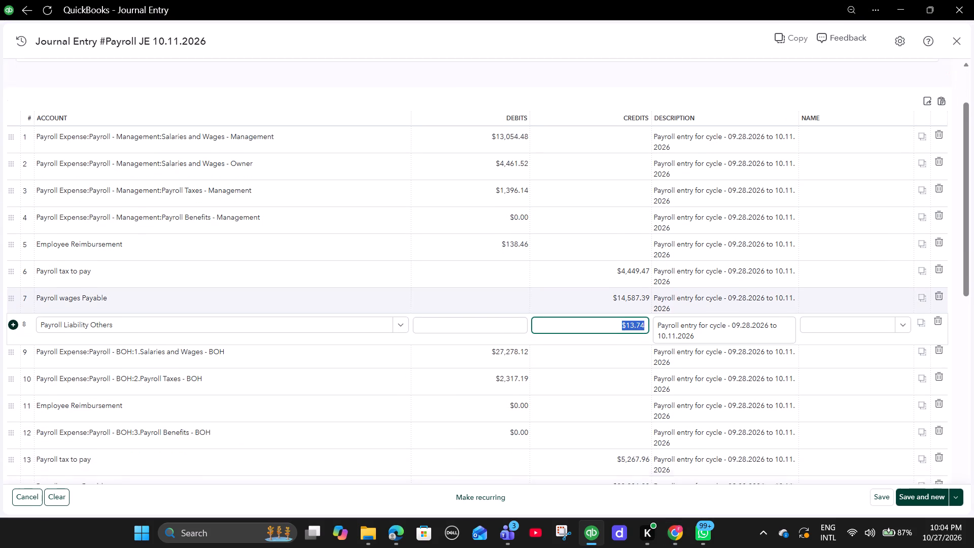
left_click(473, 307)
key("ctrl+v")
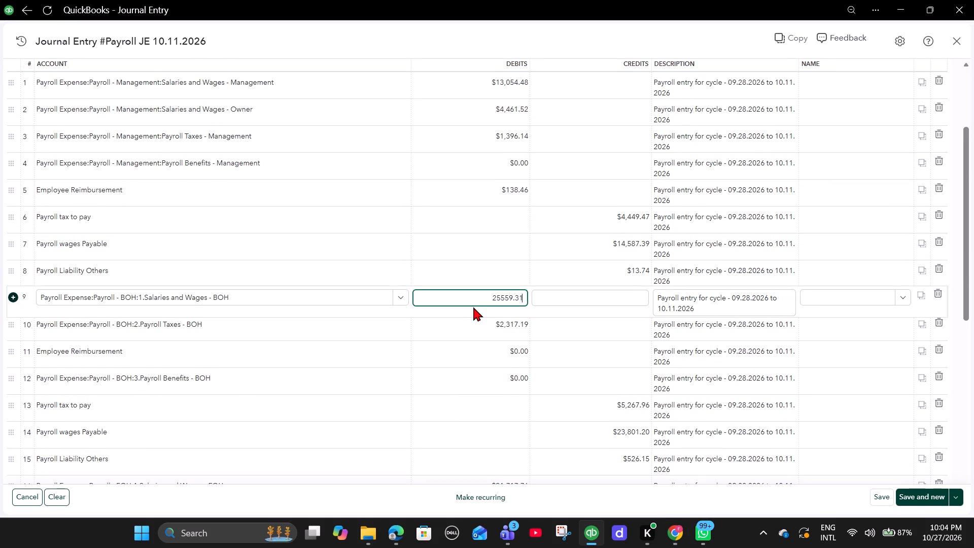
Copy the Payroll Taxes - BOH amount from the workbook and set the line 10 debit in QuickBooks to 2123.75.
left_click(486, 324)
key("alt+Tab")
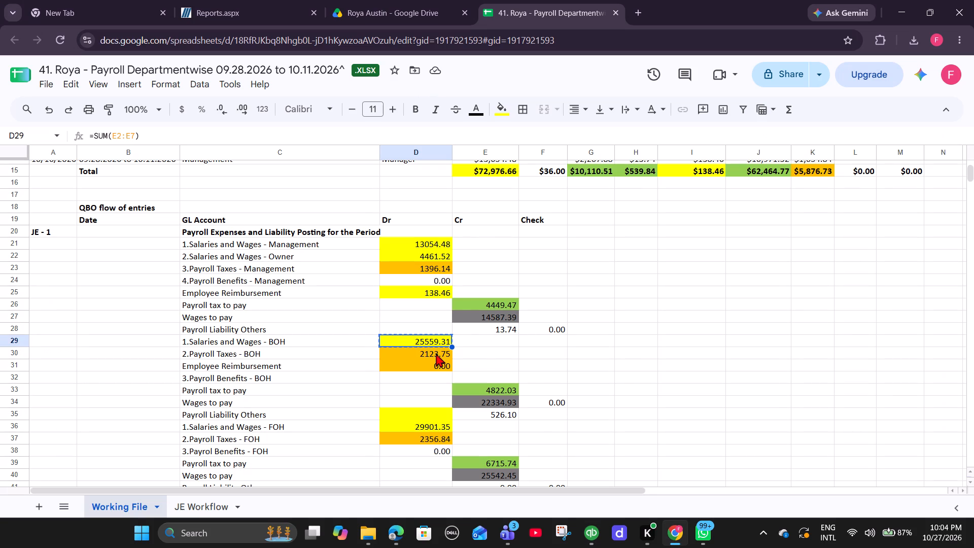
left_click(435, 354)
right_click(435, 355)
left_click(472, 145)
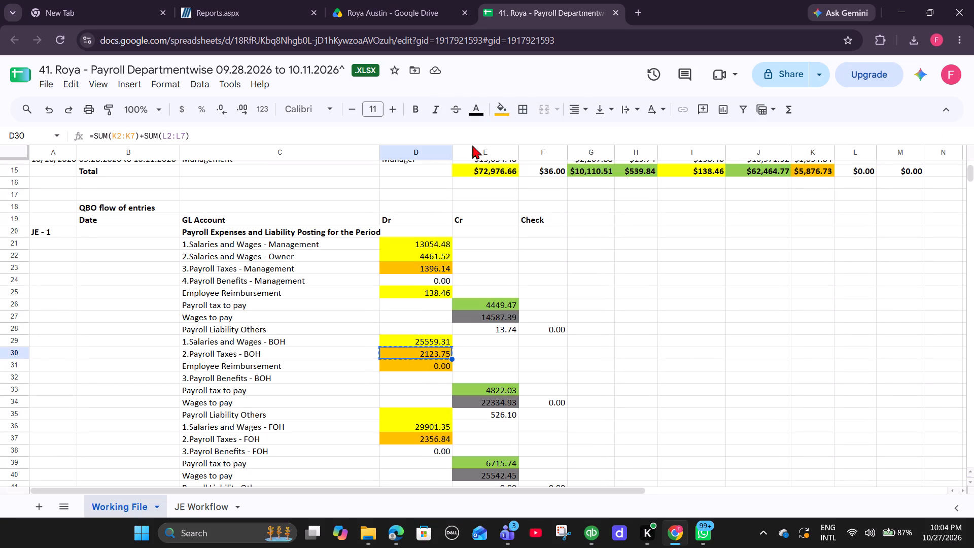
key("alt+Tab")
key("ctrl+v")
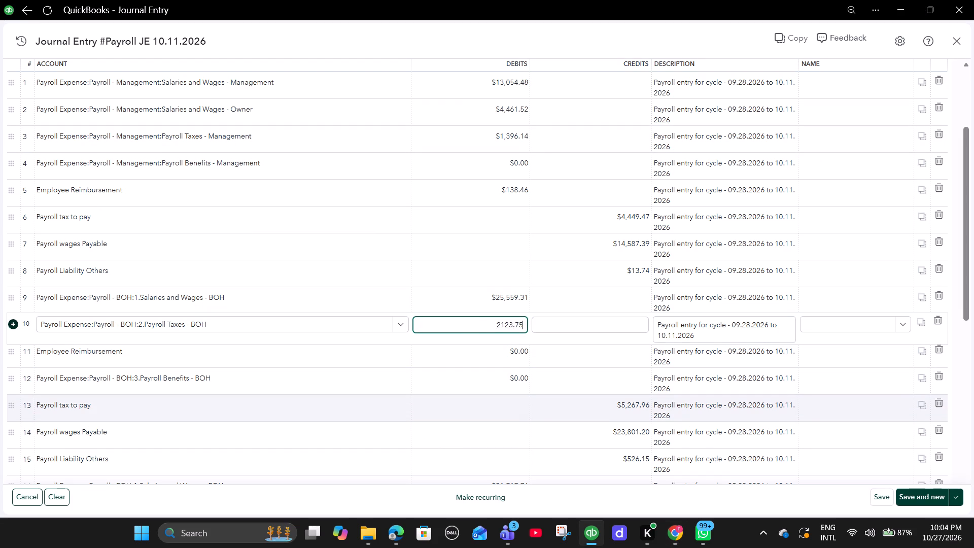
Copy the BOH section's Payroll tax to pay amount from the workbook and set the line 13 credit in QuickBooks to 4822.03.
key("alt+Tab")
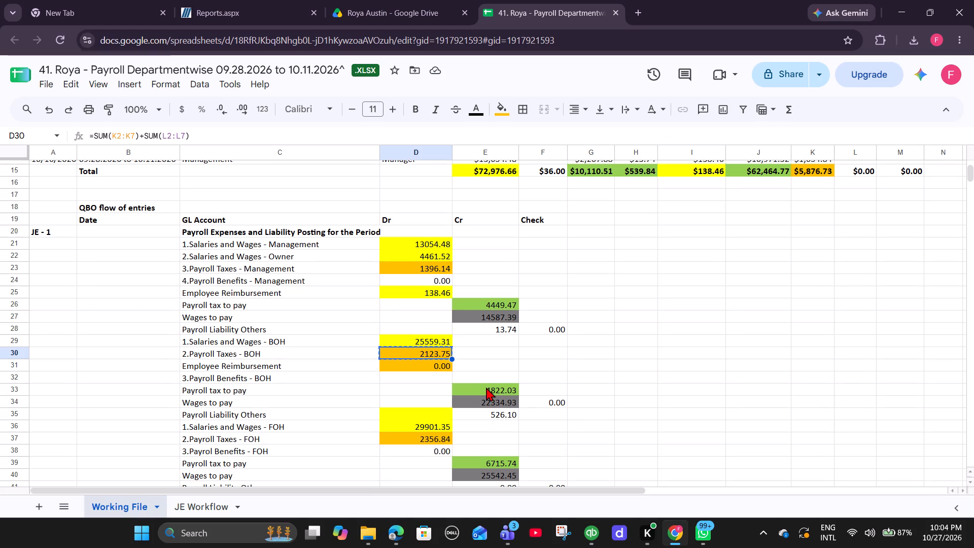
left_click(486, 387)
right_click(486, 387)
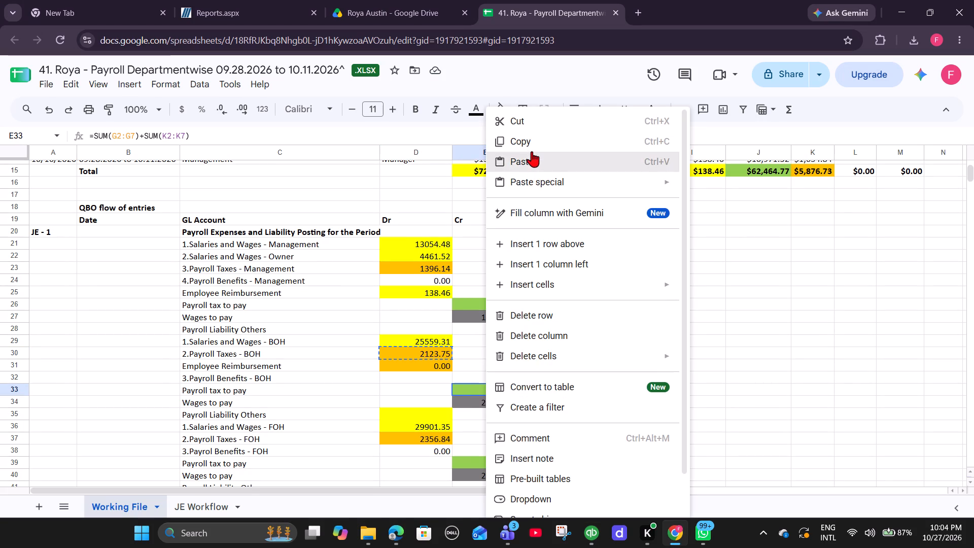
left_click(532, 150)
key("alt+Tab")
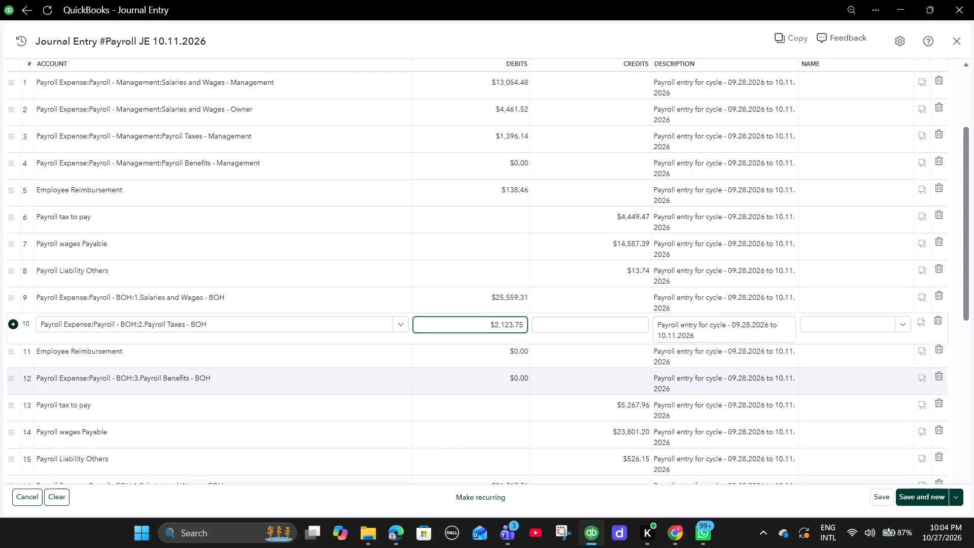
left_click(579, 403)
key("ctrl+v")
Copy the BOH section's Wages to pay amount from the workbook and set the line 14 credit in QuickBooks to 22334.93.
scroll(579, 403, "down", 1)
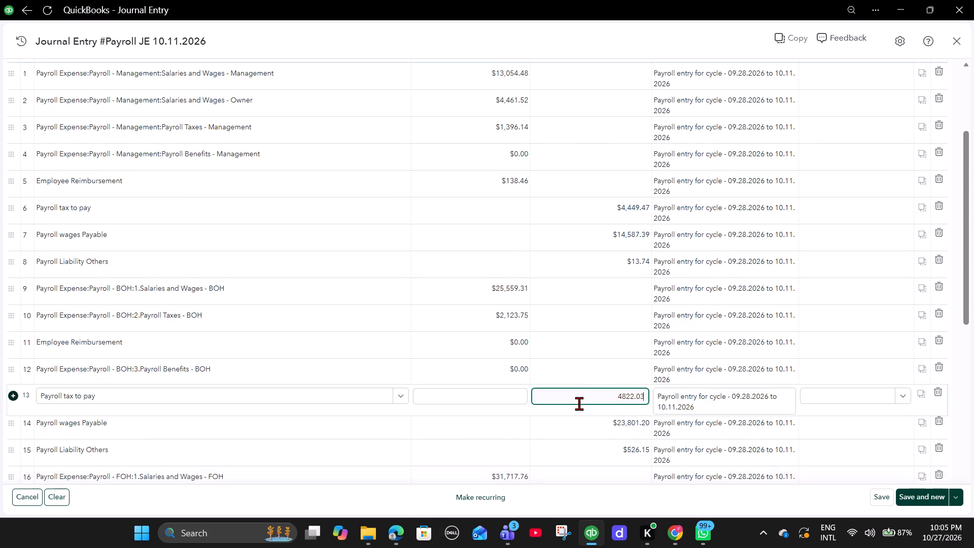
scroll(579, 403, "down", 1)
left_click(568, 303)
key("alt+Tab")
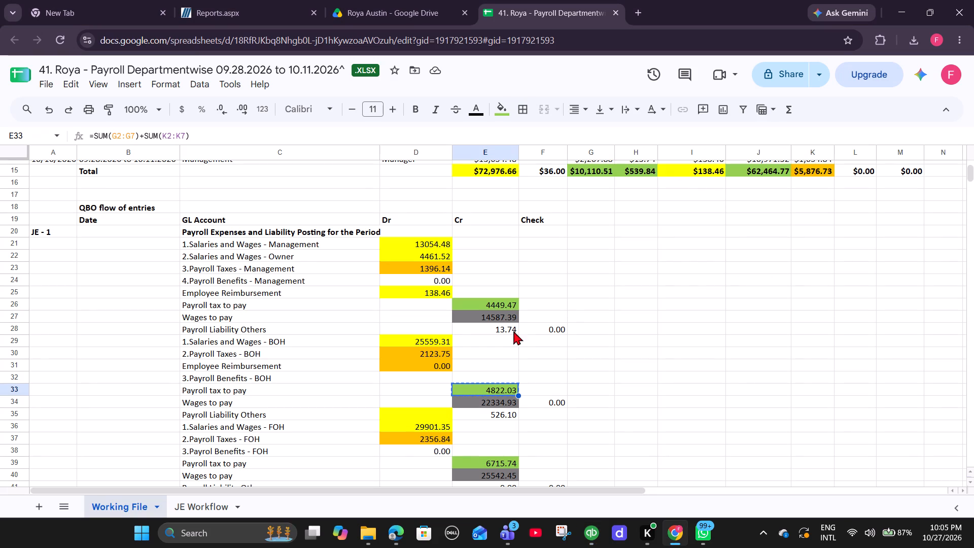
left_click(499, 400)
right_click(499, 400)
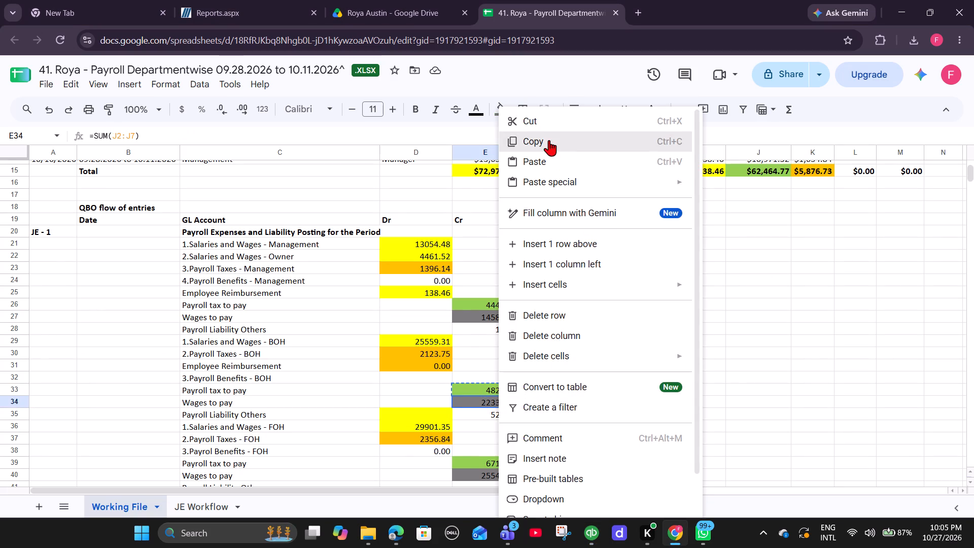
left_click(549, 140)
key("alt+Tab")
key("ctrl+v")
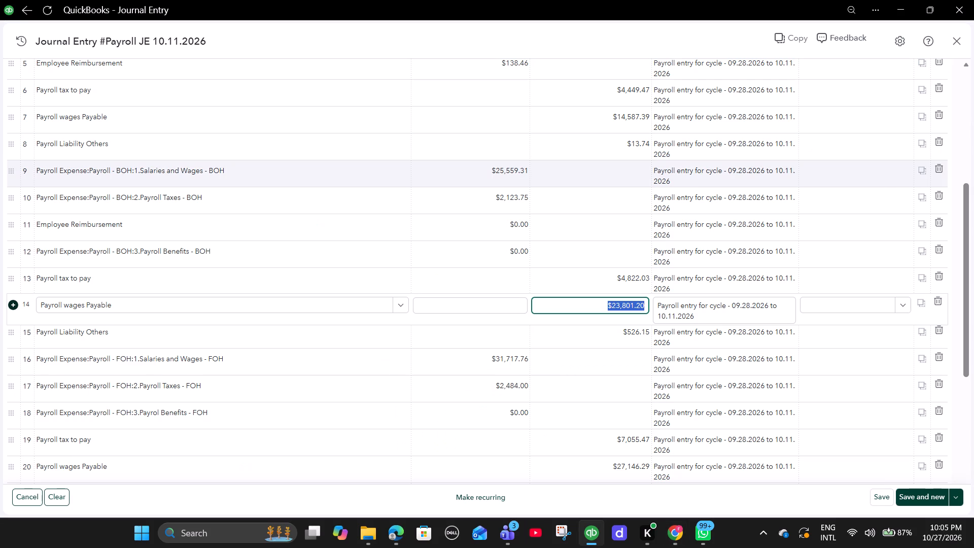
Check the line 15 Payroll Liability Others credit against the workbook, and set the line 16 debit to the copied Salaries and Wages - FOH amount, 29901.35.
scroll(550, 167, "down", 2)
left_click(586, 210)
key("alt+Tab")
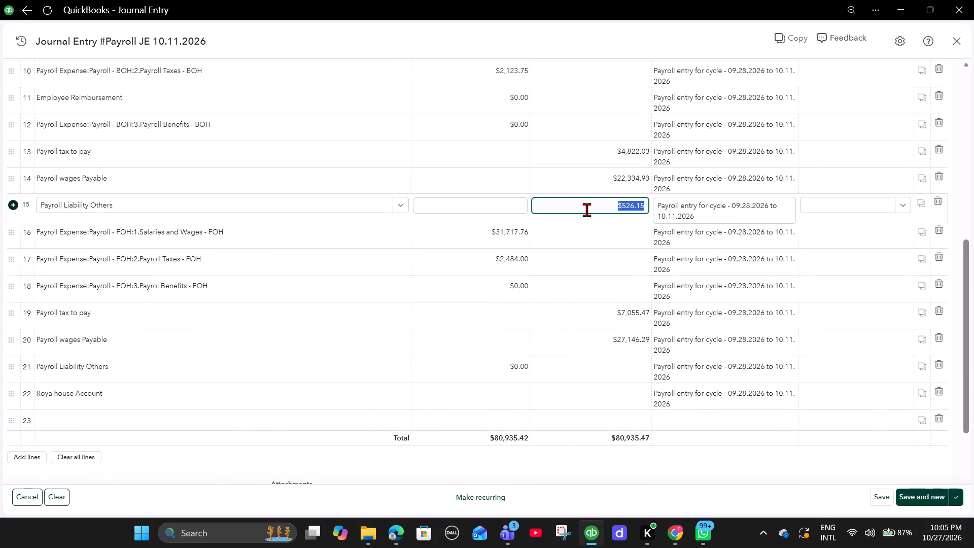
scroll(478, 425, "down", 1)
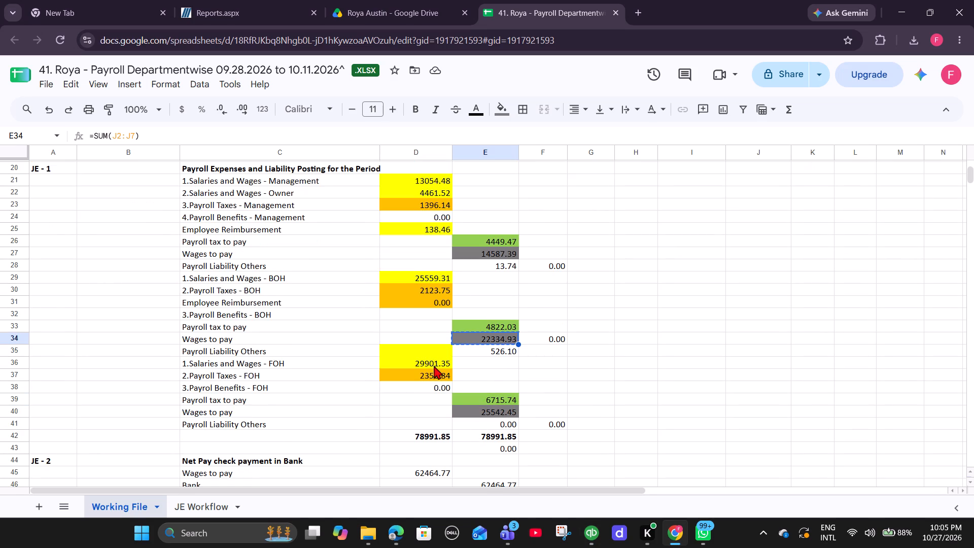
left_click(432, 365)
key("alt+Tab")
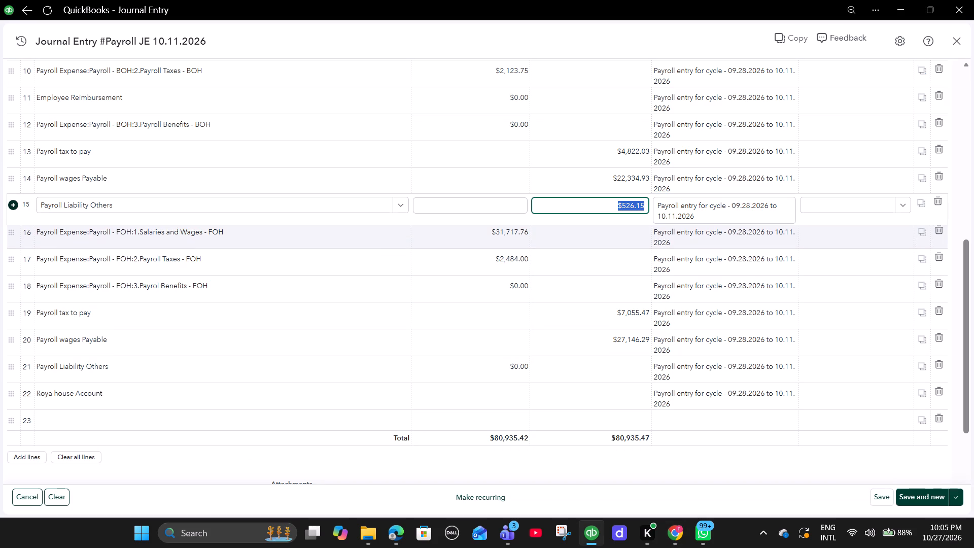
left_click(492, 242)
key("alt+Tab")
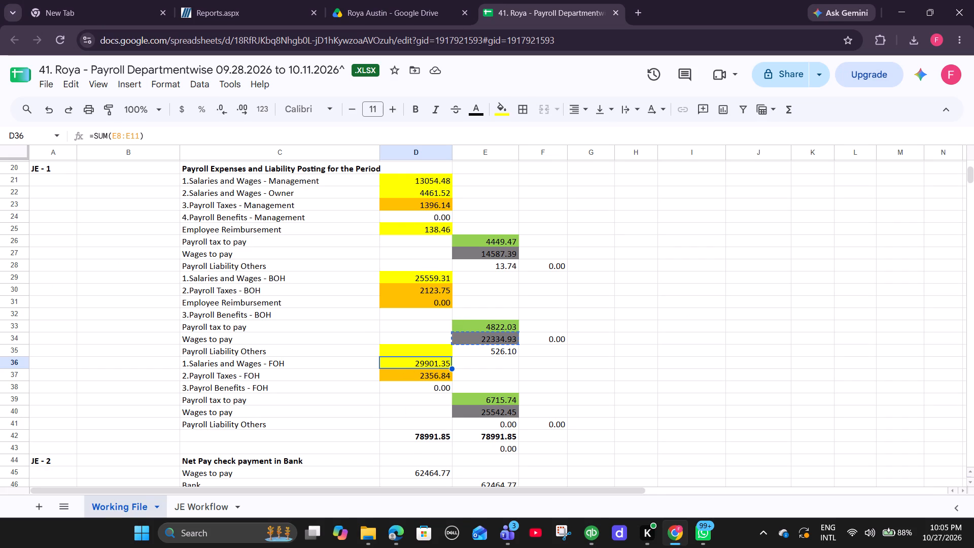
right_click(405, 362)
left_click(441, 143)
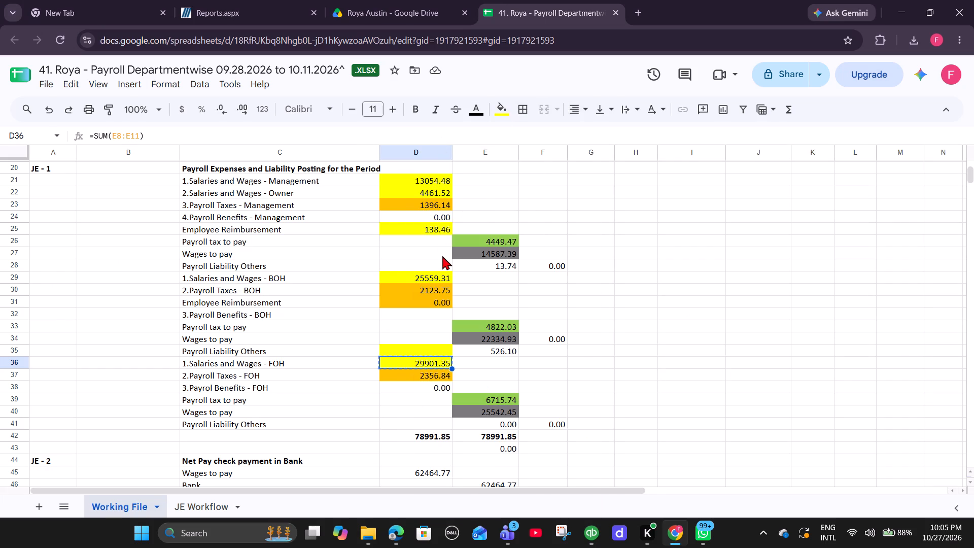
key("alt+Tab")
key("ctrl+v")
Copy the Payroll Taxes - FOH amount from the workbook and set the line 17 debit in QuickBooks to 2356.84.
left_click(449, 267)
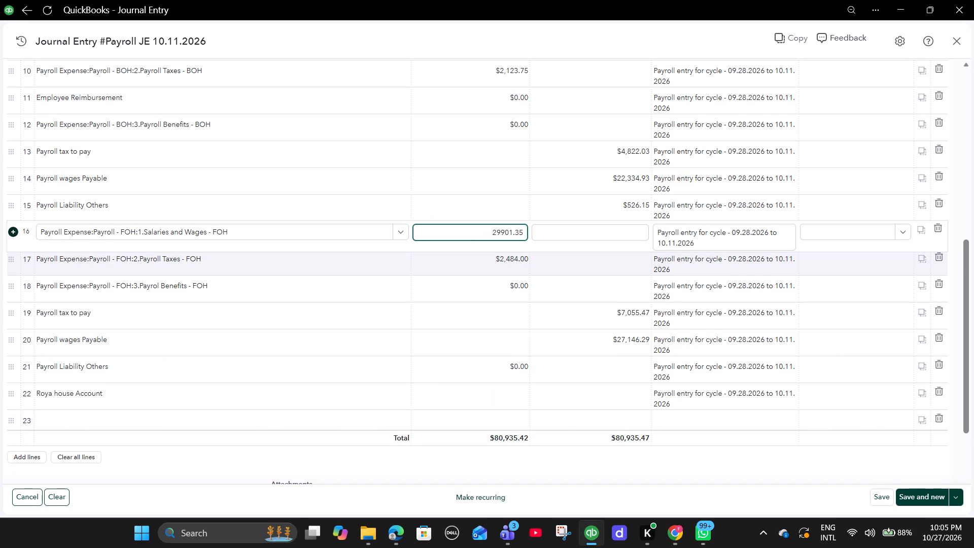
key("alt+Tab")
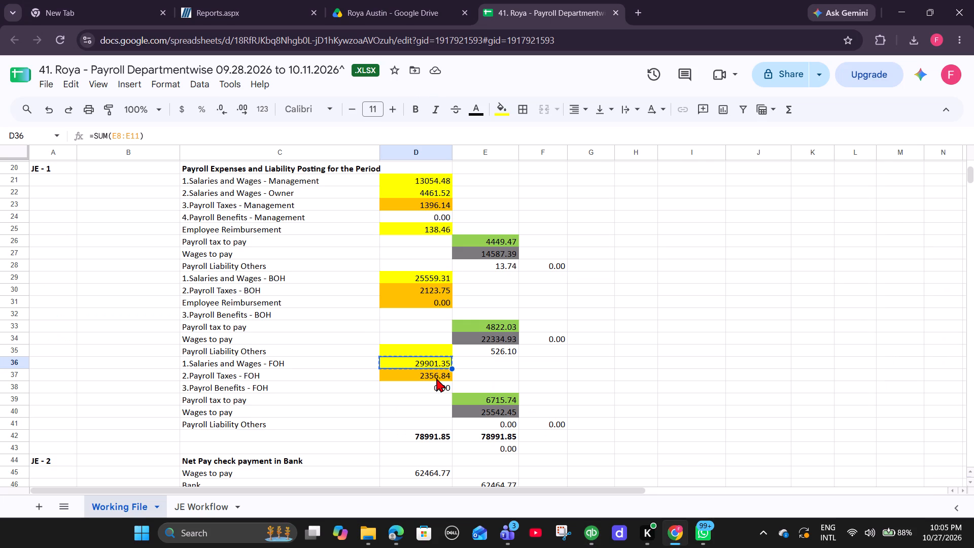
left_click(436, 378)
right_click(436, 378)
left_click(486, 144)
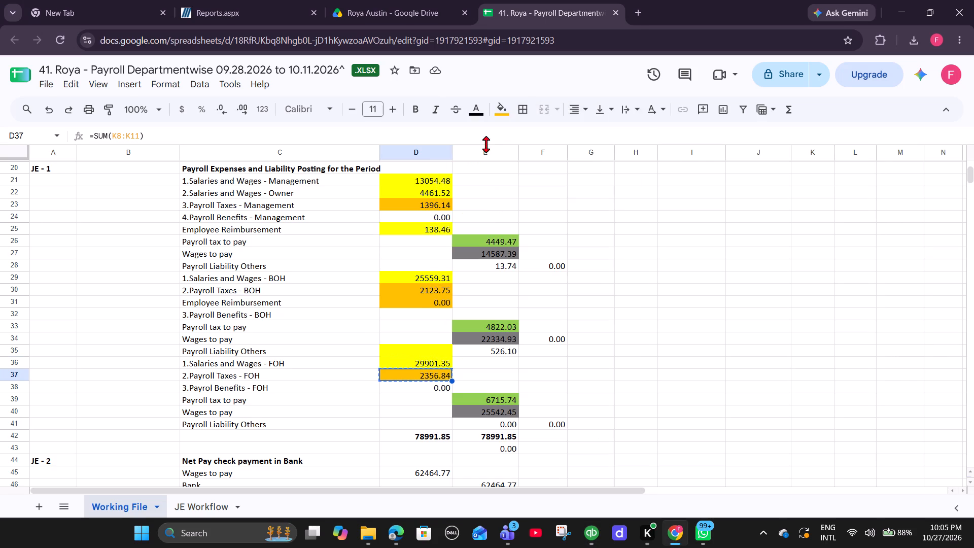
key("alt+Tab")
key("ctrl+v")
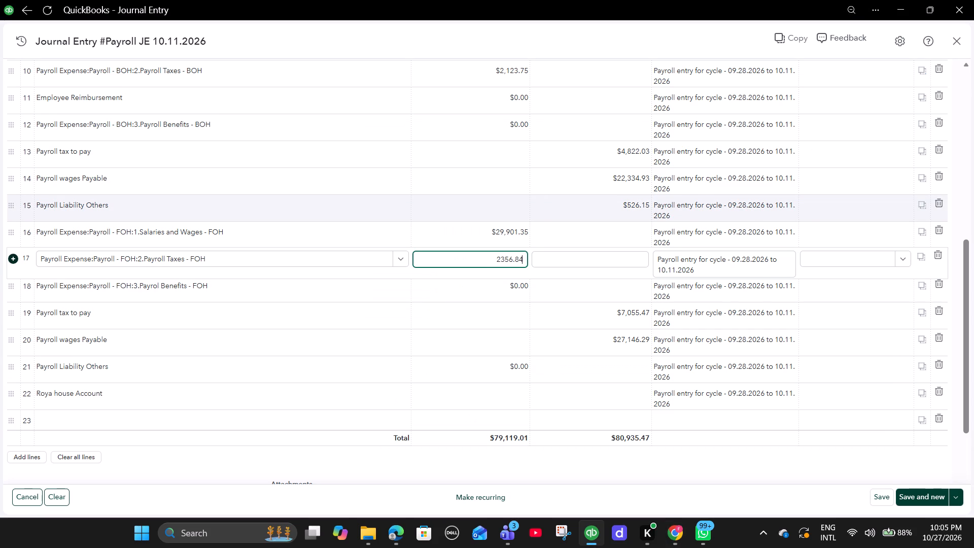
Copy the FOH section's Payroll tax to pay amount from the workbook and set the line 19 credit in QuickBooks to 6715.74.
left_click(542, 316)
key("alt+Tab")
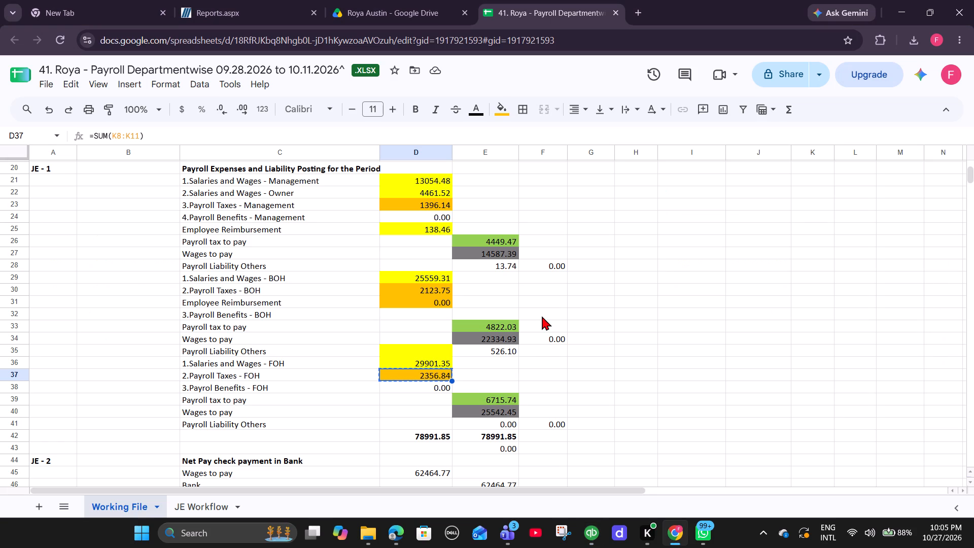
left_click(485, 393)
left_click(484, 399)
right_click(484, 399)
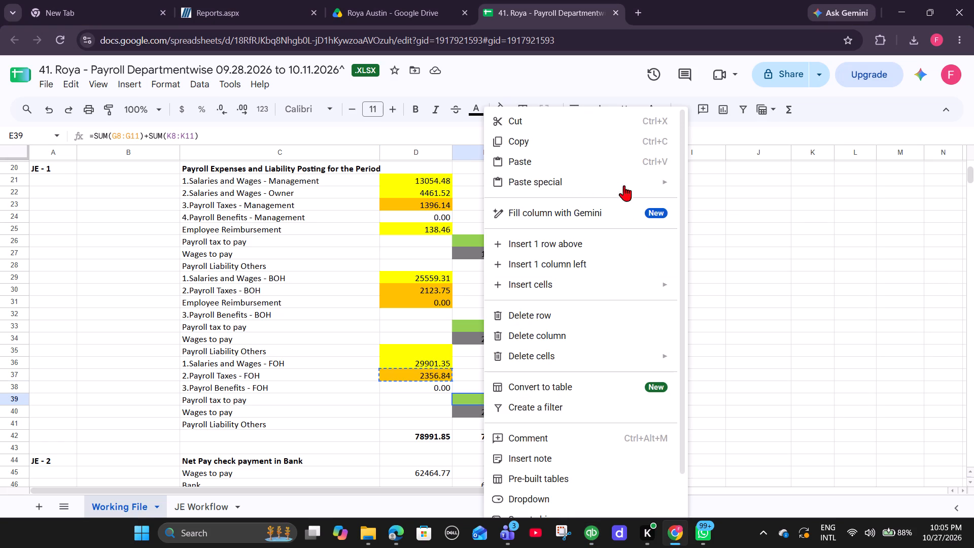
left_click(564, 147)
key("alt+Tab")
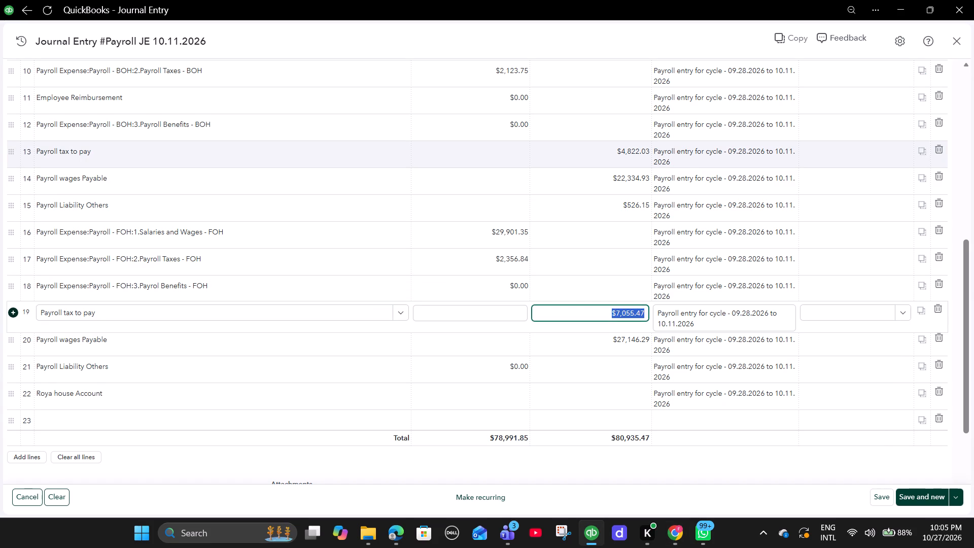
key("ctrl+v")
Copy the FOH section's Wages to pay amount from the workbook and set the line 20 credit in QuickBooks to 25542.45.
scroll(558, 153, "down", 1)
left_click(572, 284)
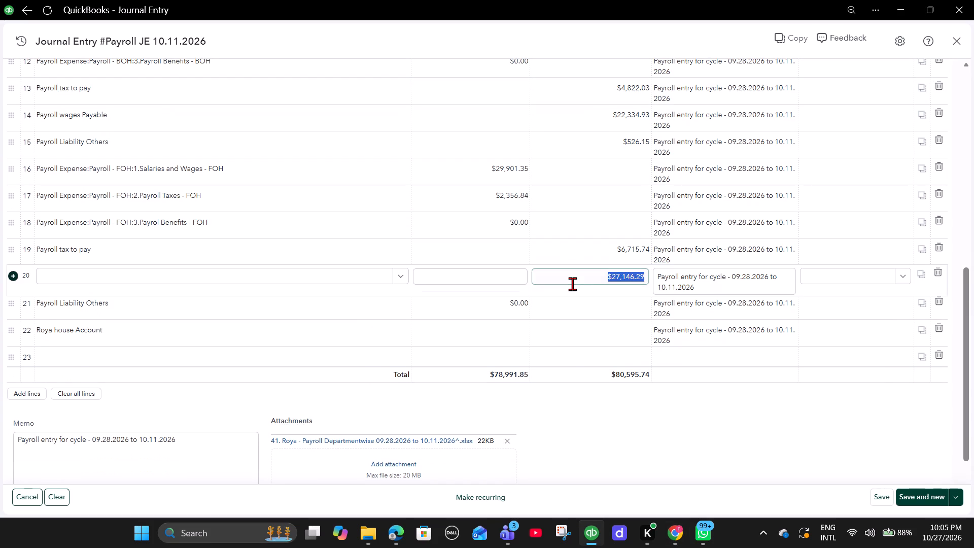
key("alt+Tab")
left_click(495, 413)
right_click_drag(495, 413, 489, 414)
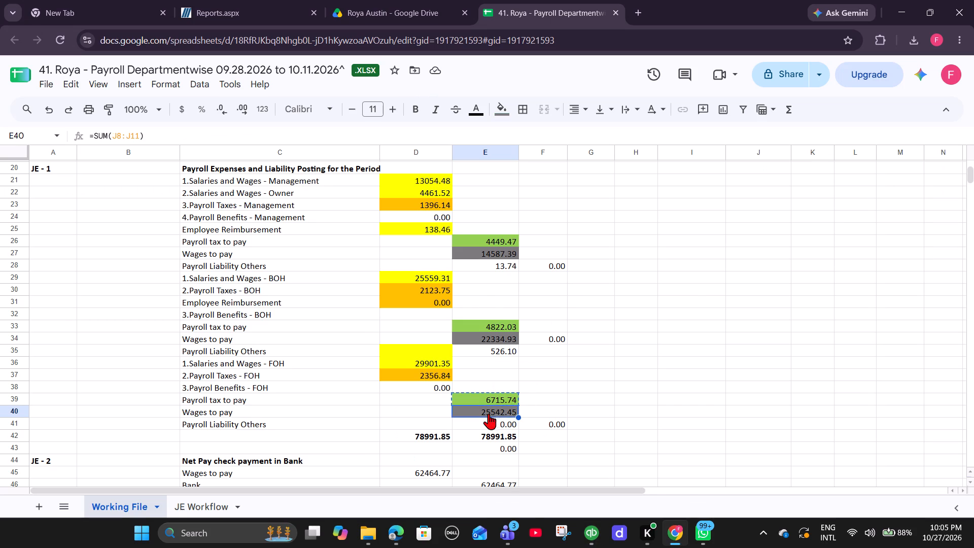
left_click(519, 145)
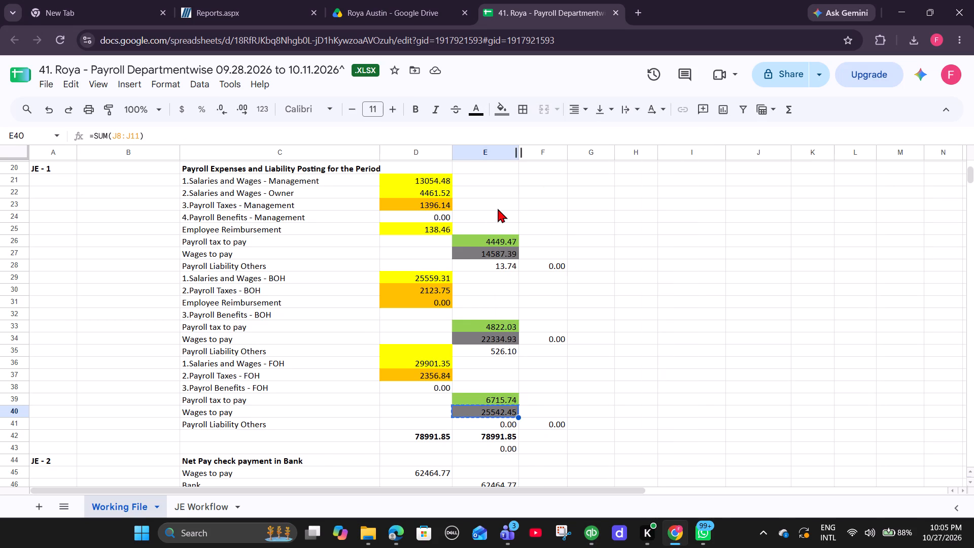
key("alt+Tab")
key("ctrl+v")
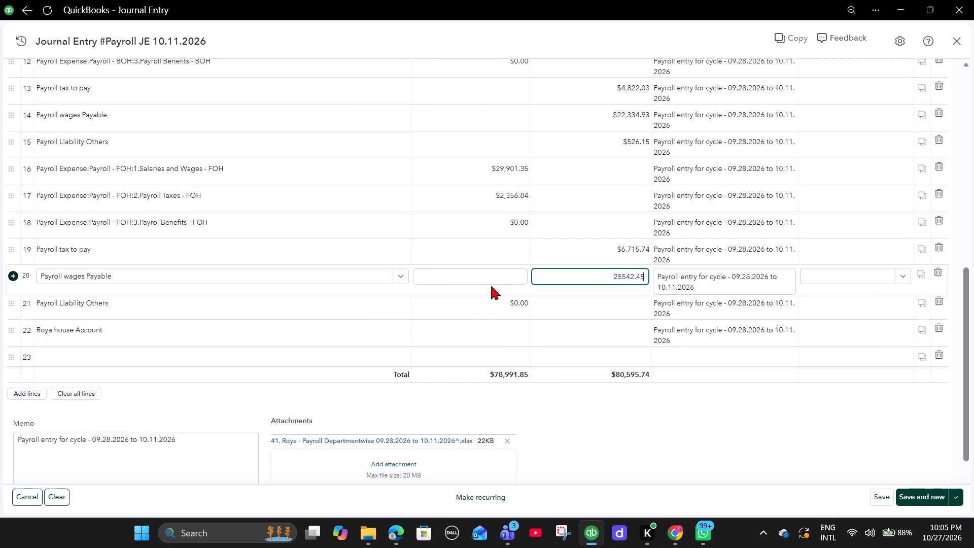
Compare the journal entry's totals and lines with the payroll workbook, and correct the line 15 Payroll Liability Others credit to 526.10.
key("alt+Tab")
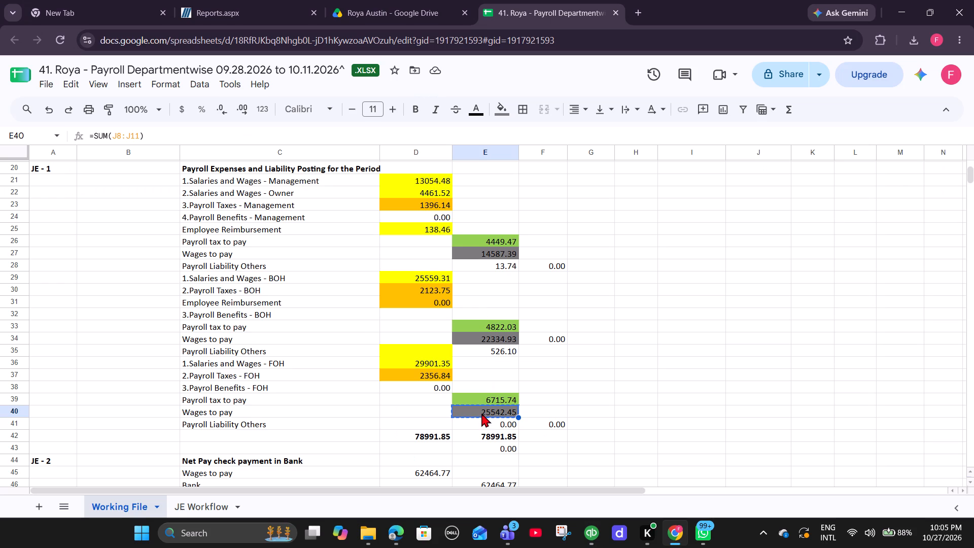
scroll(481, 416, "down", 1)
key("alt+Tab")
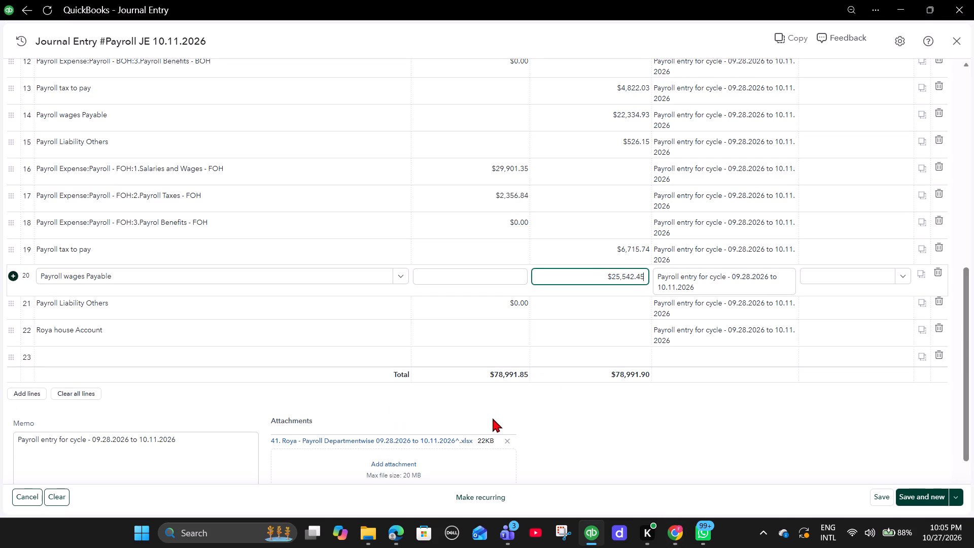
left_click(550, 408)
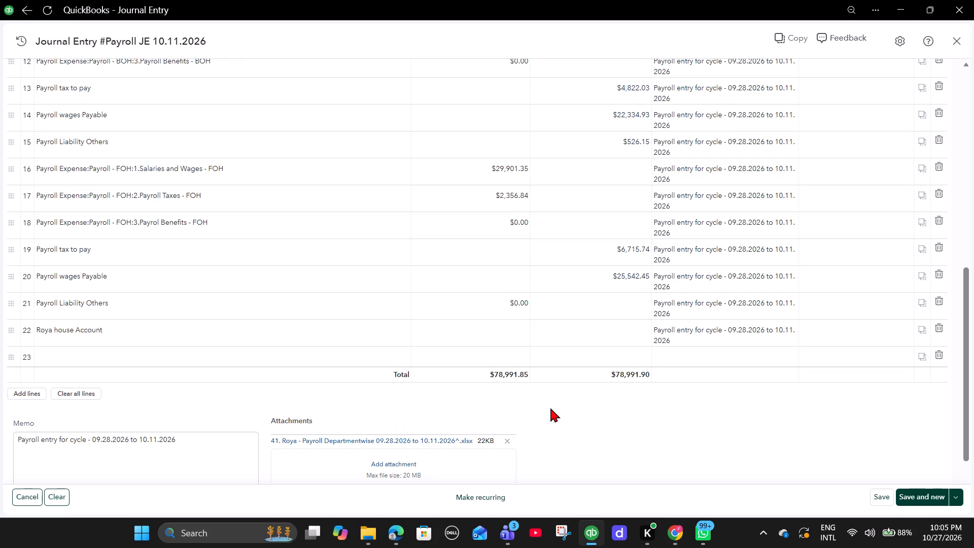
key("alt+Tab")
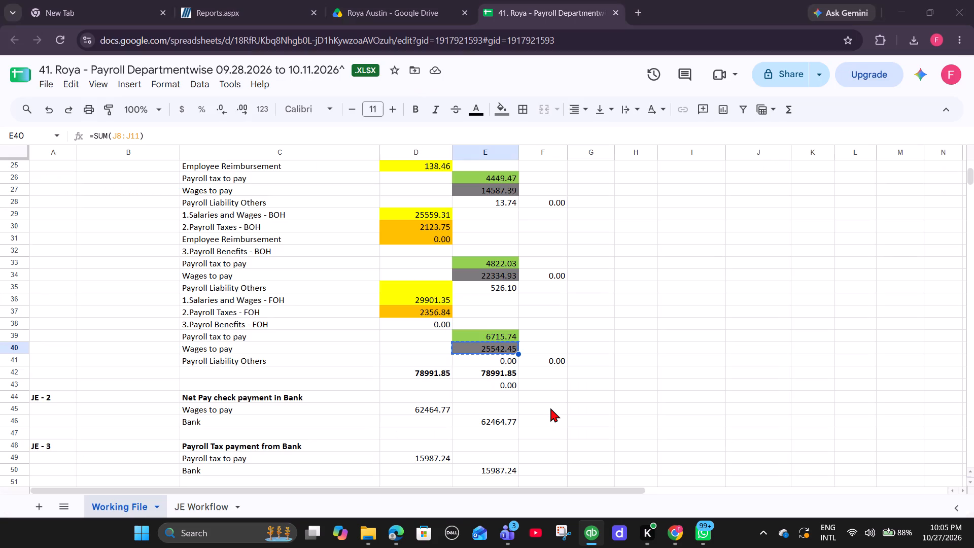
key("alt+Tab")
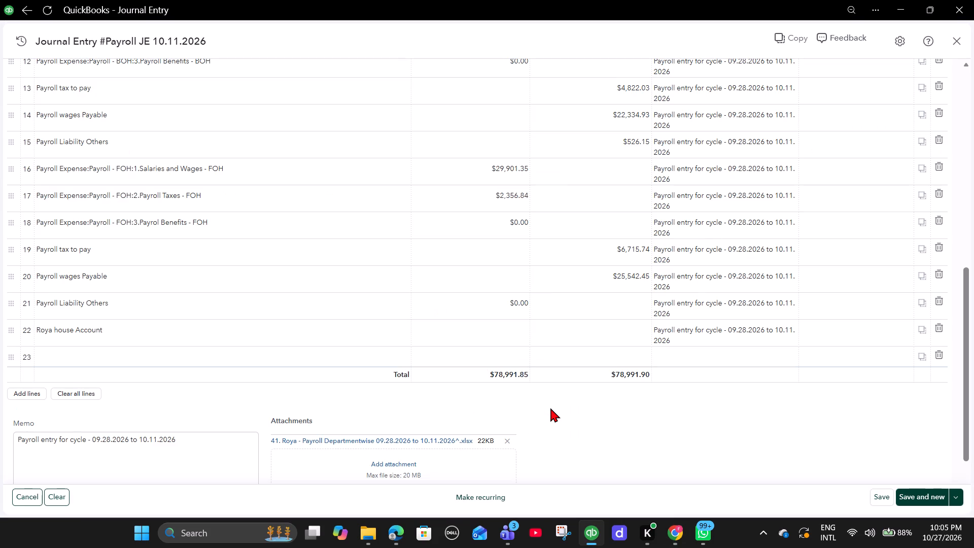
key("alt+Tab")
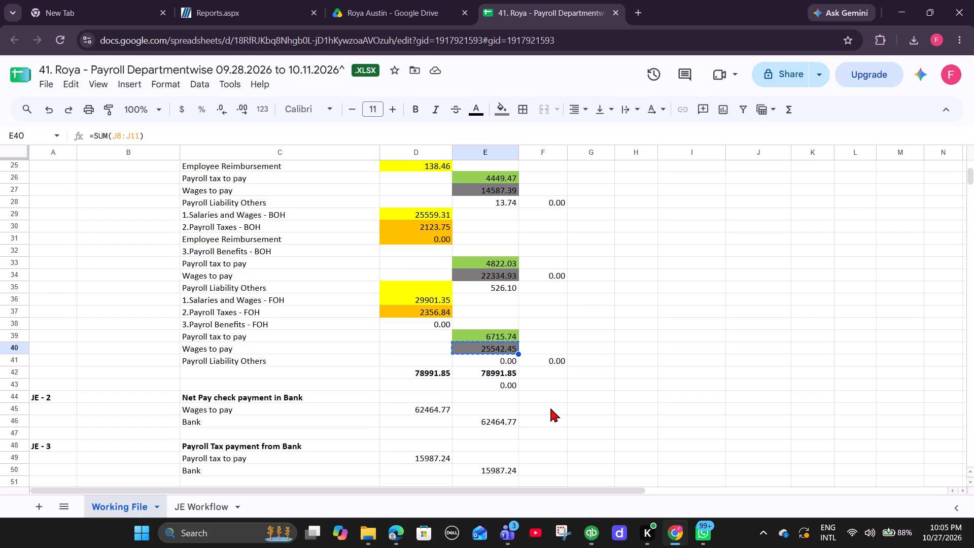
key("alt+Tab")
scroll(550, 408, "up", 1)
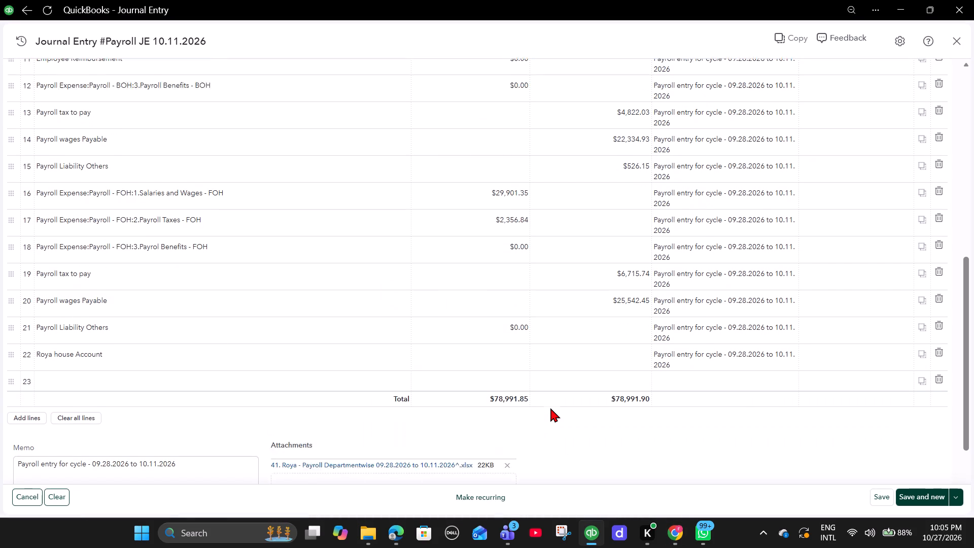
key("alt+Tab")
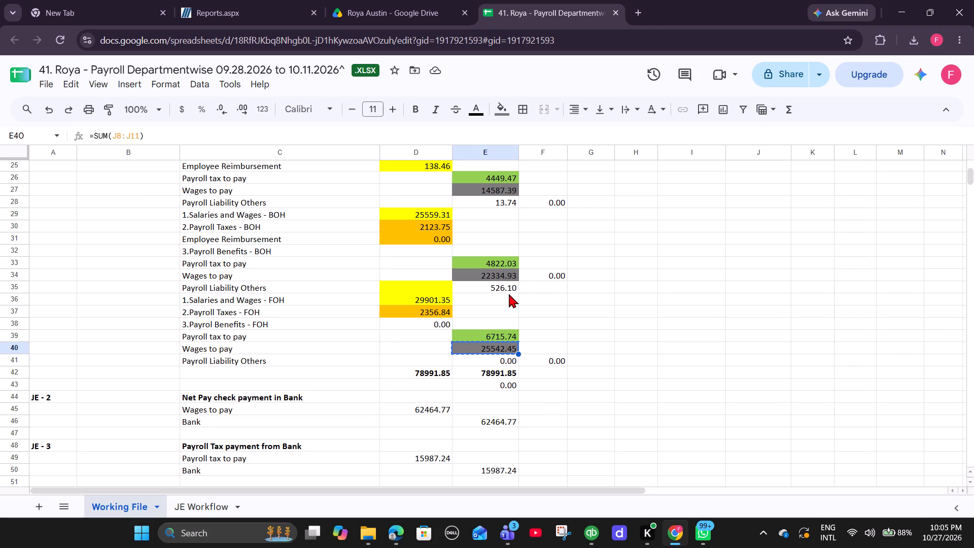
key("alt+Tab")
left_click(612, 209)
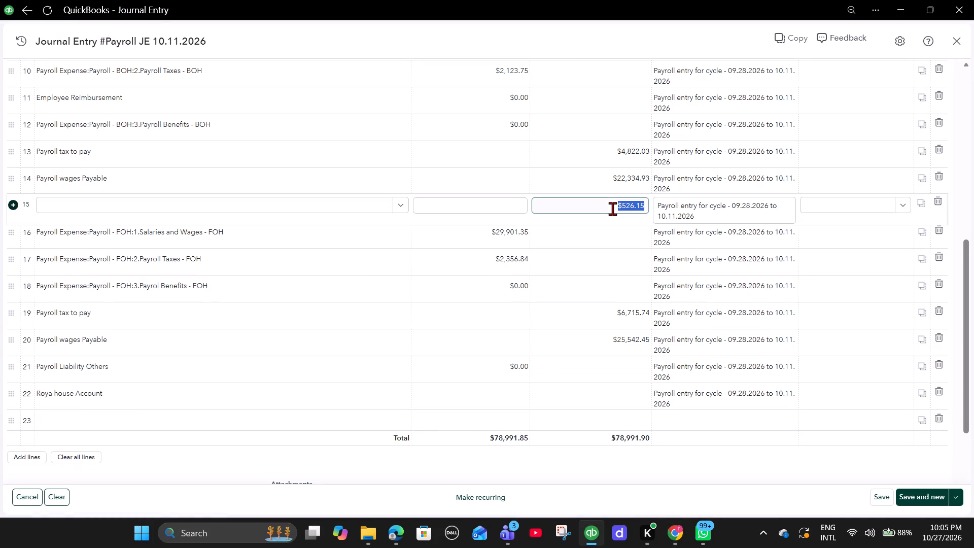
left_click(645, 205)
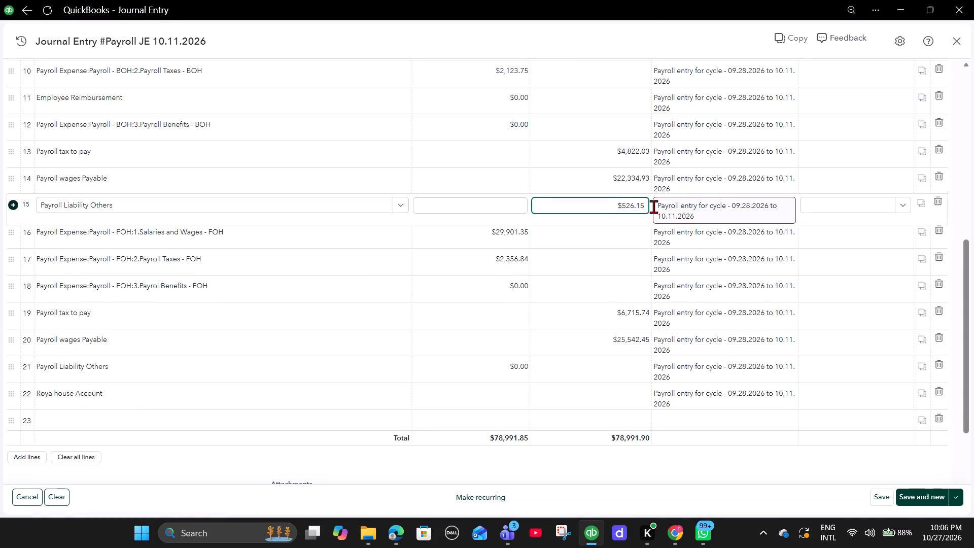
key("BackSpace")
key("0")
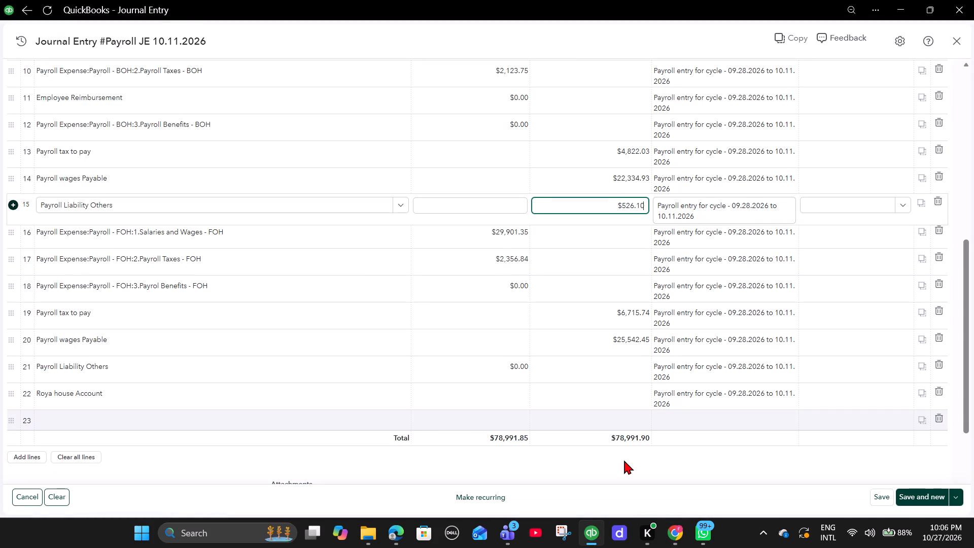
left_click(624, 460)
Recheck the entry's totals against the workbook, save the journal entry, and close the blank new entry form.
scroll(525, 437, "down", 2)
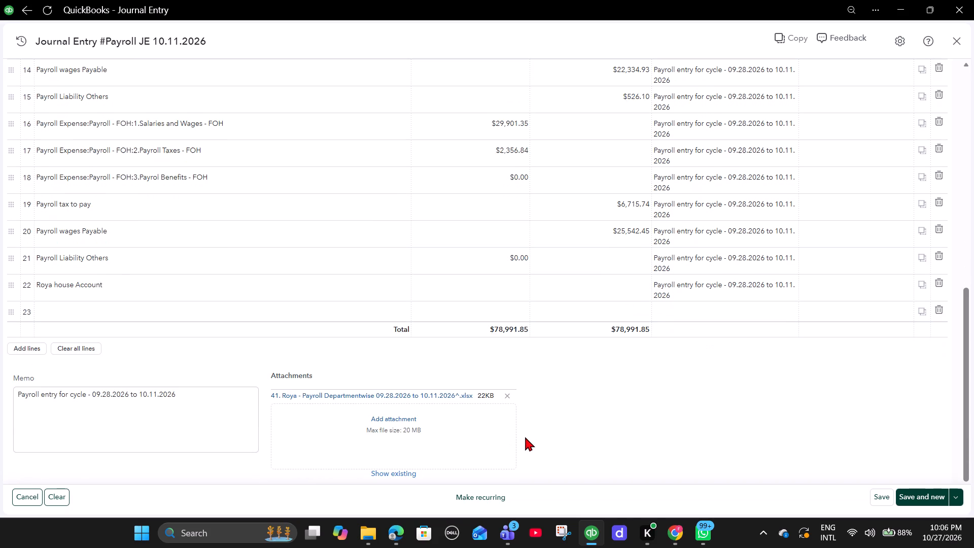
scroll(525, 437, "down", 5)
key("alt+Tab")
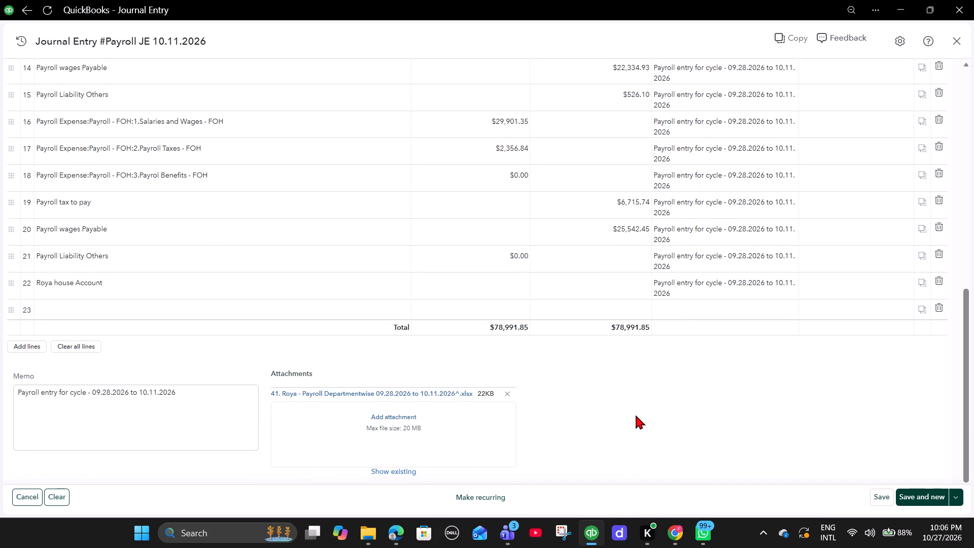
key("alt+Tab")
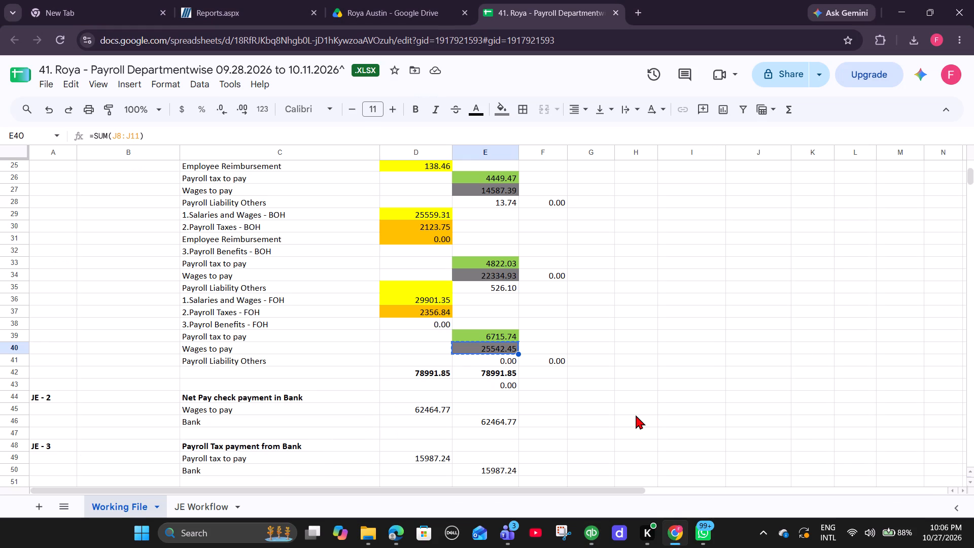
scroll(545, 386, "down", 5)
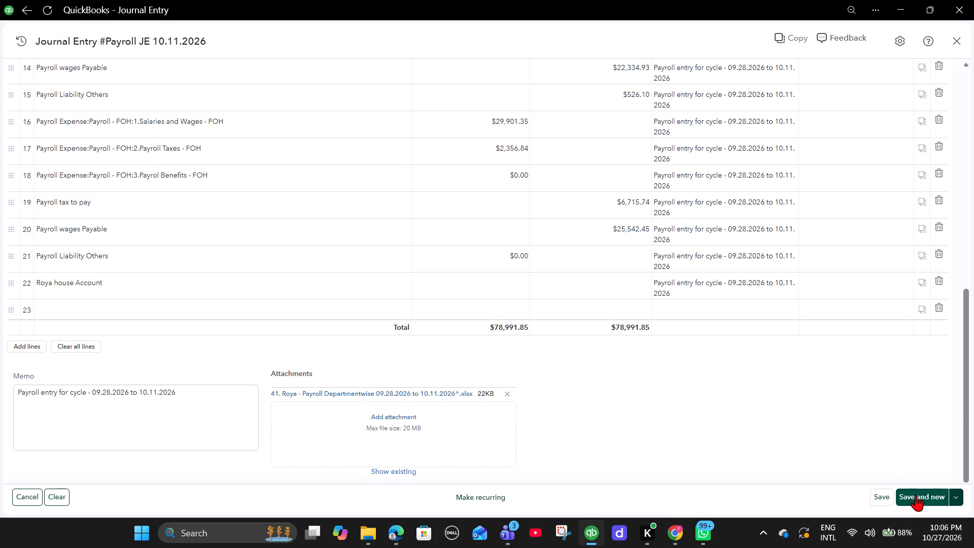
left_click(916, 495)
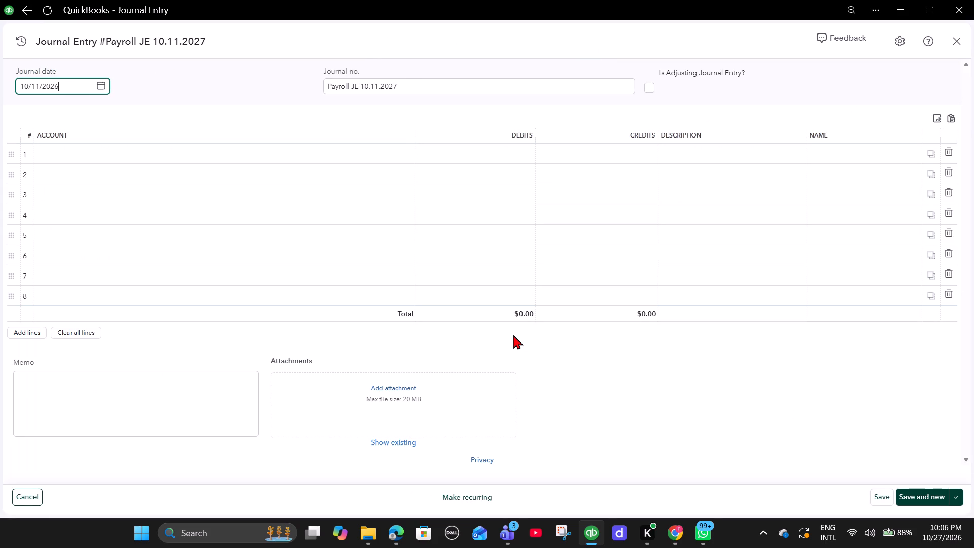
left_click(954, 493)
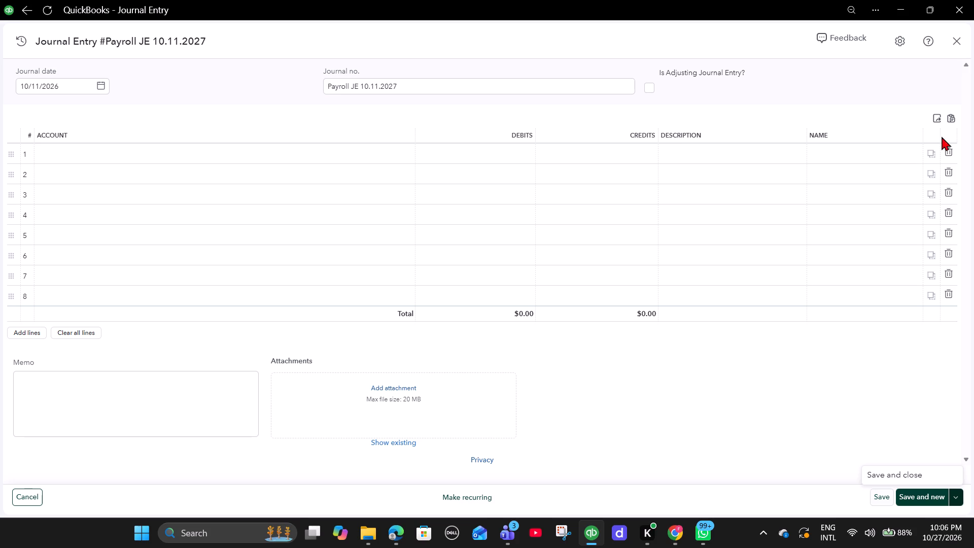
left_click(961, 45)
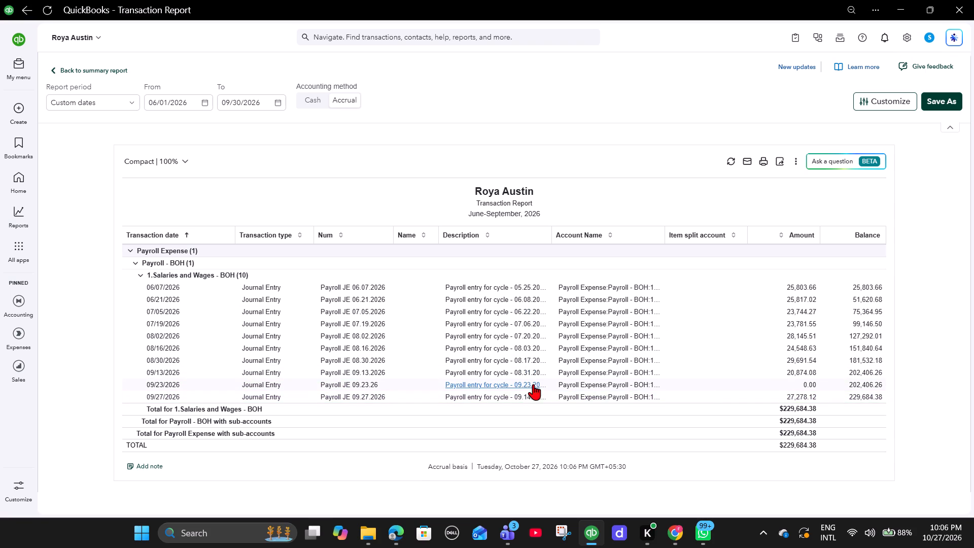
Extend the Salaries and Wages - BOH transaction report's end date to 10/27/2026.
left_click(277, 104)
left_click(355, 130)
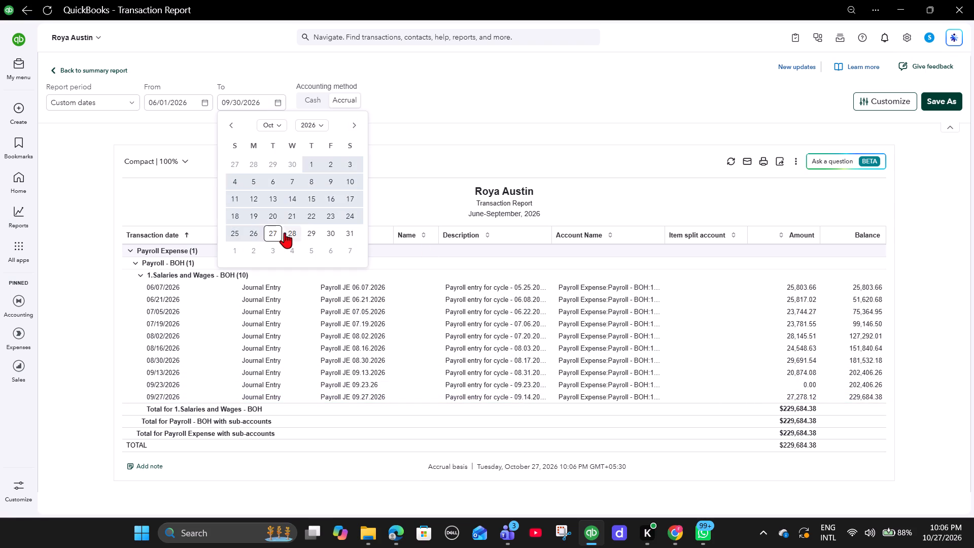
left_click(275, 232)
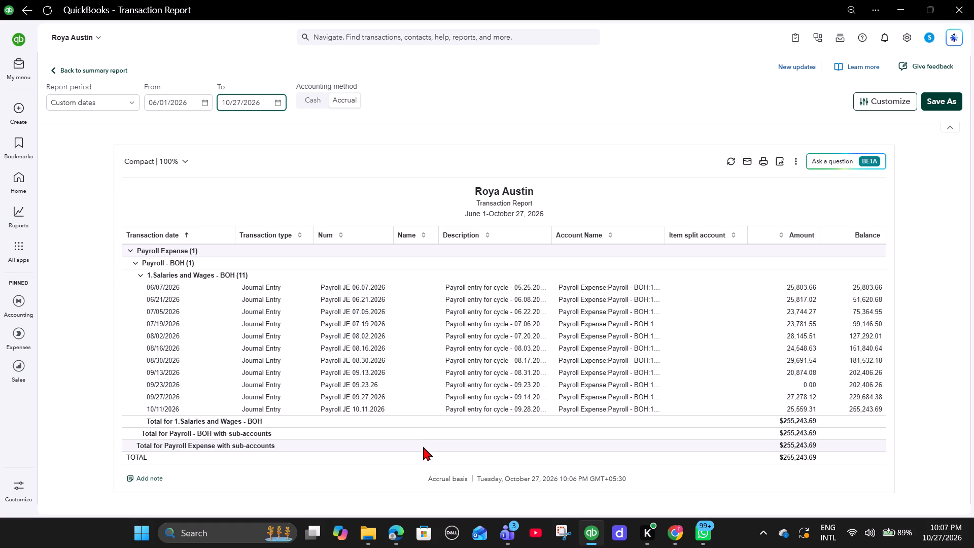
Find clients matching "culi" and switch the QuickBooks company to Texas Hills Culinary Group LLC.
left_click(56, 42)
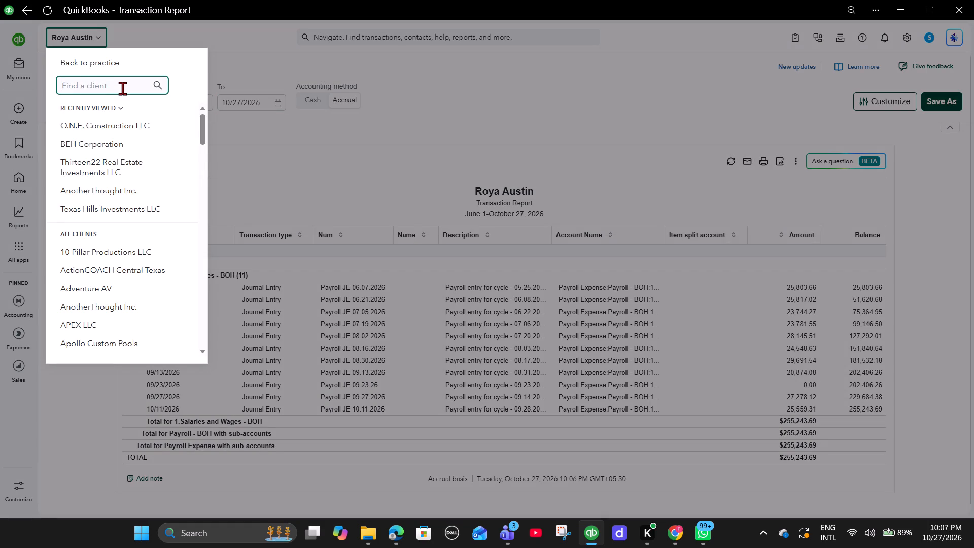
type("culi")
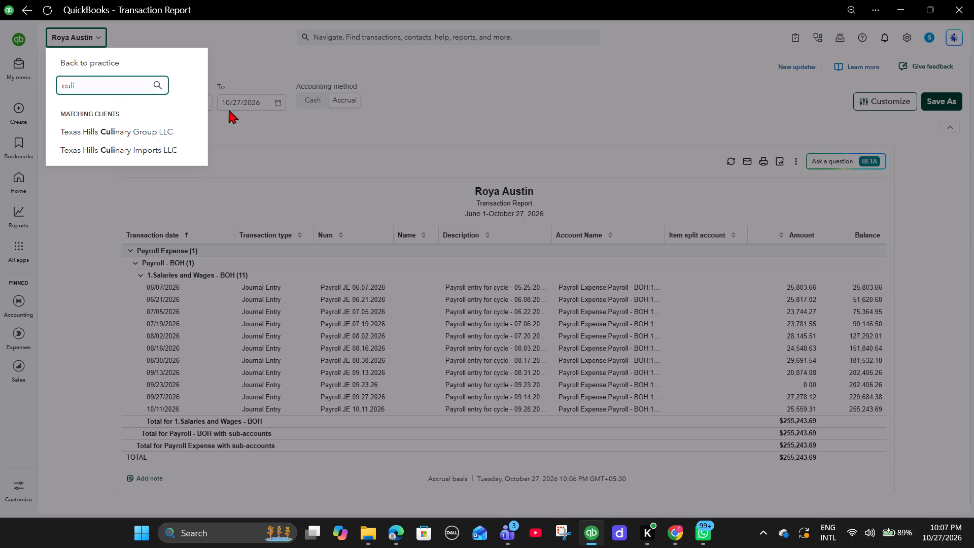
left_click(154, 123)
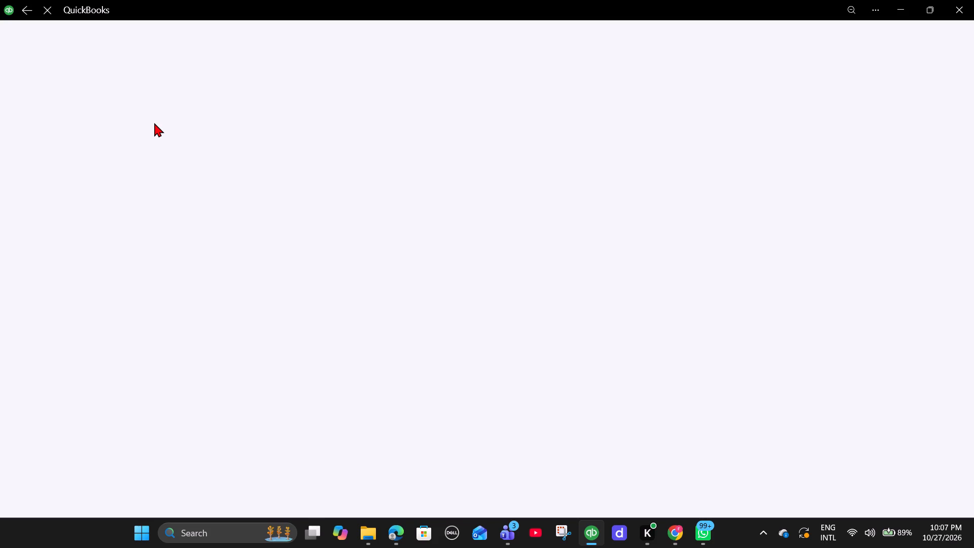
Close the Roya payroll workbook in Chrome and open the Texas culinary group folder inside Texas group in Drive.
left_click(680, 528)
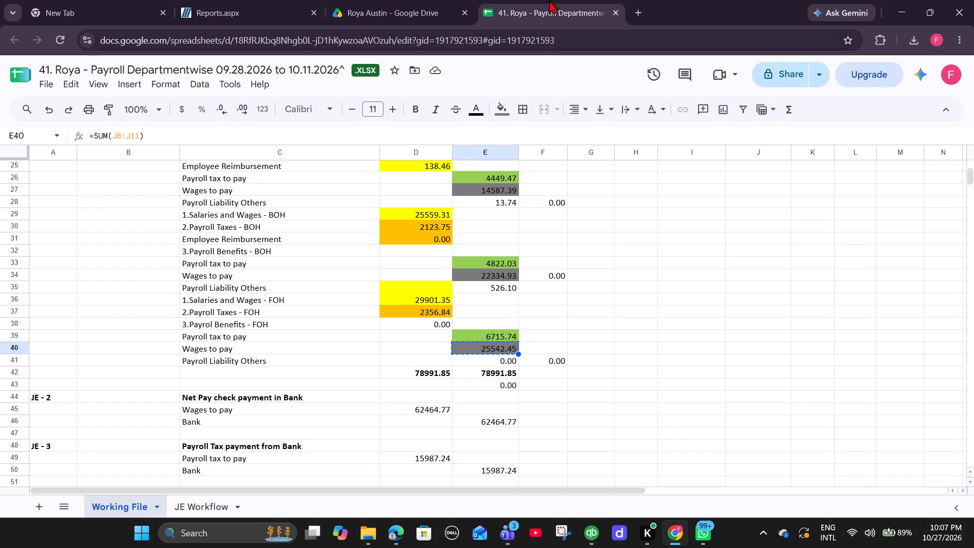
left_click(618, 12)
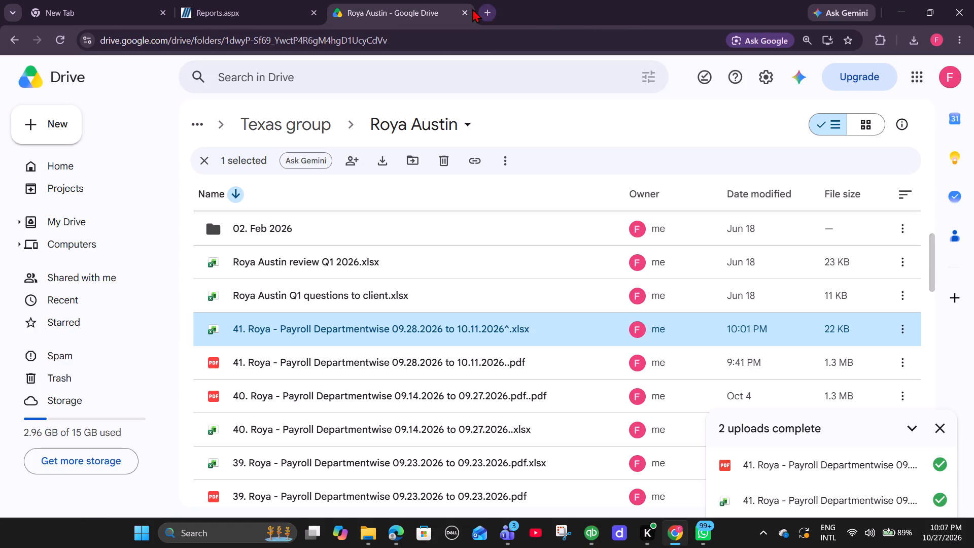
left_click(260, 124)
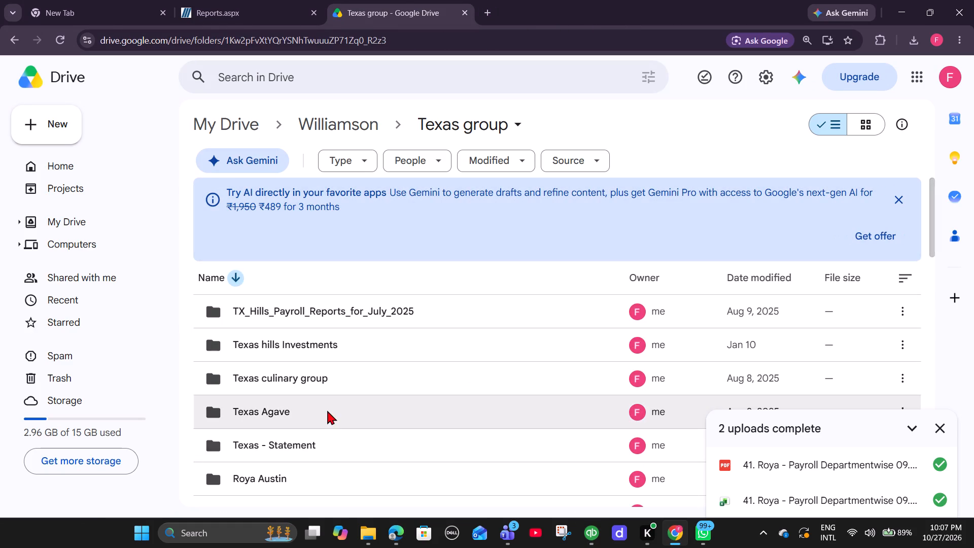
double_click(307, 381)
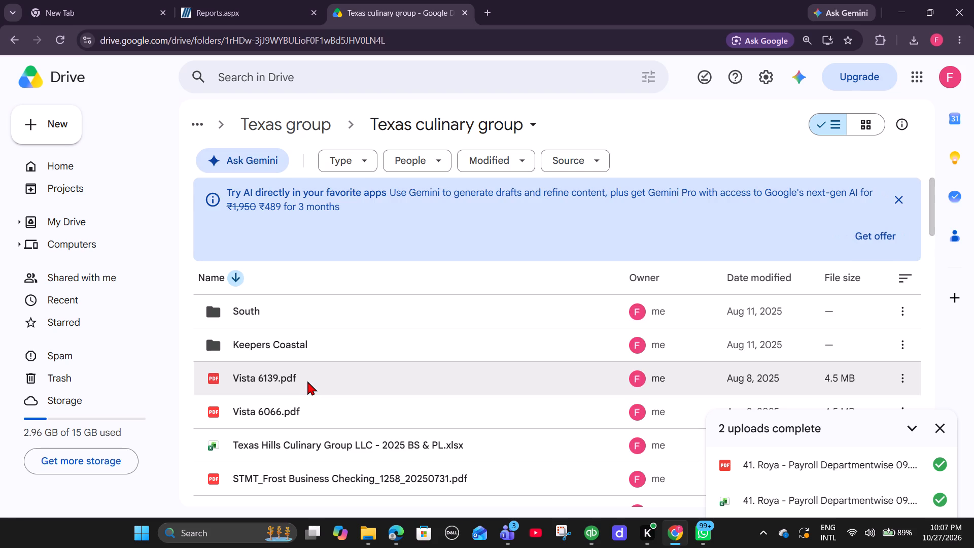
Go back in Employer OnDemand from the open Payroll Detail report to the Roya Austin LLC report batch list.
left_click(246, 8)
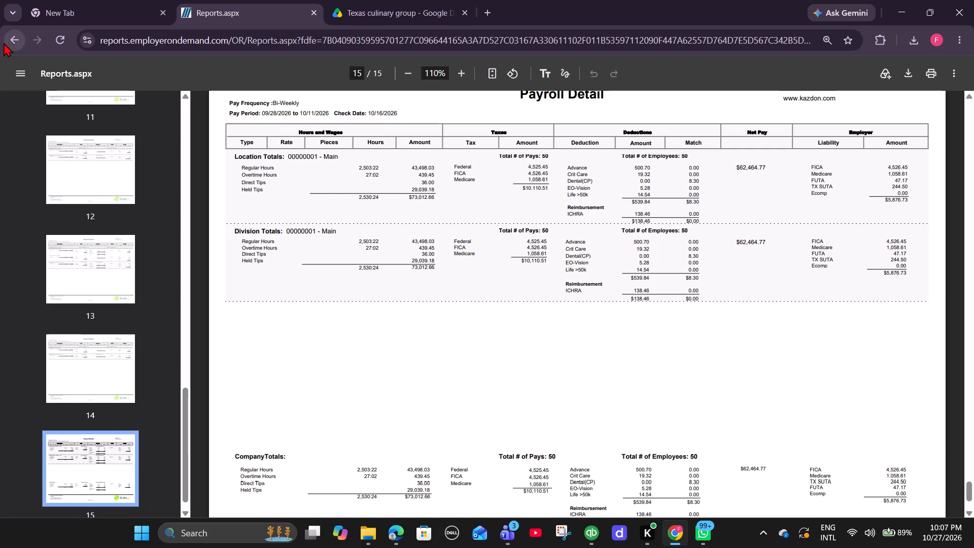
left_click(8, 42)
left_click(22, 46)
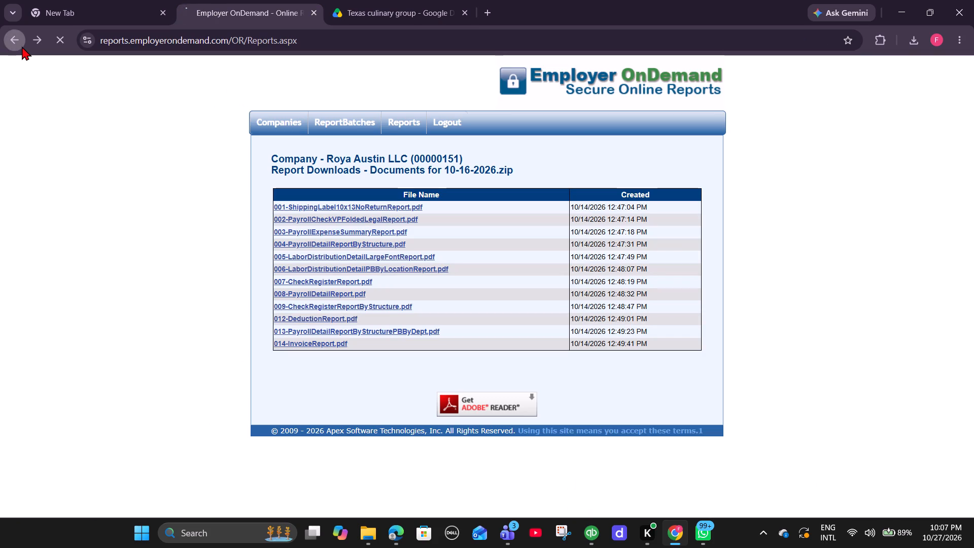
Check the Texas culinary group folder's existing payroll files, then open 013-PayrollDetailReportByStructurePBByDept.pdf from the 10-16-2026 documents in Employer OnDemand.
left_click(358, 0)
scroll(352, 273, "down", 2)
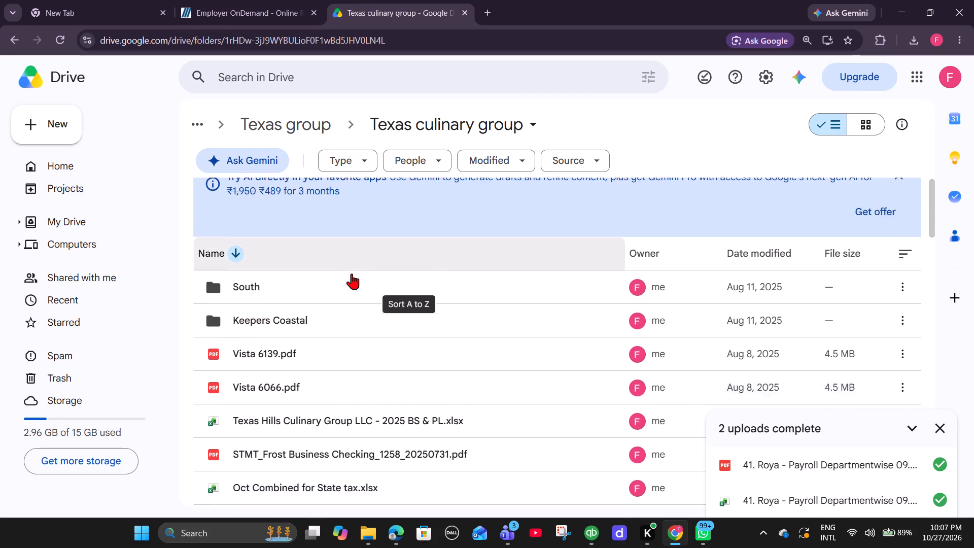
scroll(352, 273, "down", 2)
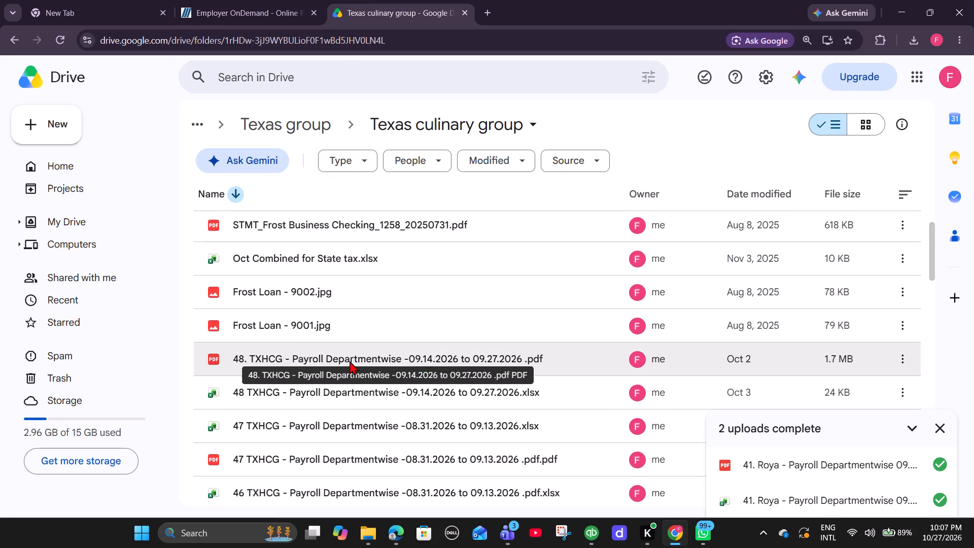
left_click(213, 0)
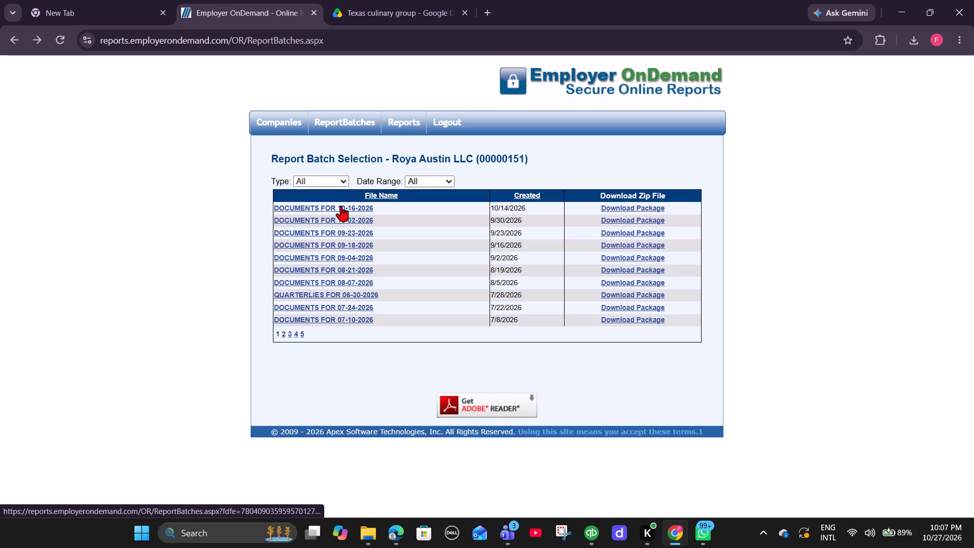
left_click(341, 205)
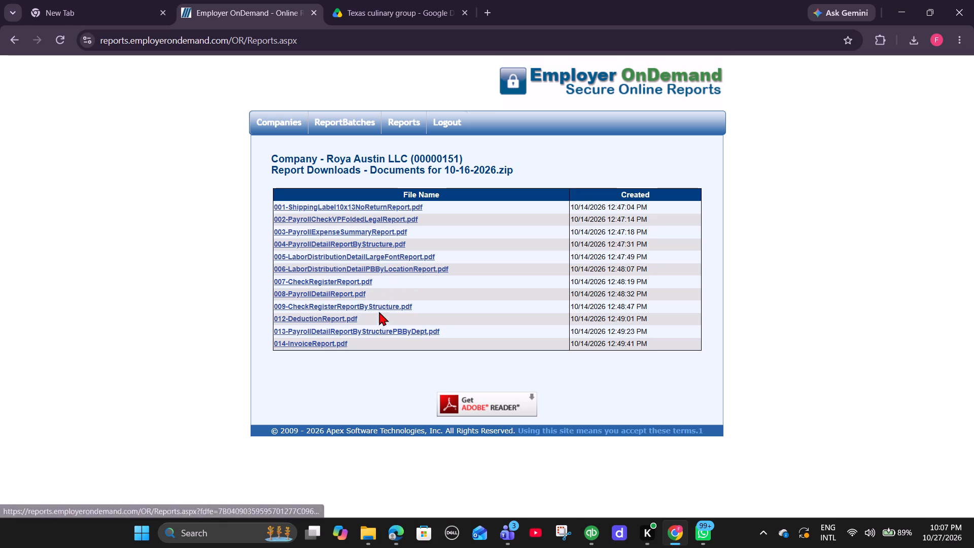
left_click(379, 328)
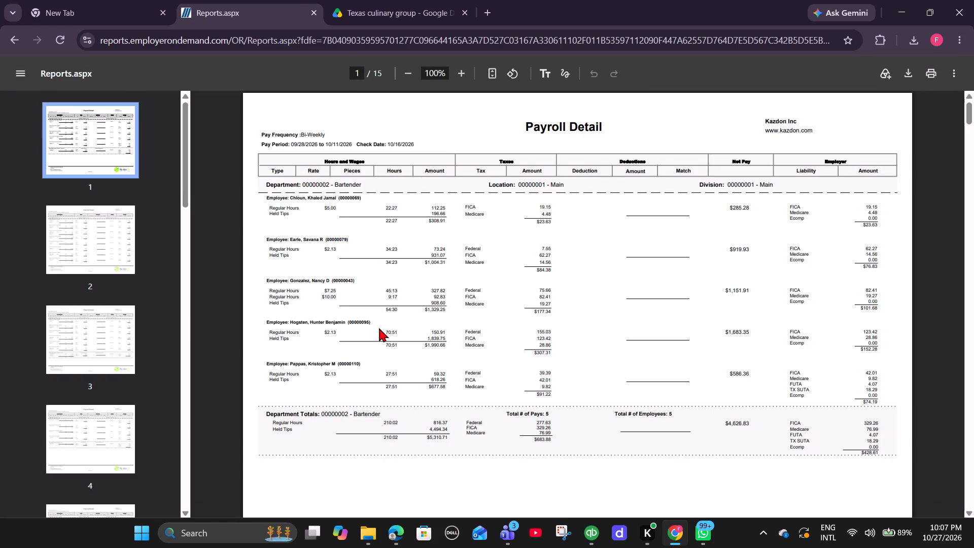
Review all pages of the Roya Austin LLC Payroll Detail report through the location and division totals, and return to its first page.
scroll(379, 328, "down", 20)
scroll(379, 328, "down", 7)
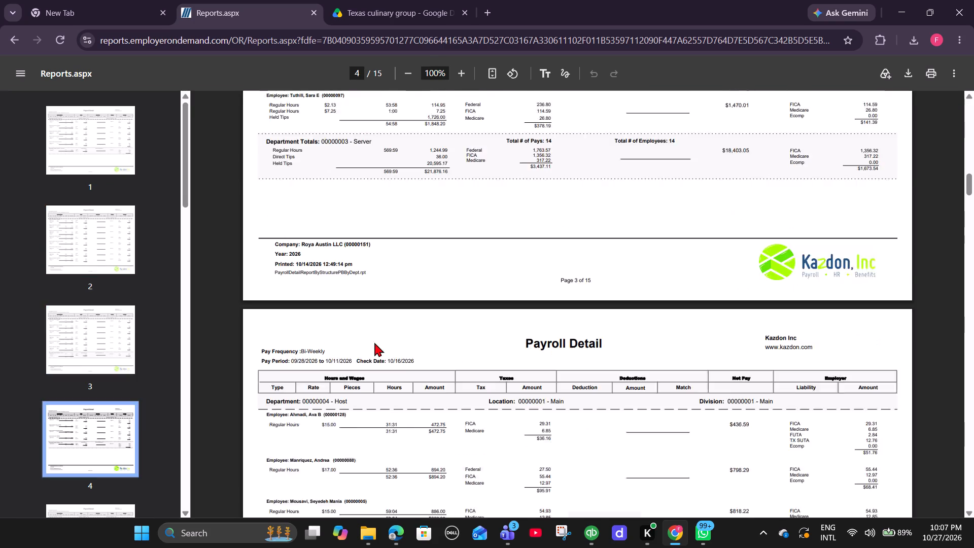
scroll(374, 342, "down", 4)
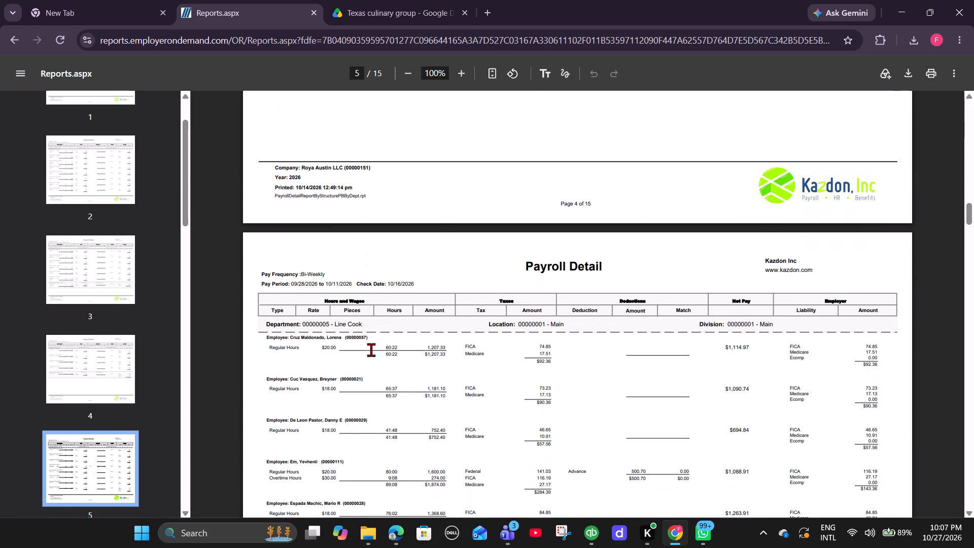
scroll(371, 350, "down", 20)
scroll(371, 350, "down", 15)
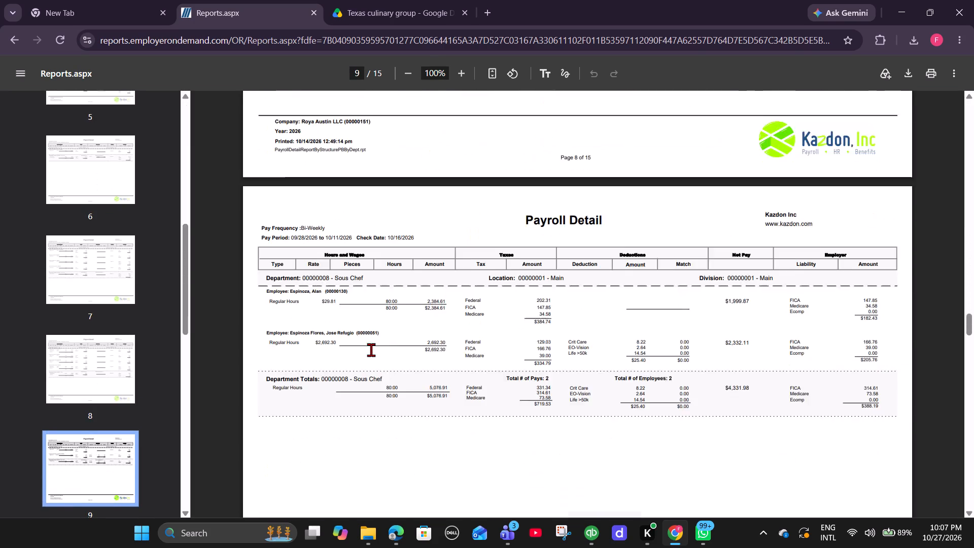
scroll(371, 350, "down", 10)
scroll(371, 350, "up", 1)
scroll(371, 350, "down", 4)
scroll(369, 353, "up", 1)
scroll(369, 353, "down", 20)
scroll(369, 353, "down", 7)
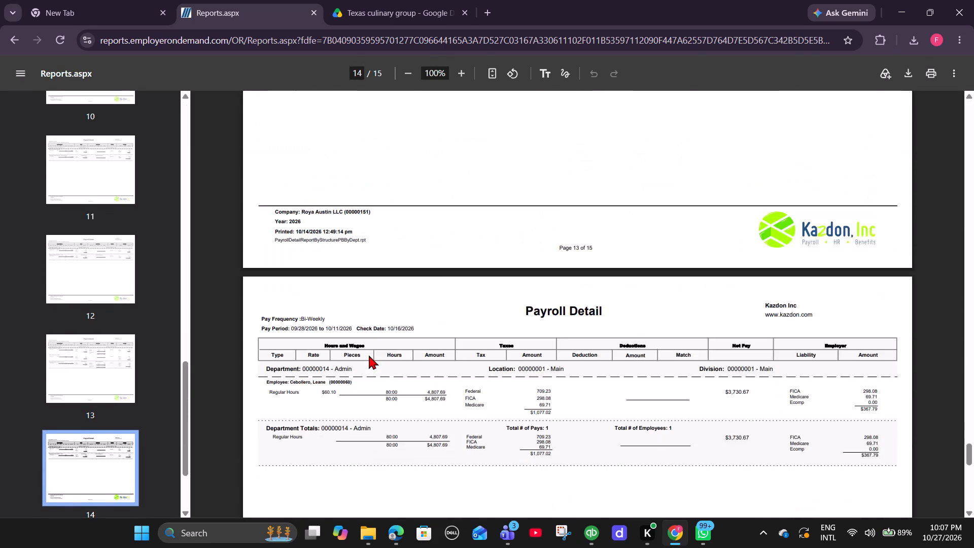
scroll(369, 355, "down", 17)
scroll(369, 355, "up", 3)
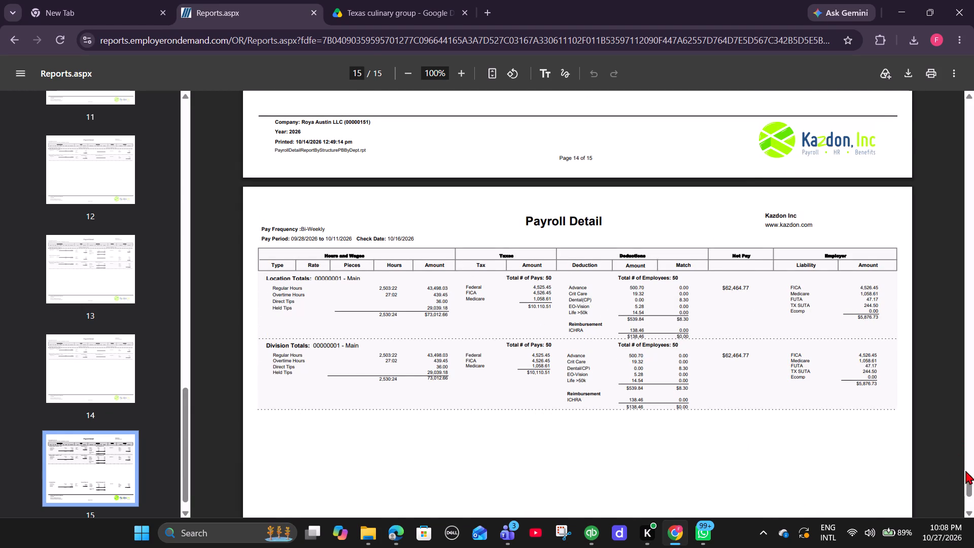
left_click_drag(965, 485, 973, 100)
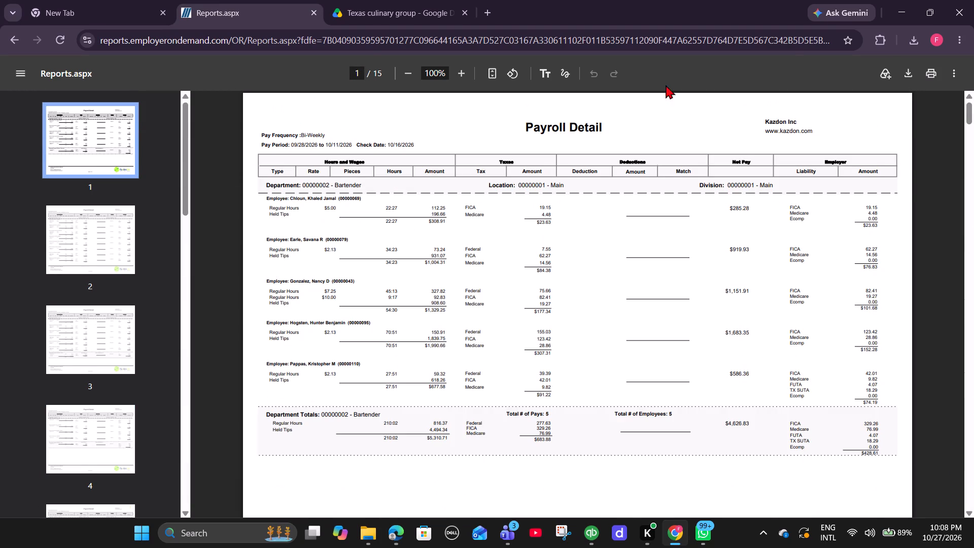
Return to the Employer OnDemand company selection and open the report batches for Texas Hills Culinary Group LLC.
left_click(7, 40)
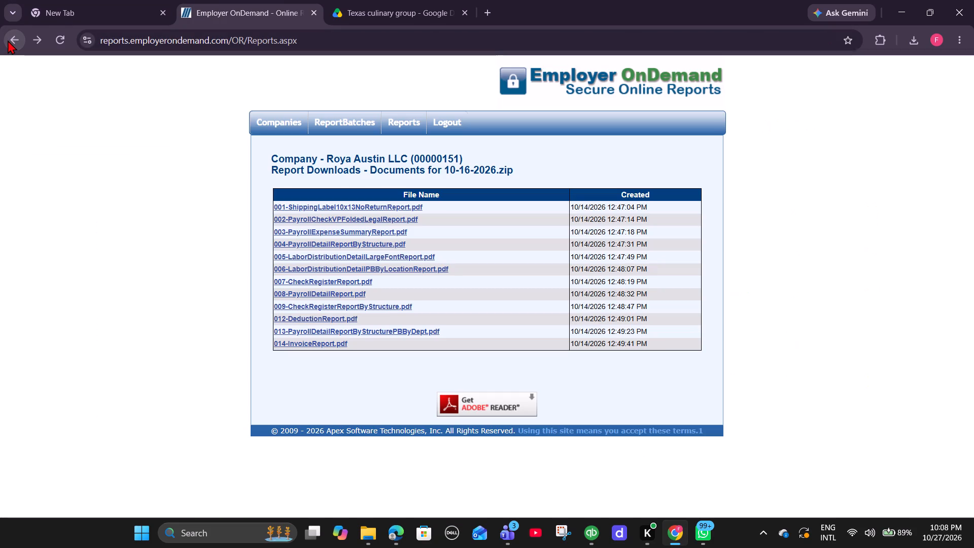
left_click(8, 40)
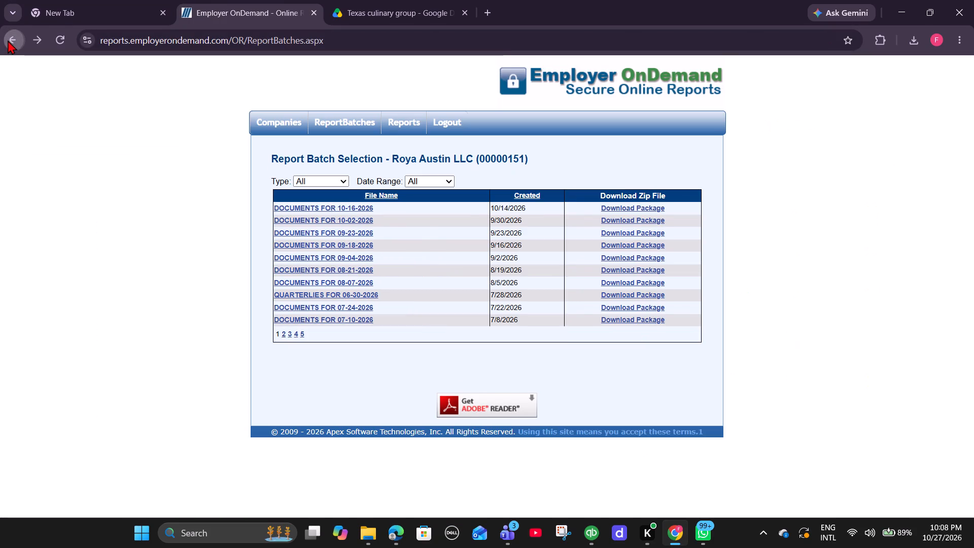
left_click(8, 40)
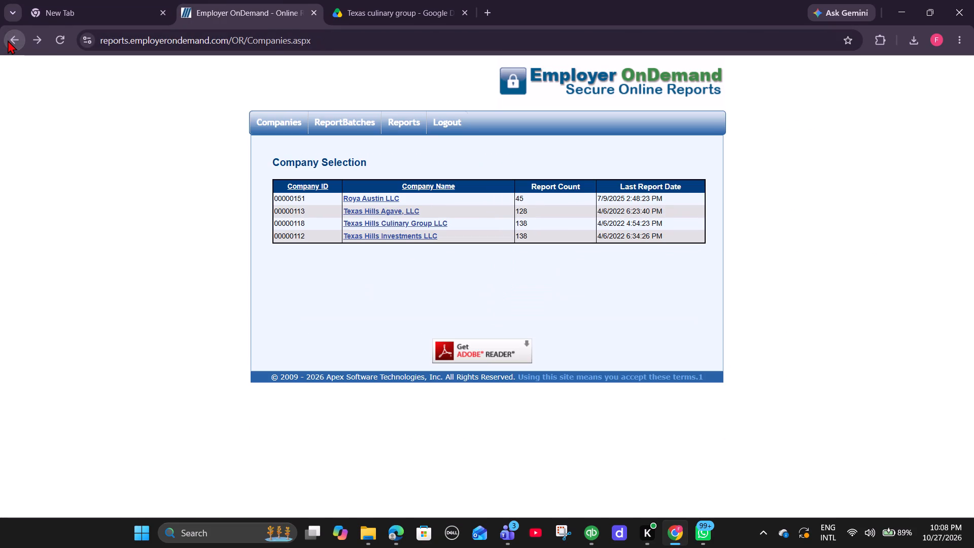
left_click(398, 221)
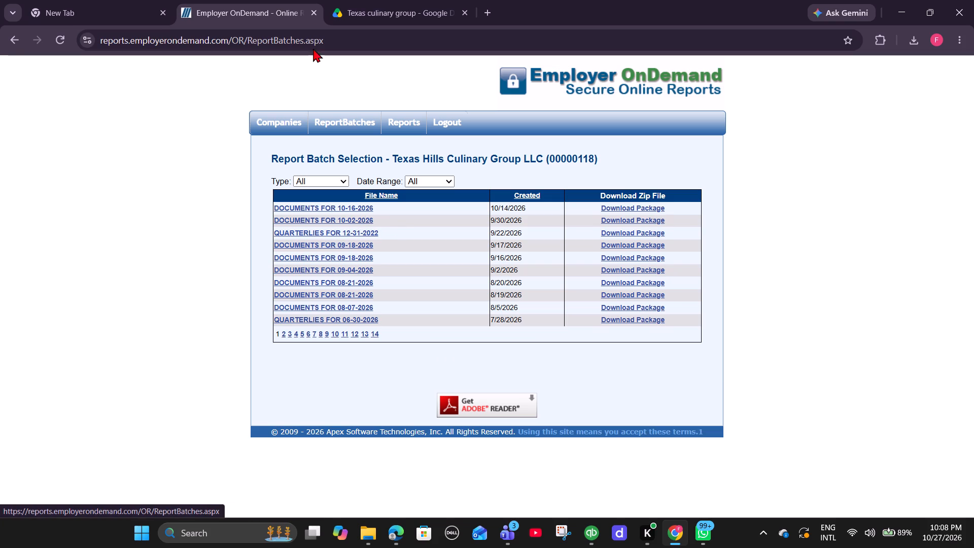
Check the latest payroll file period in Drive against 005-PayrollDetailReportByStructurePBByDept.pdf from the 10-02-2026 documents, and return to the batch list.
left_click(350, 0)
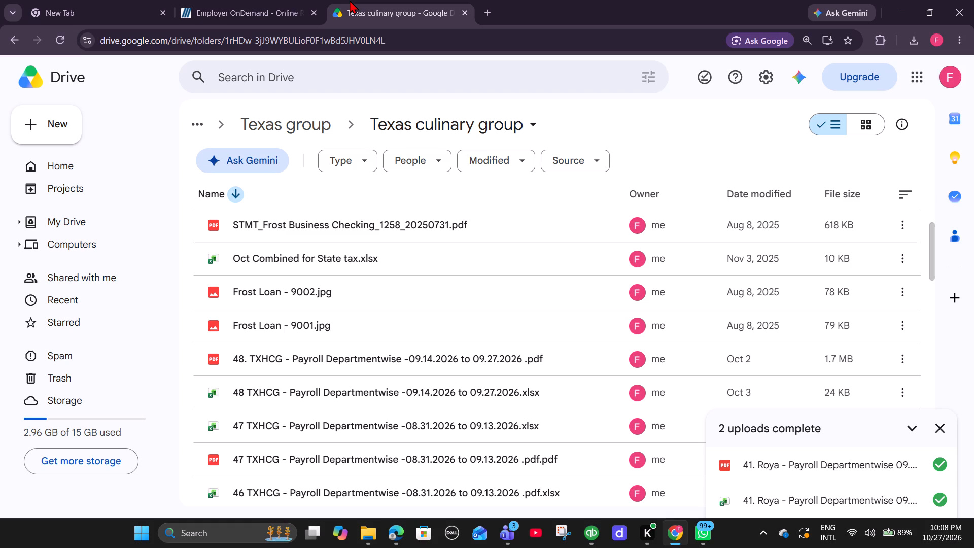
left_click(286, 0)
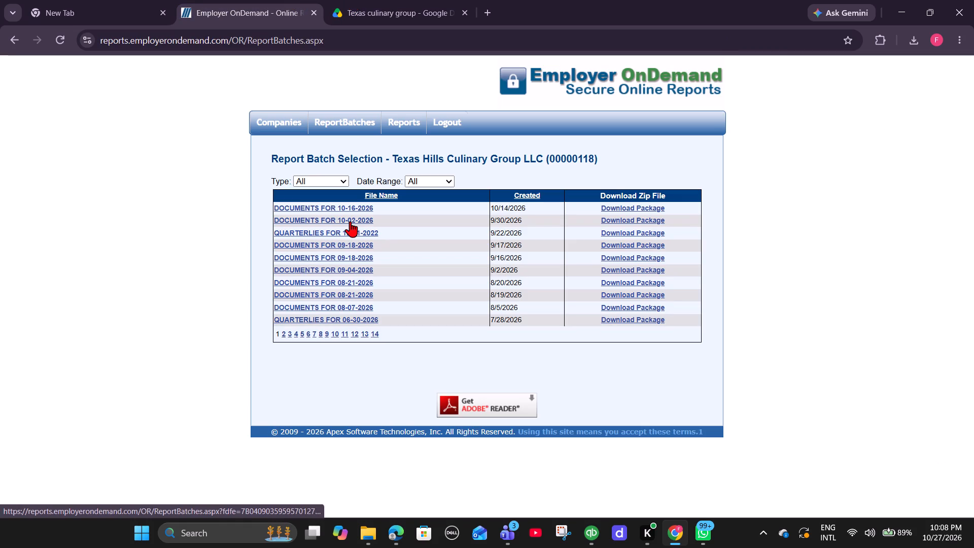
left_click(350, 221)
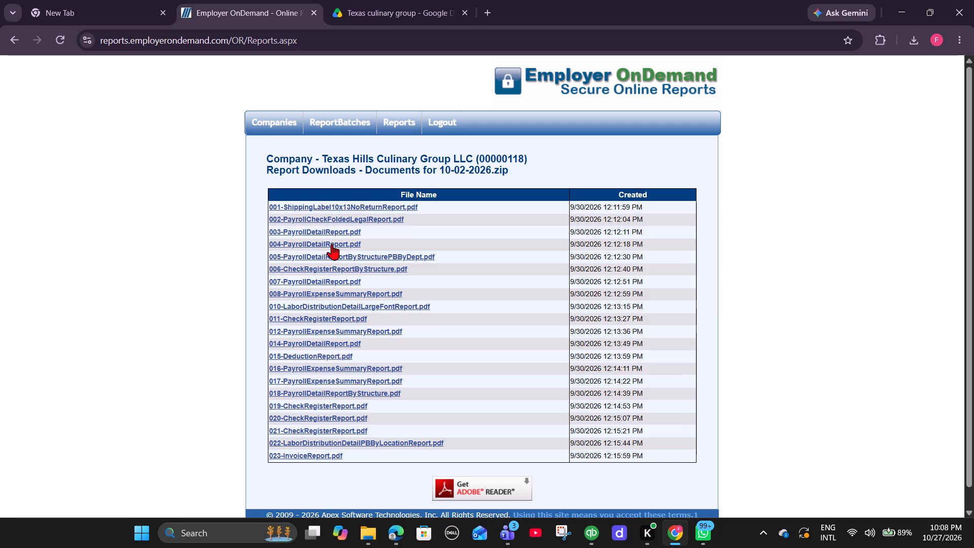
left_click(337, 257)
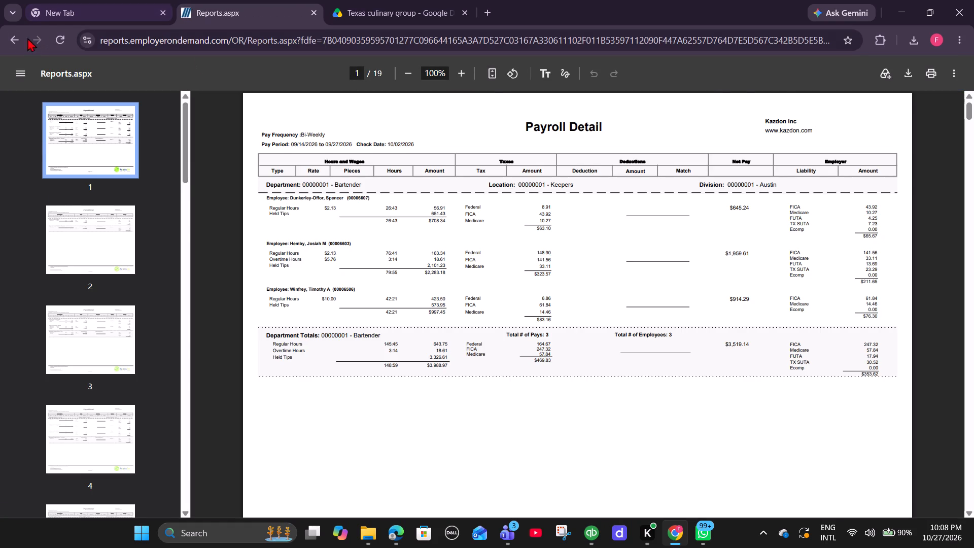
left_click(17, 38)
left_click(17, 38)
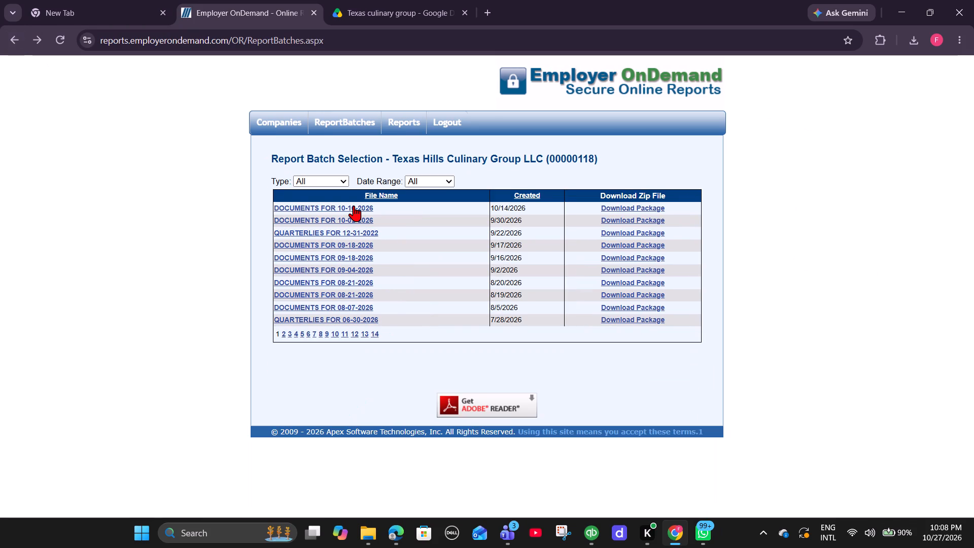
Open the departmental Payroll Detail report from Texas Hills Culinary Group's 10-16-2026 documents and go to the company totals on page 17.
left_click(354, 205)
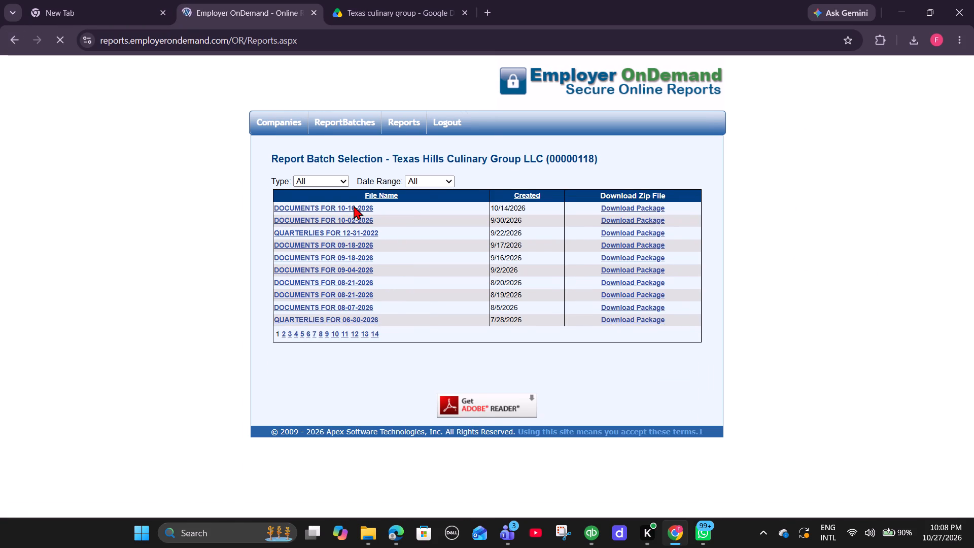
left_click(369, 256)
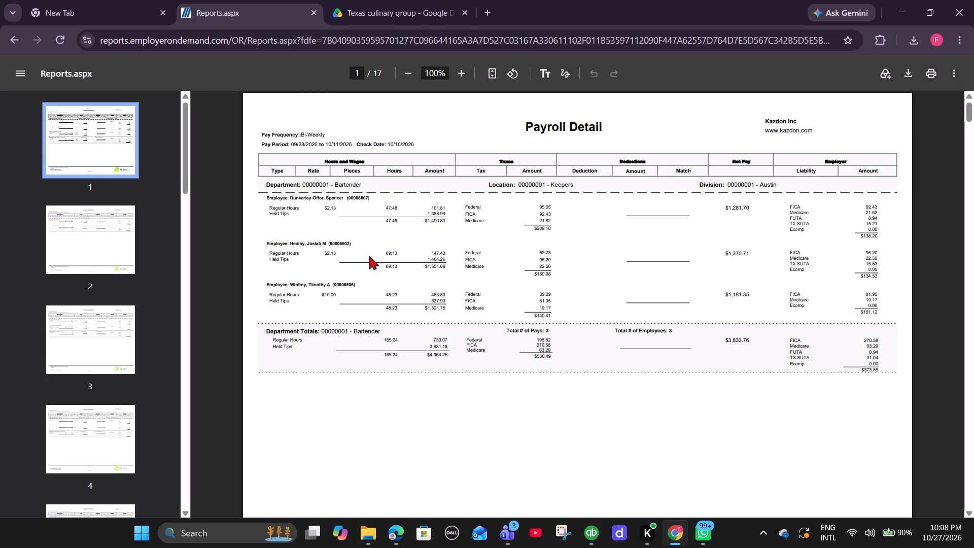
scroll(369, 256, "up", 2)
left_click(113, 226)
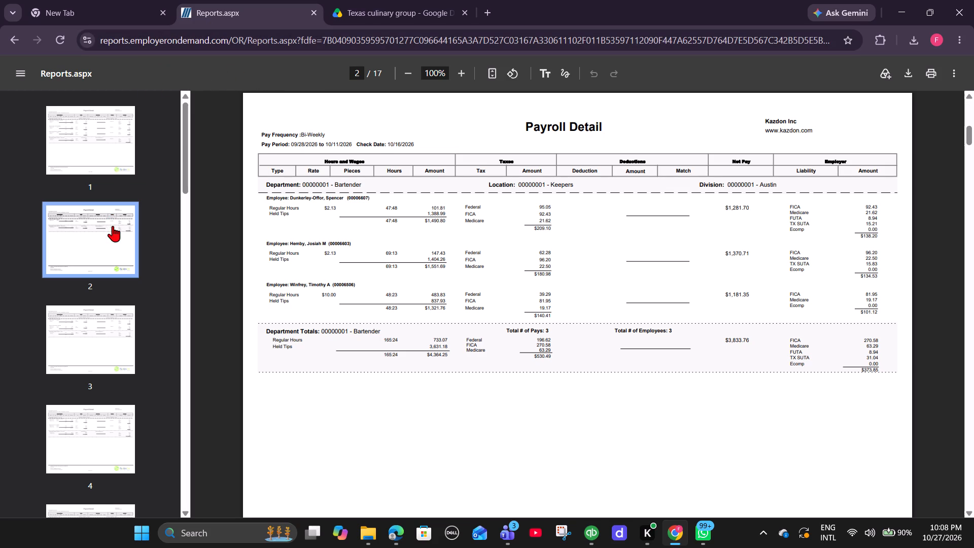
left_click(108, 152)
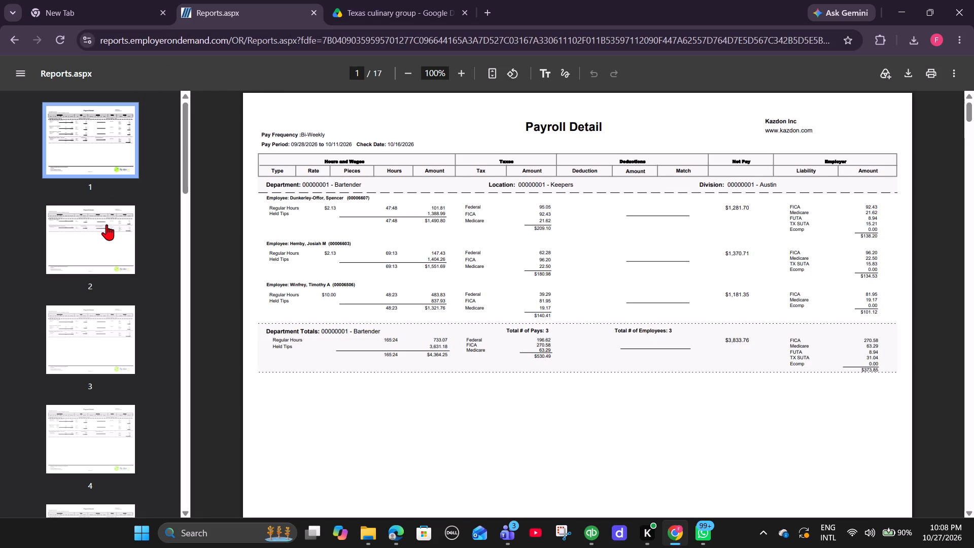
scroll(104, 237, "down", 20)
scroll(104, 237, "down", 14)
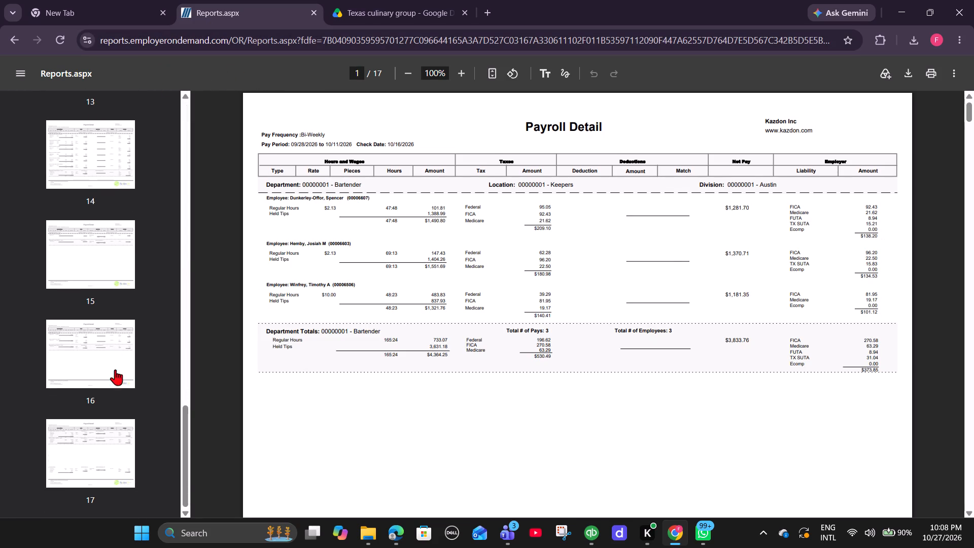
left_click(112, 438)
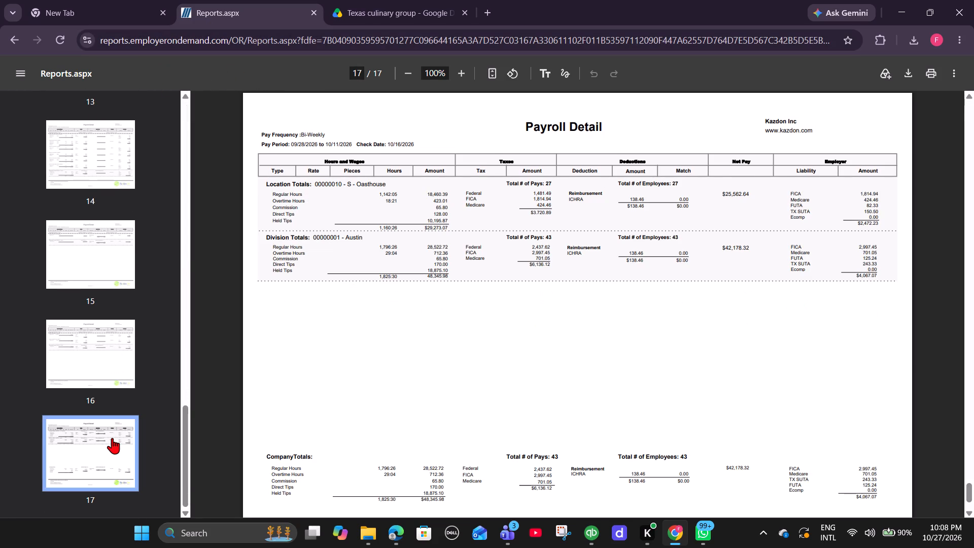
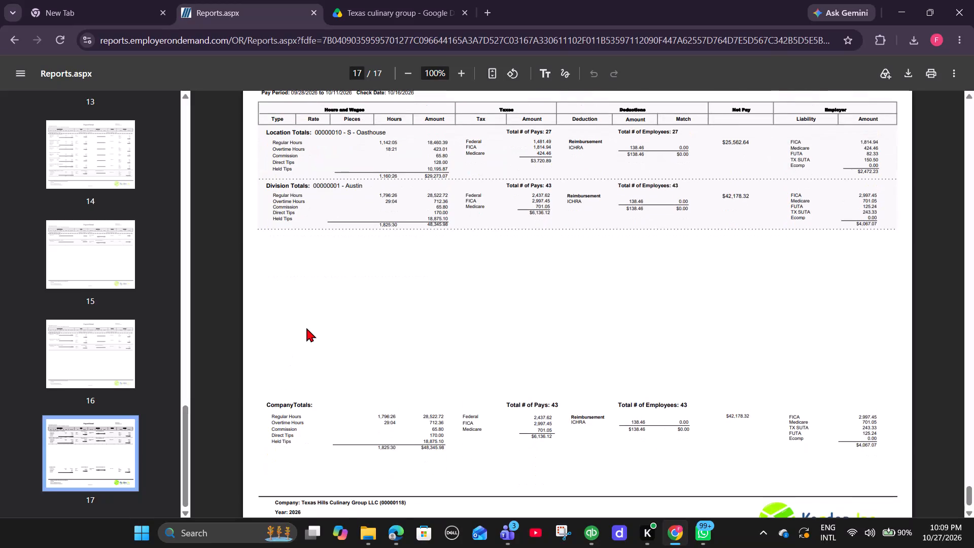
Return to the first page of the Texas Hills Culinary Group Payroll Detail report and examine its Bartender department entries.
scroll(306, 328, "up", 1)
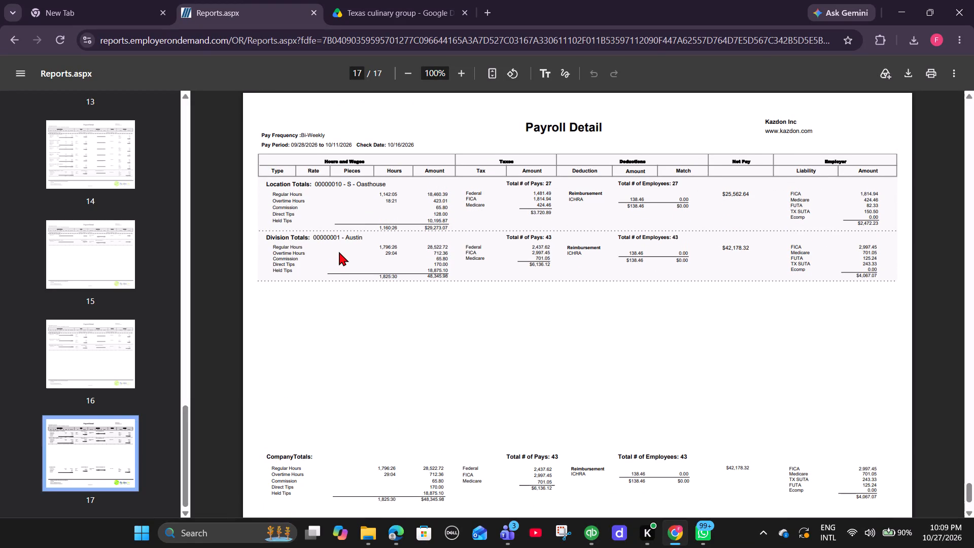
left_click_drag(182, 415, 175, 110)
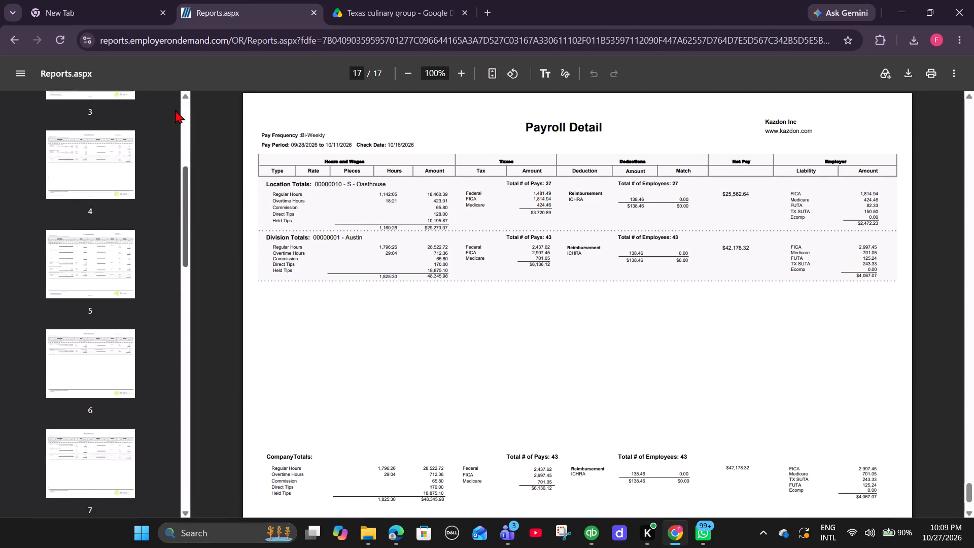
left_click_drag(175, 110, 176, 33)
left_click(80, 144)
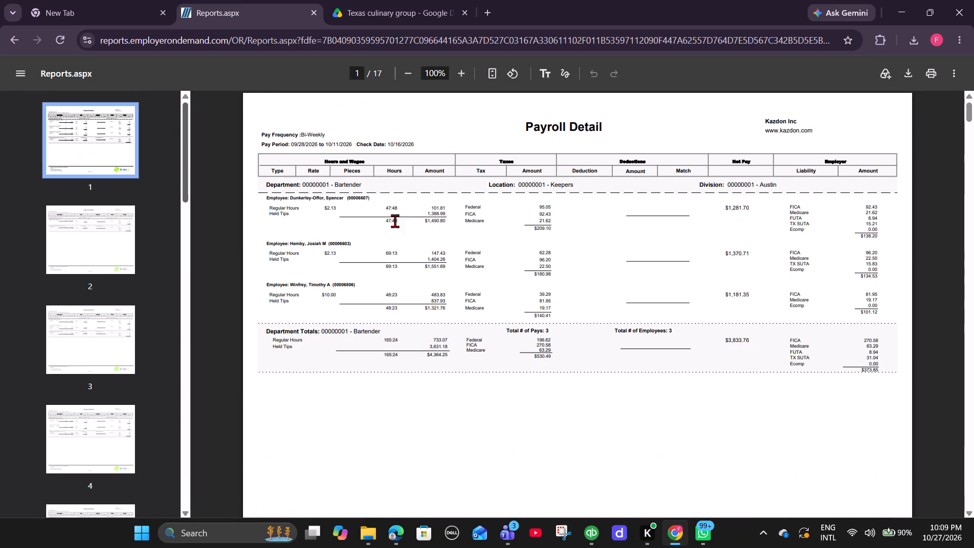
scroll(458, 330, "down", 3)
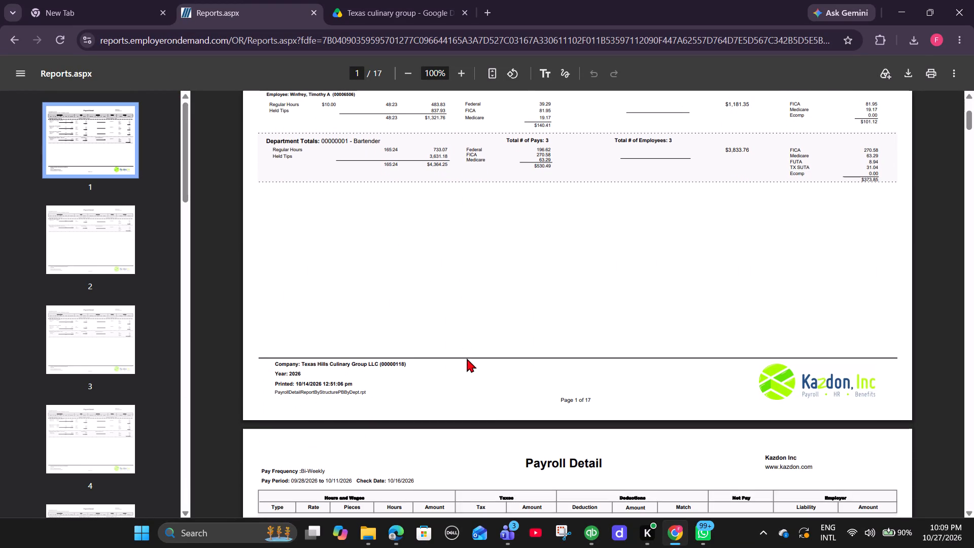
Download the 48 TXHCG - Payroll Departmentwise -09.14.2026 to 09.27.2026.xlsx workbook from the Texas culinary group folder in Google Drive.
left_click(387, 10)
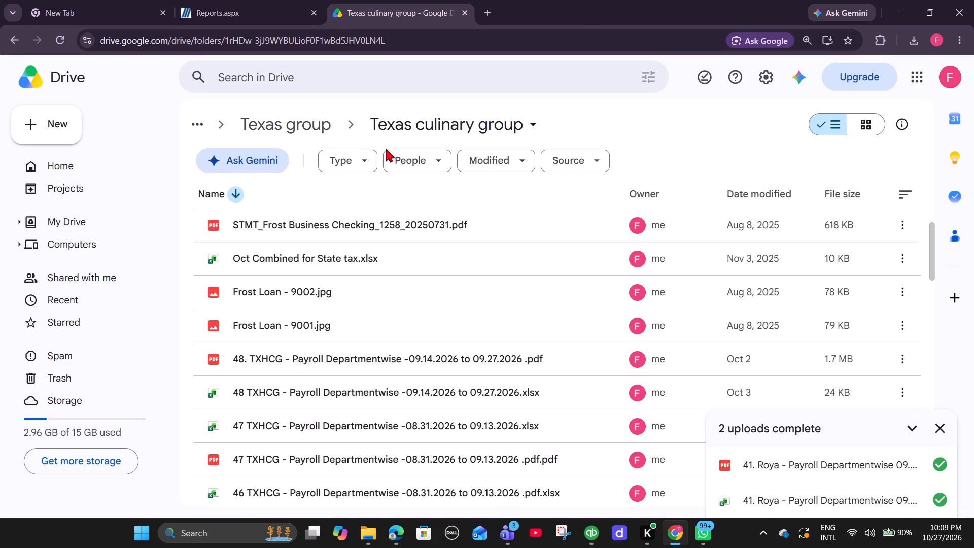
left_click(938, 433)
left_click(908, 387)
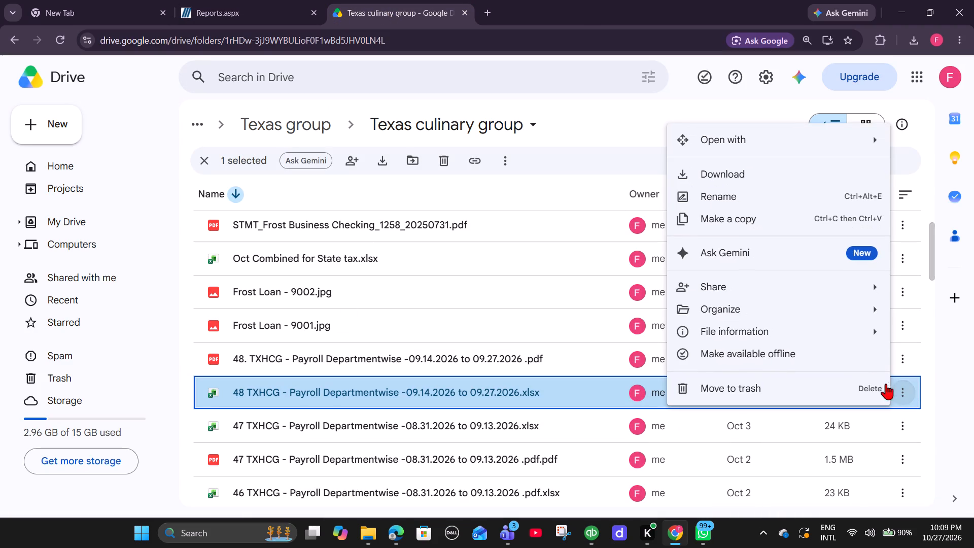
left_click(737, 174)
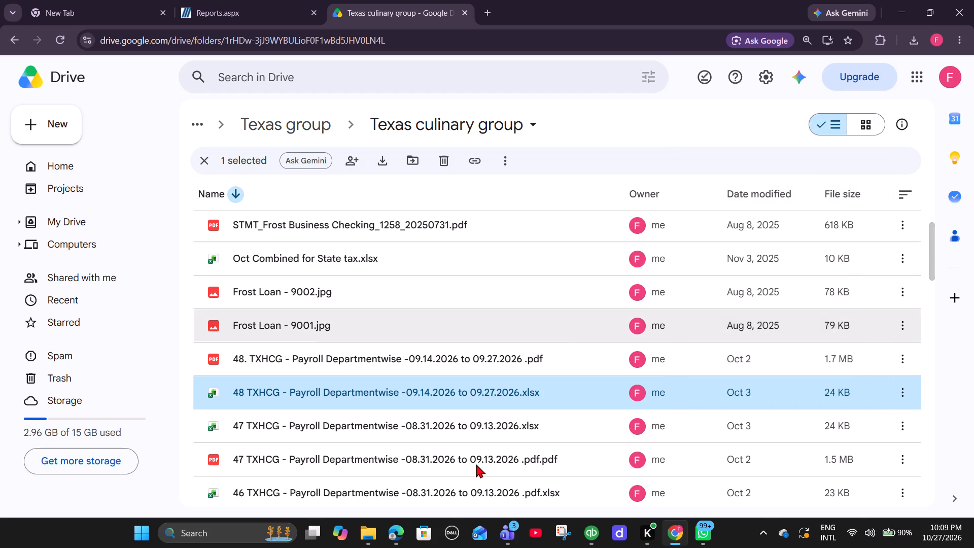
Permanently delete the three 41. Roya - Payroll Departmentwise files from the Desktop folder in File Explorer.
left_click(374, 537)
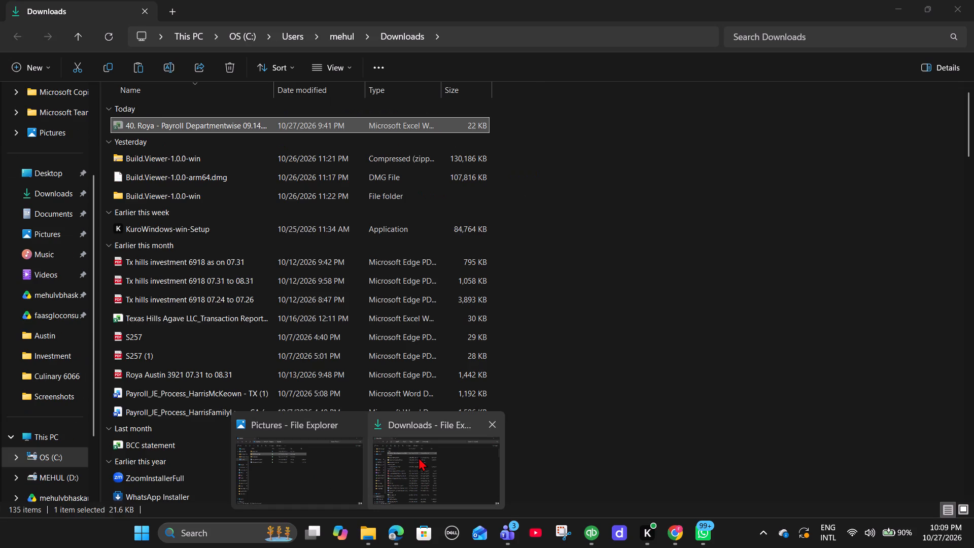
left_click(419, 457)
left_click(63, 179)
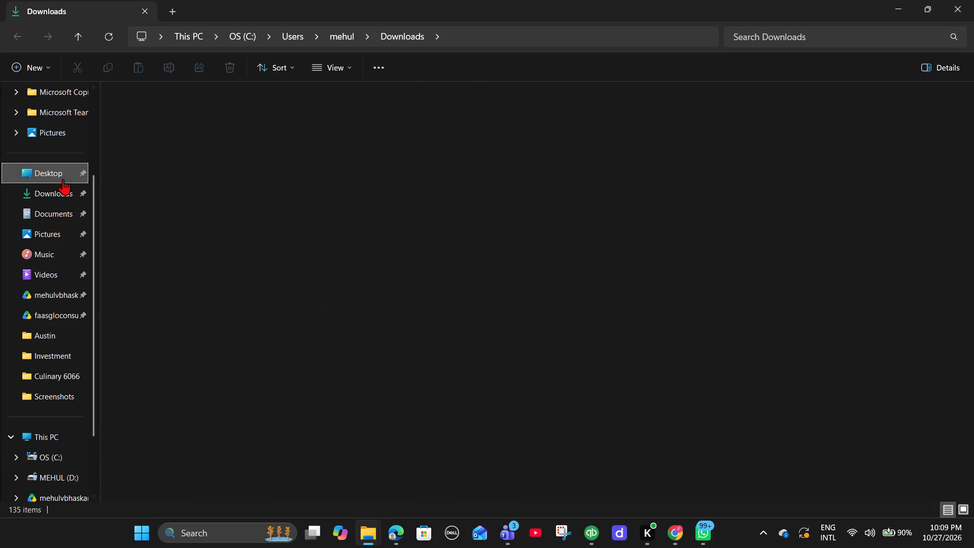
left_click(224, 192)
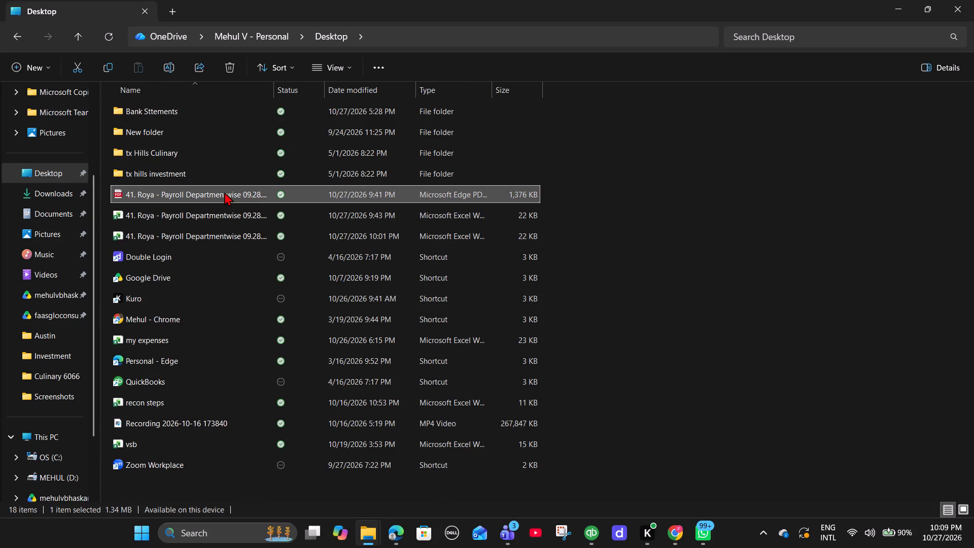
left_click(204, 215, "ctrl")
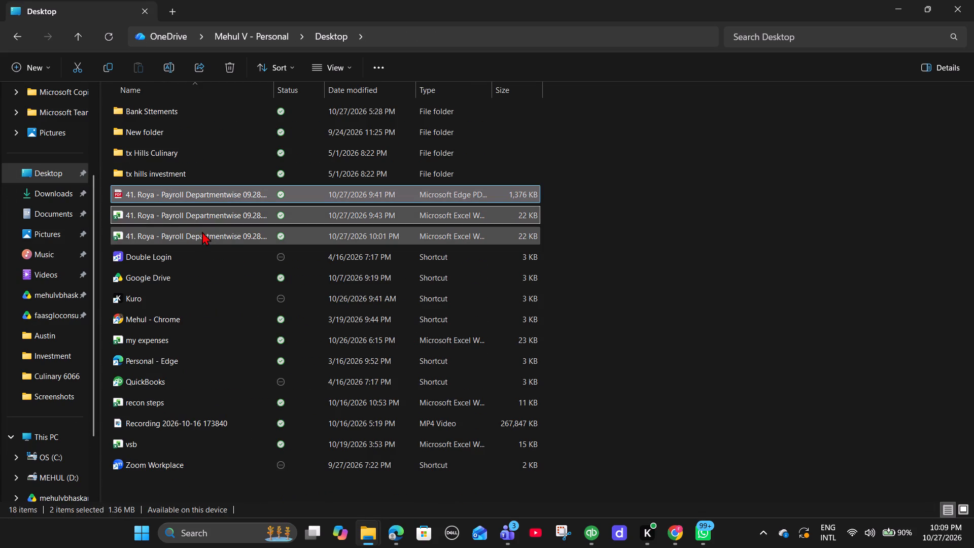
left_click(202, 231, "ctrl")
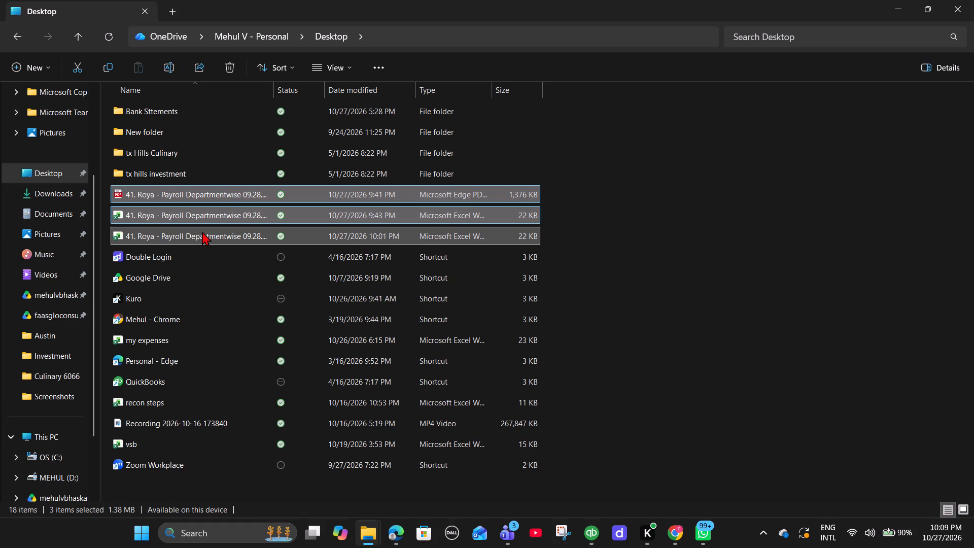
key("shift+Delete")
key("Return")
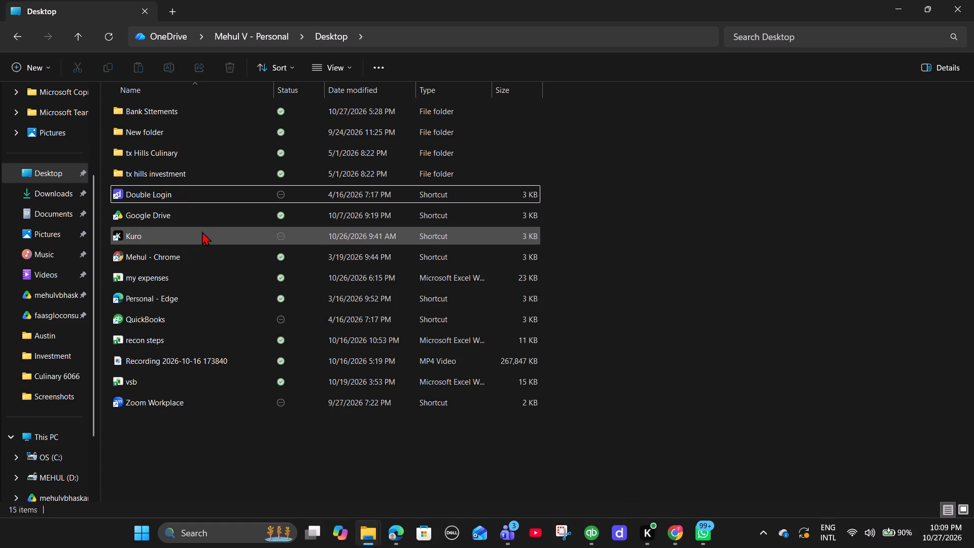
left_click(893, 5)
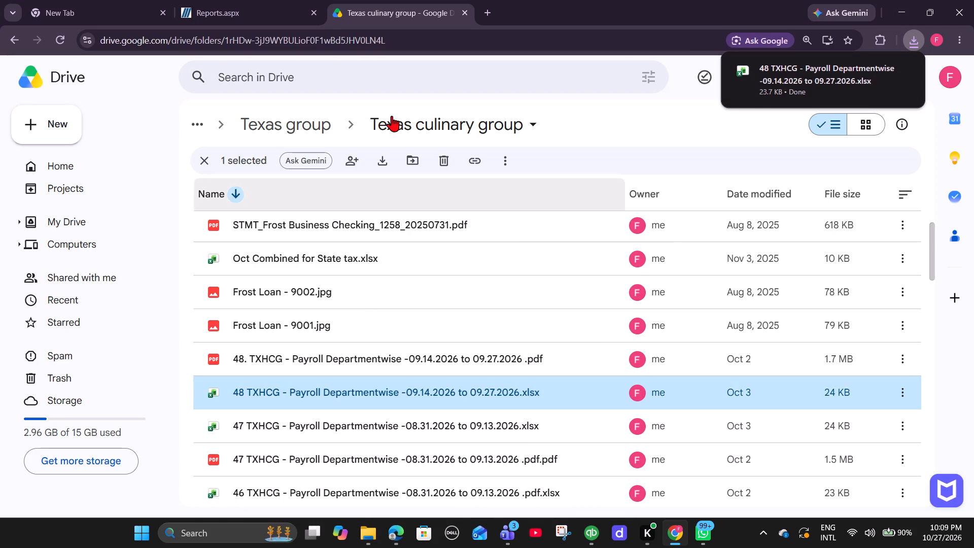
Save the Texas Hills Culinary Group Payroll Detail report from Chrome to the Desktop as a PDF named Reports.
left_click(208, 6)
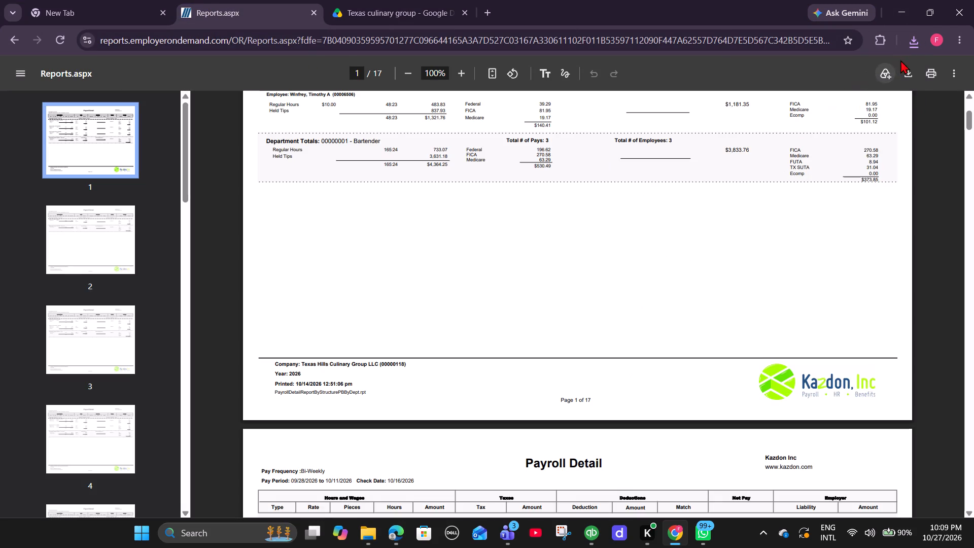
left_click(911, 42)
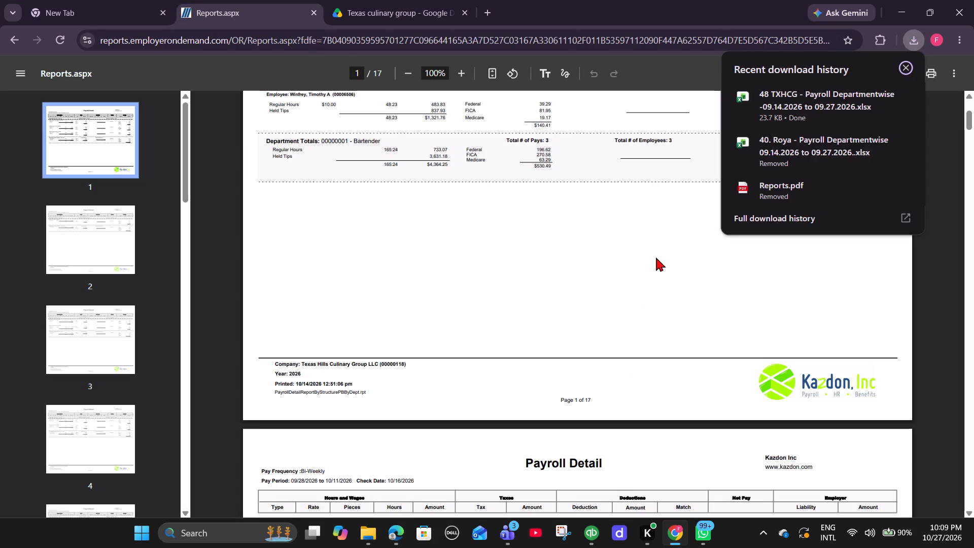
left_click(656, 257)
left_click(910, 77)
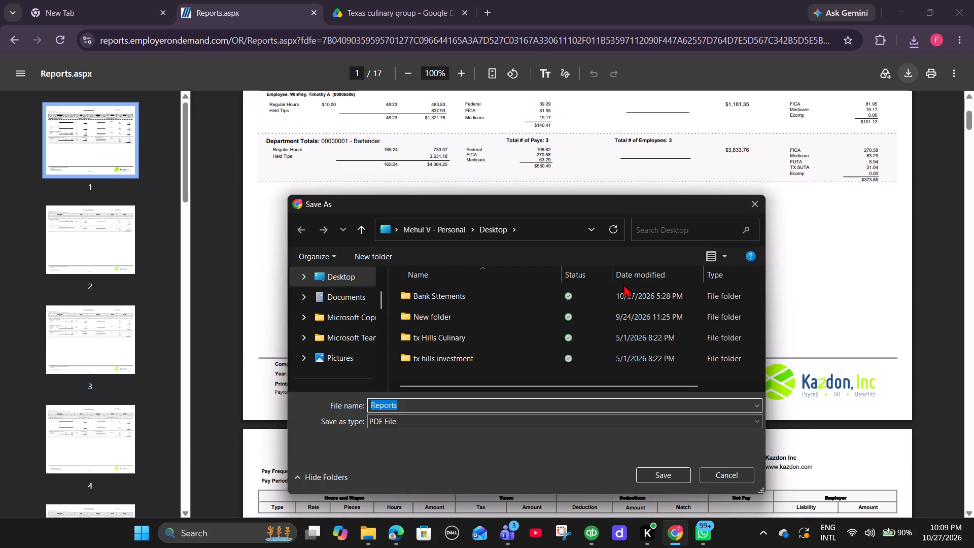
left_click(655, 474)
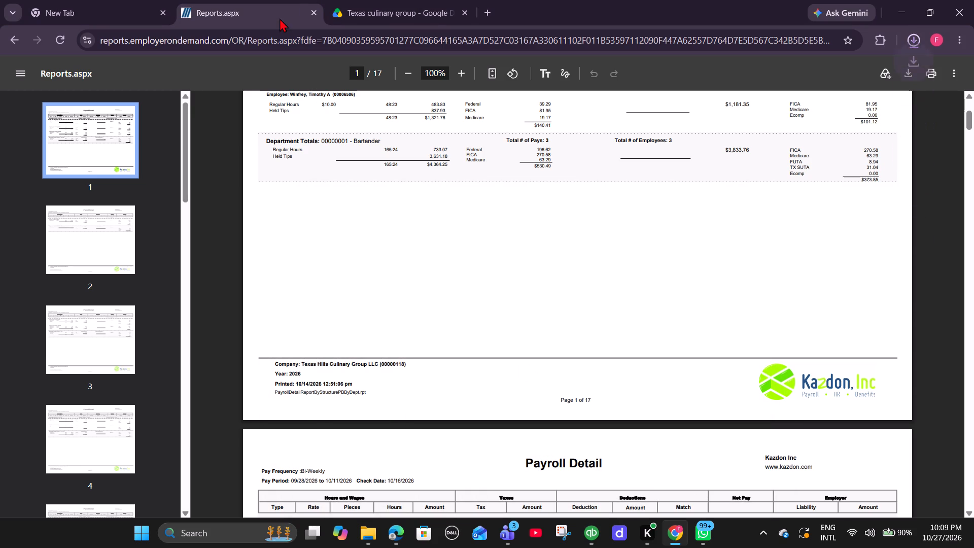
Locate the downloaded 48 TXHCG workbook in the Downloads folder and check the pay period on the report's first page.
left_click(367, 529)
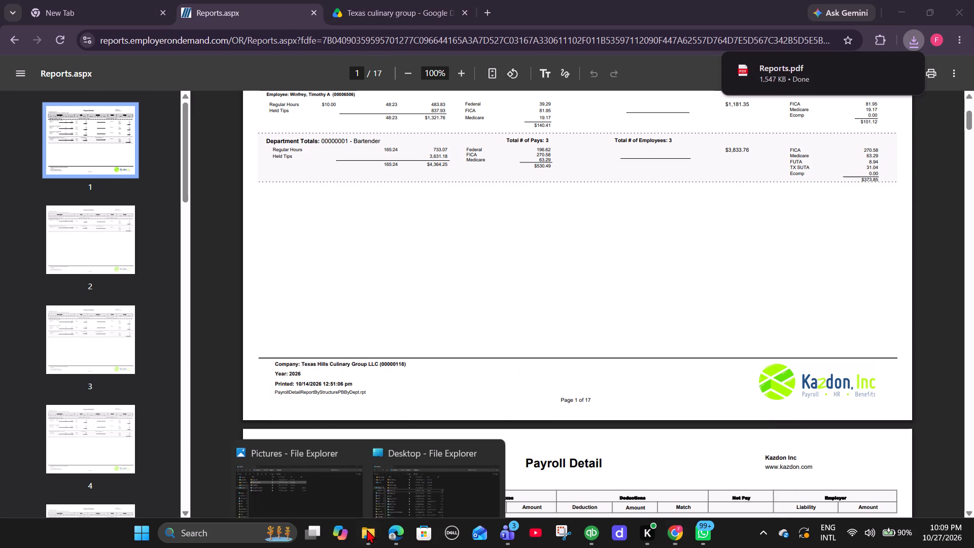
left_click(283, 474)
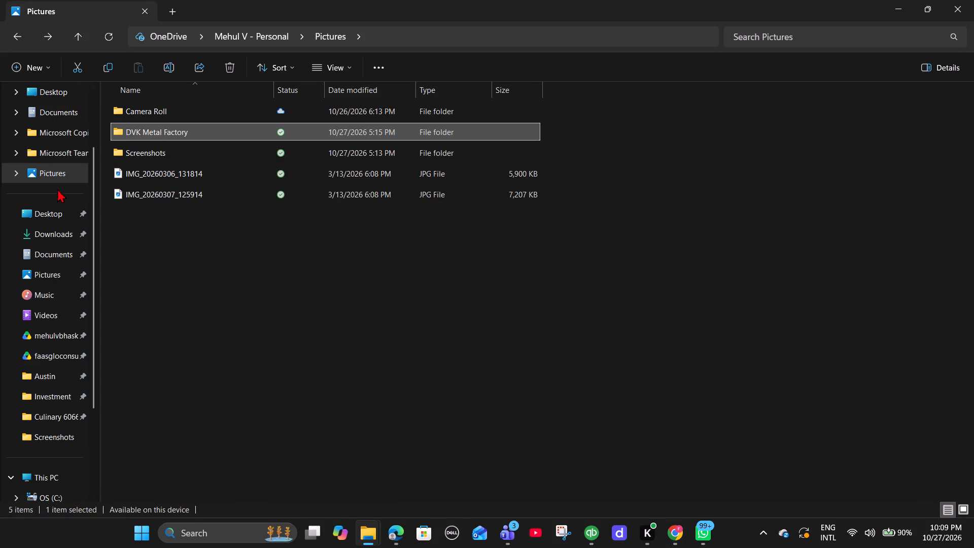
left_click(57, 226)
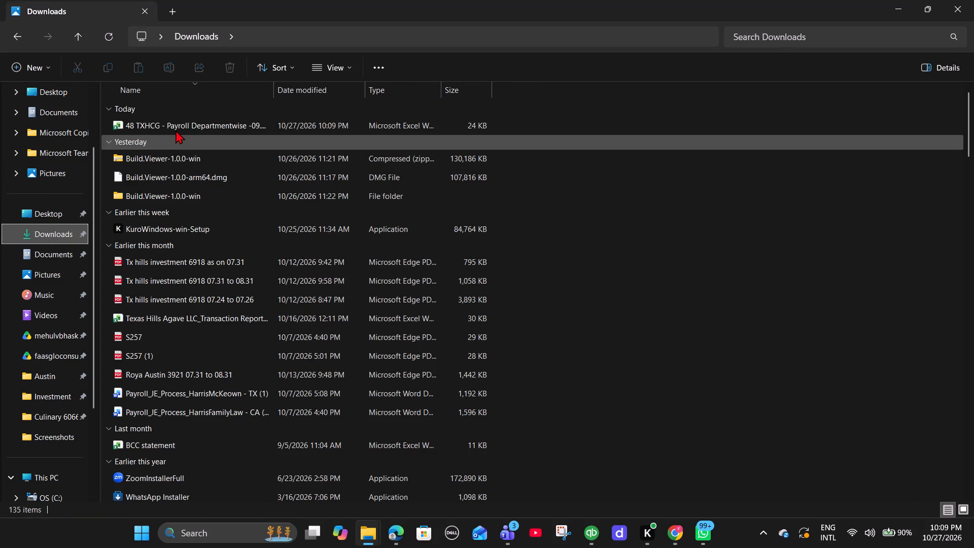
left_click(170, 125)
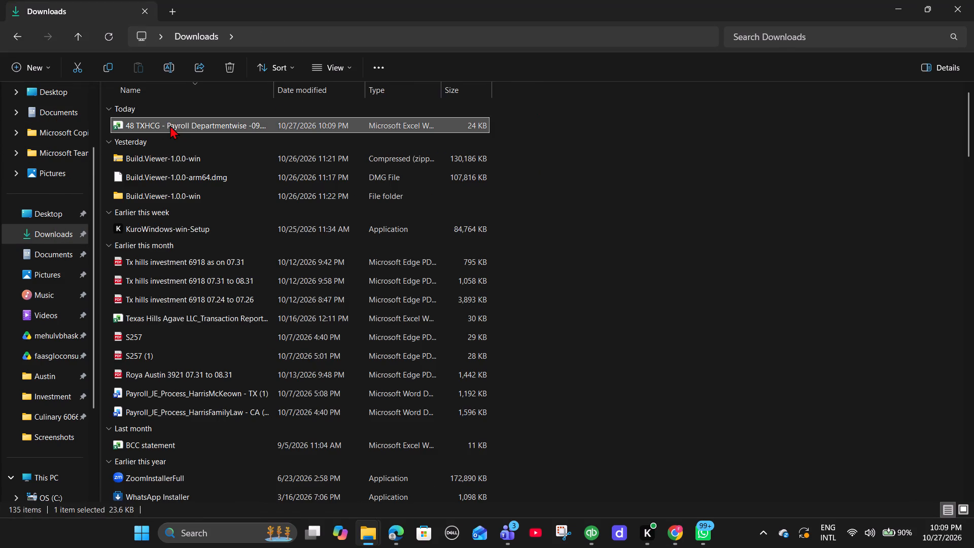
right_click(170, 125)
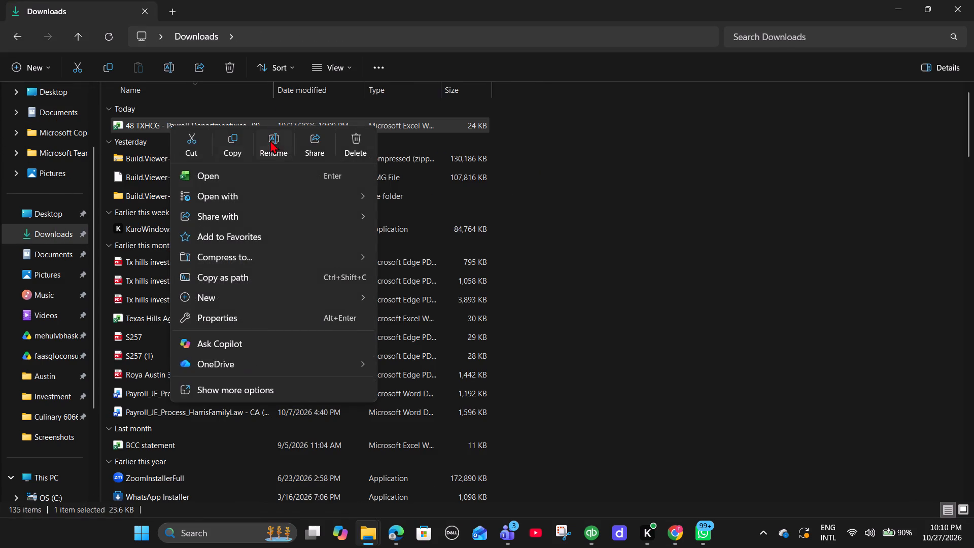
left_click(278, 140)
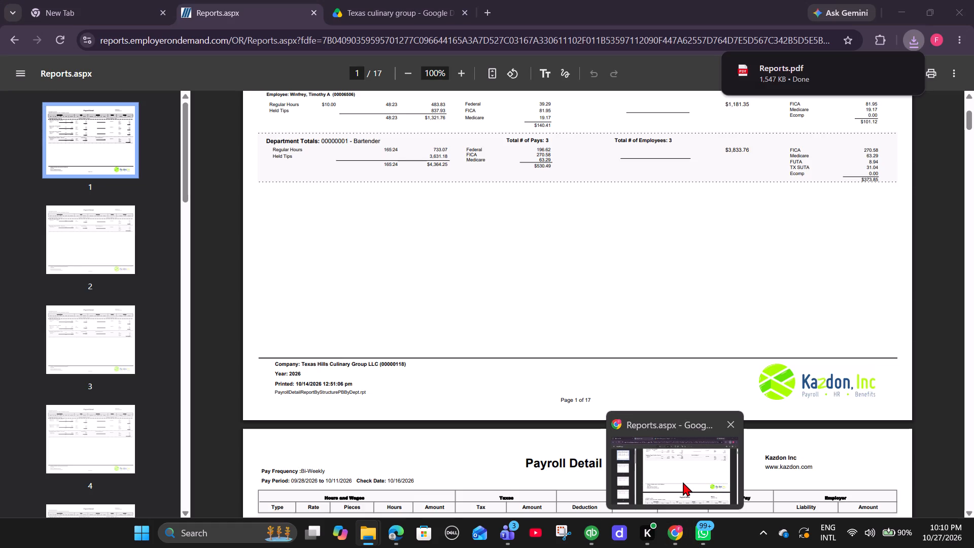
left_click(683, 482)
scroll(472, 409, "up", 4)
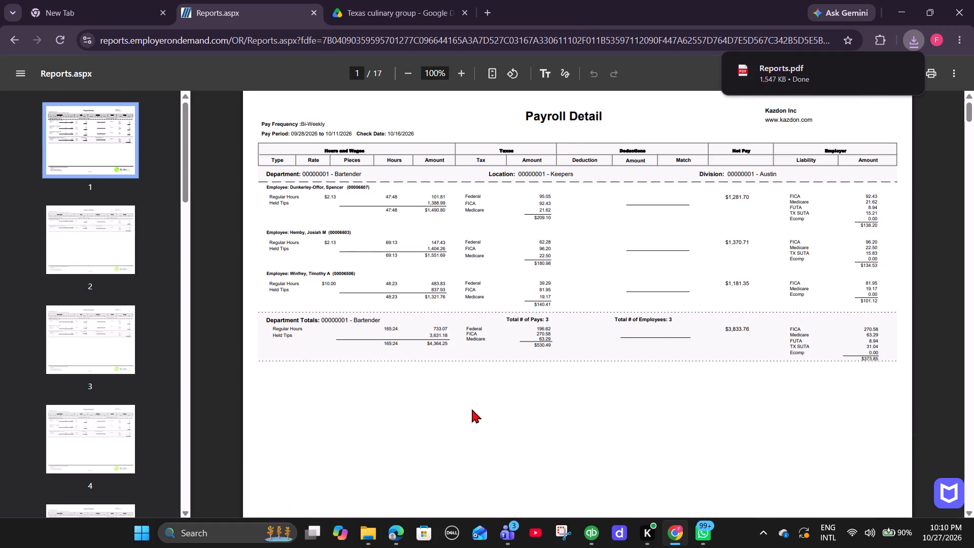
scroll(472, 409, "up", 1)
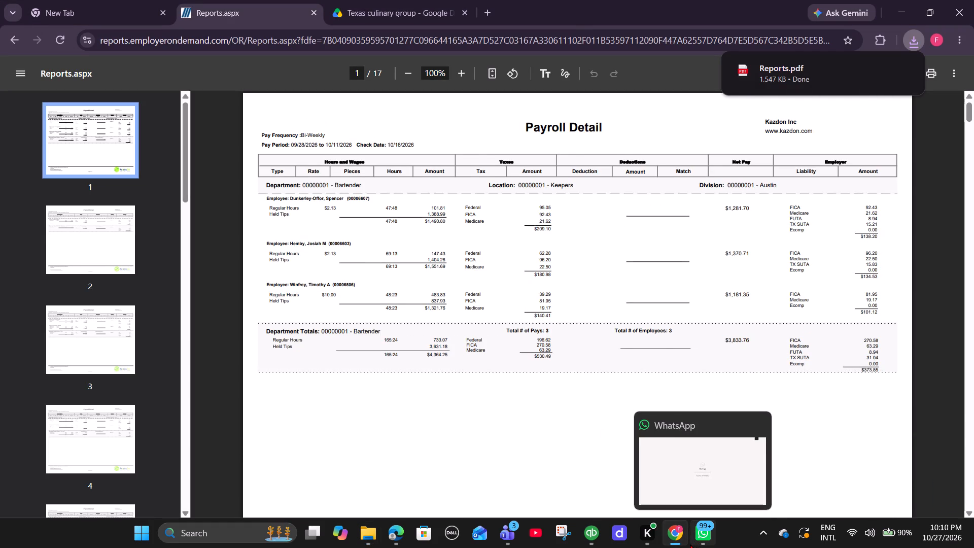
In File Explorer's Downloads folder, rename the 48 TXHCG workbook as 49 TXHCG - Payroll Departmentwise -09.28.2026 to 10.11.2026.
left_click(363, 529)
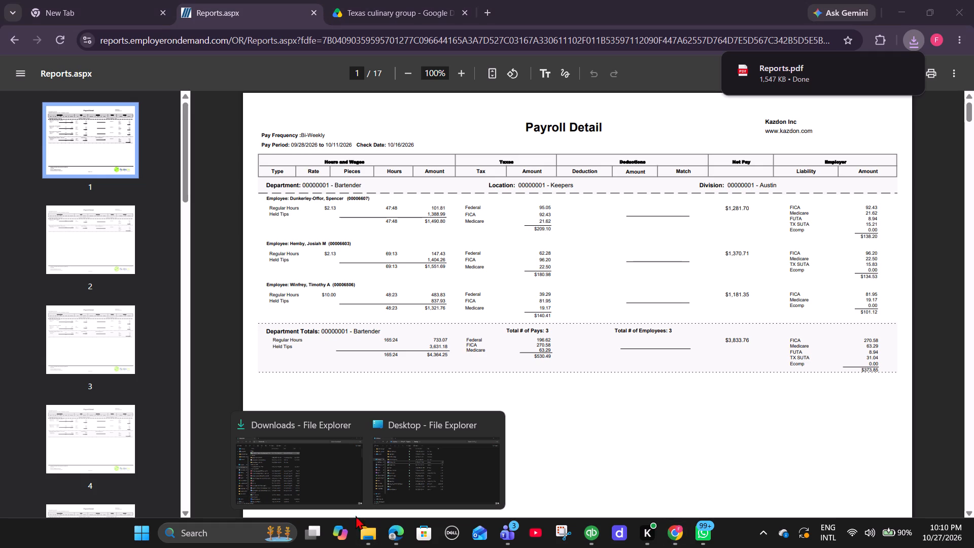
left_click(330, 491)
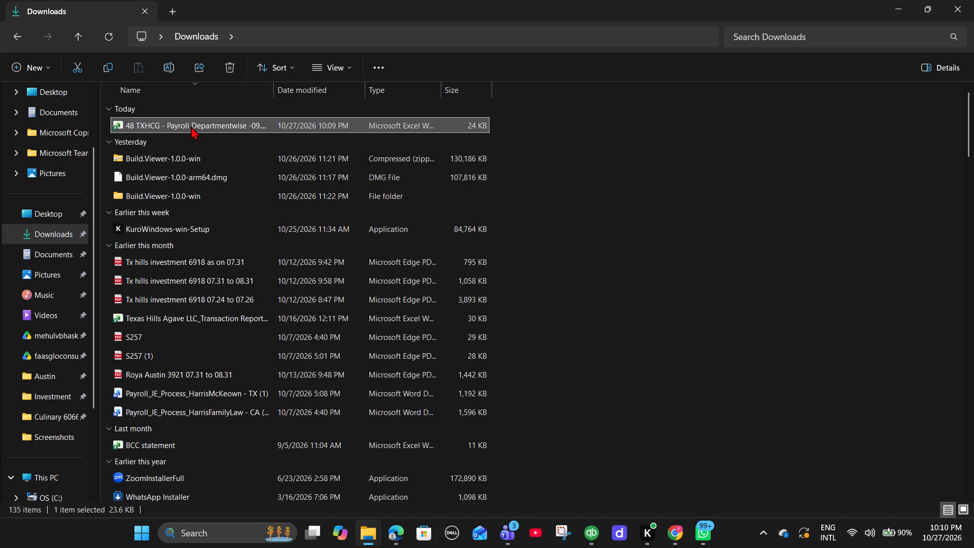
right_click(191, 126)
left_click(303, 147)
left_click(133, 125)
key("BackSpace")
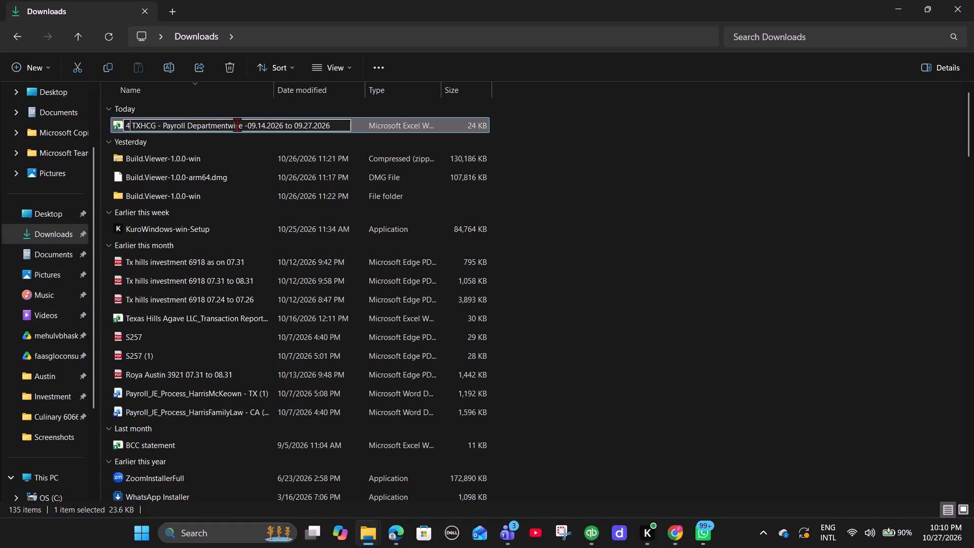
key("9")
key("Right")
key("Right")
key("Right")
key("Right")
key("Right")
key("Right")
key("Right")
key("Right")
key("Right")
key("Right")
key("Right")
key("Right")
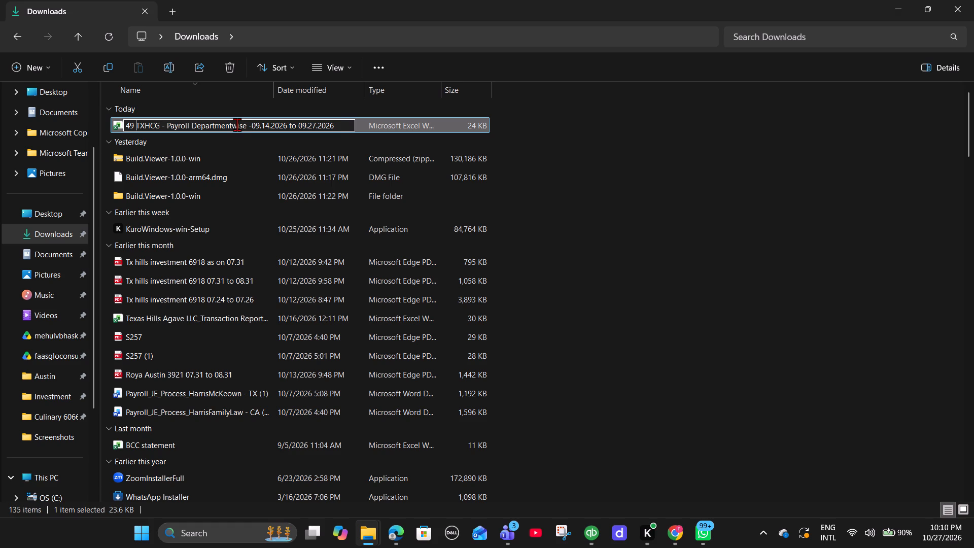
key("Right")
key("Right")
key("Right")
key("Right")
key("Right")
key("Right")
key("Right")
key("Right")
key("Right")
key("Right")
key("Right")
key("Right")
key("Right")
key("Right")
key("Right")
key("Right")
key("Right")
key("Right")
key("Right")
key("Right")
key("Right")
key("Right")
key("Right")
key("Right")
key("BackSpace")
key("BackSpace")
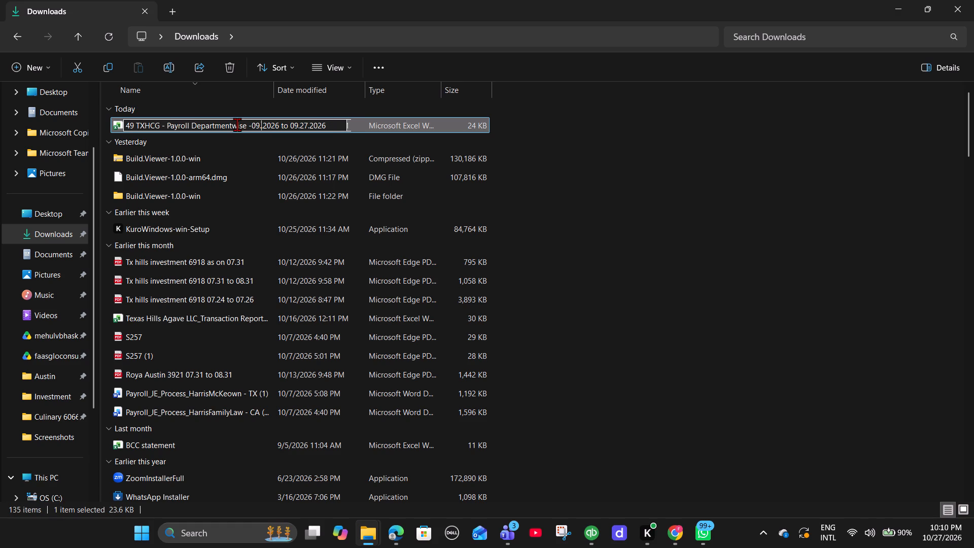
type("28")
key("Right")
key("Right")
key("Right")
key("Right")
key("Right")
key("Right")
key("Right")
key("Right")
key("Right")
key("Right")
key("Right")
key("Right")
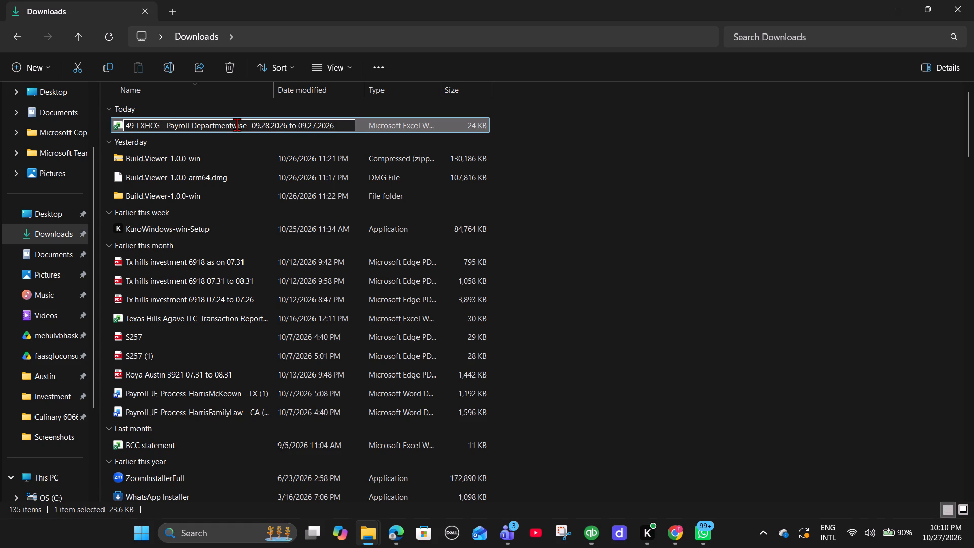
key("Left")
key("BackSpace")
key("BackSpace")
type("10")
key("Right")
key("Right")
key("Right")
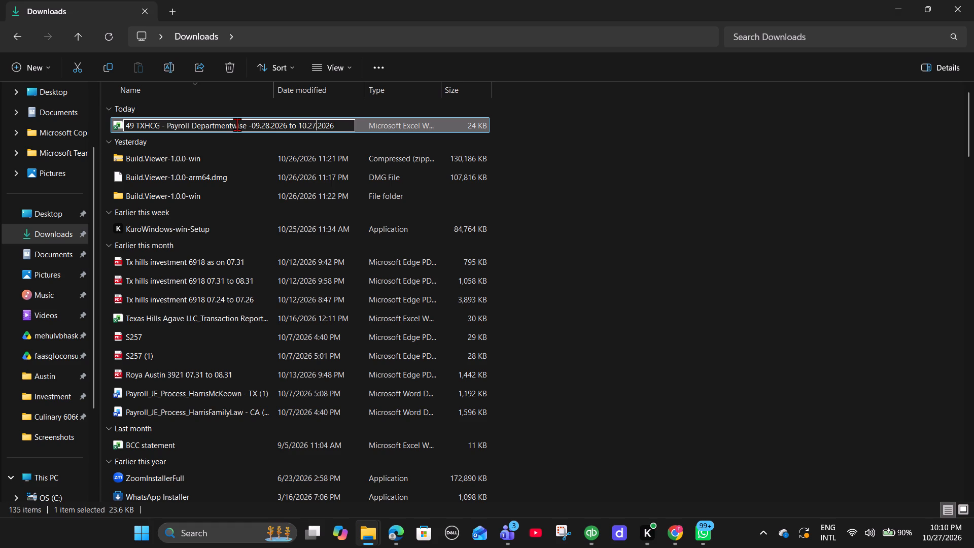
key("BackSpace")
key("BackSpace")
type("11")
key("Return")
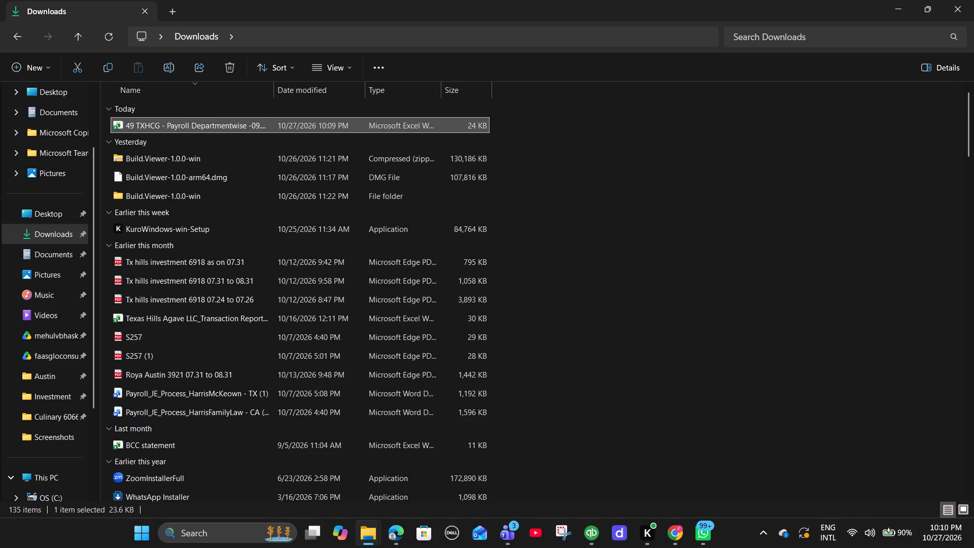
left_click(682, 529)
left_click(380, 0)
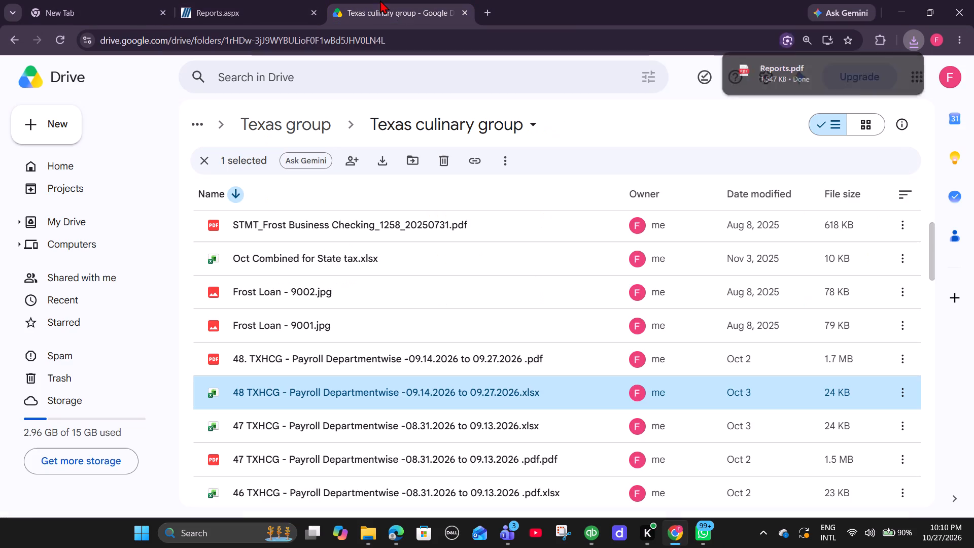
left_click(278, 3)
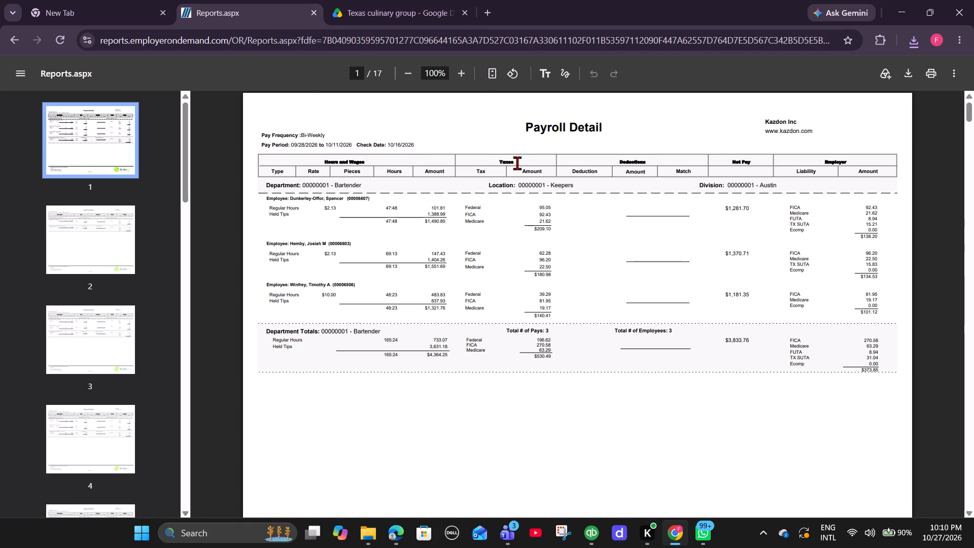
Open the renamed 49 TXHCG workbook from the Downloads folder in Excel and enable editing.
left_click(367, 527)
left_click(300, 481)
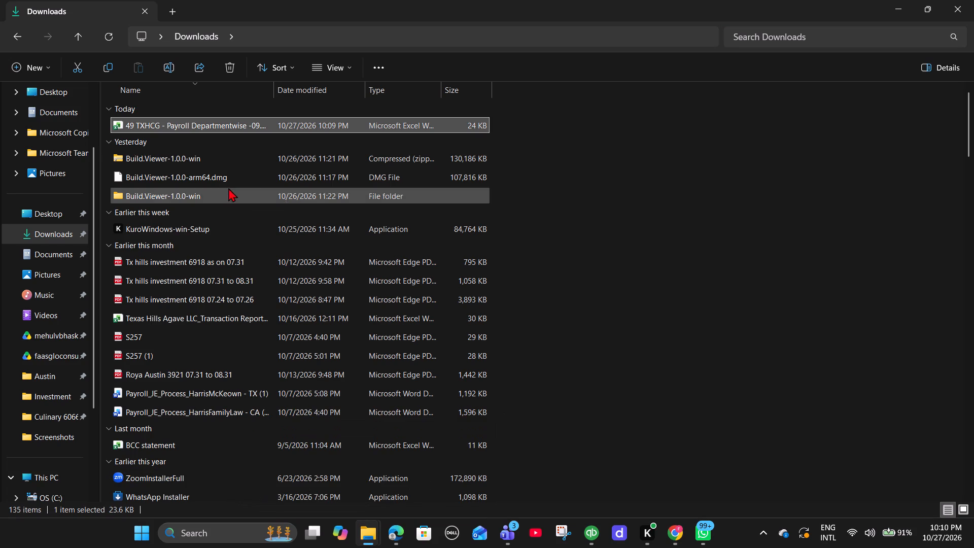
double_click(182, 126)
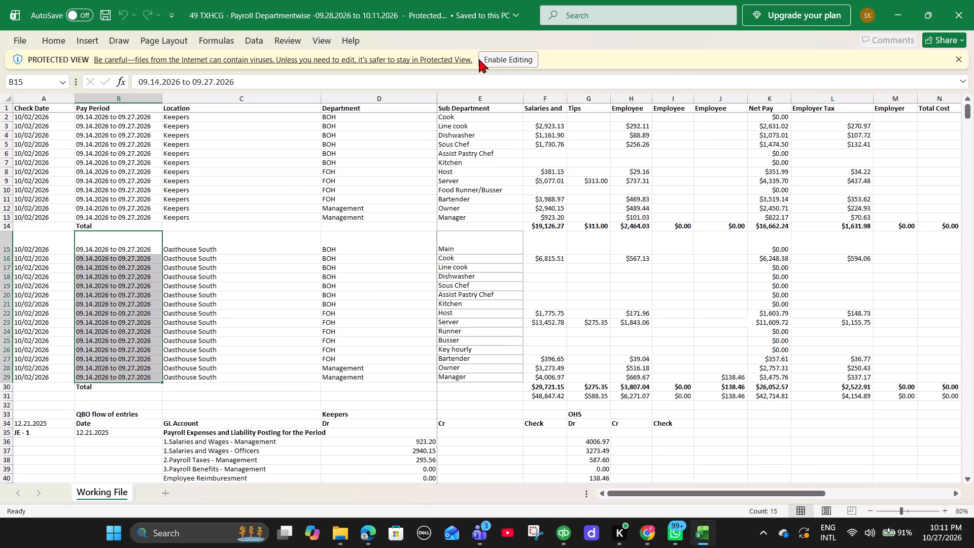
left_click(496, 60)
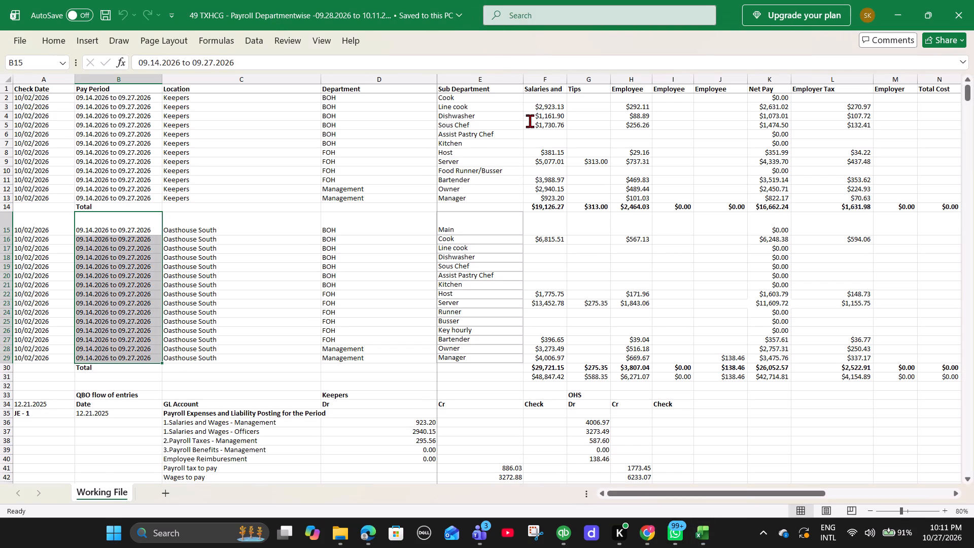
Clear the Keepers rows' wage, tip and employee amounts in F3:J13 and the employer amounts in L3:M13.
left_click(530, 107)
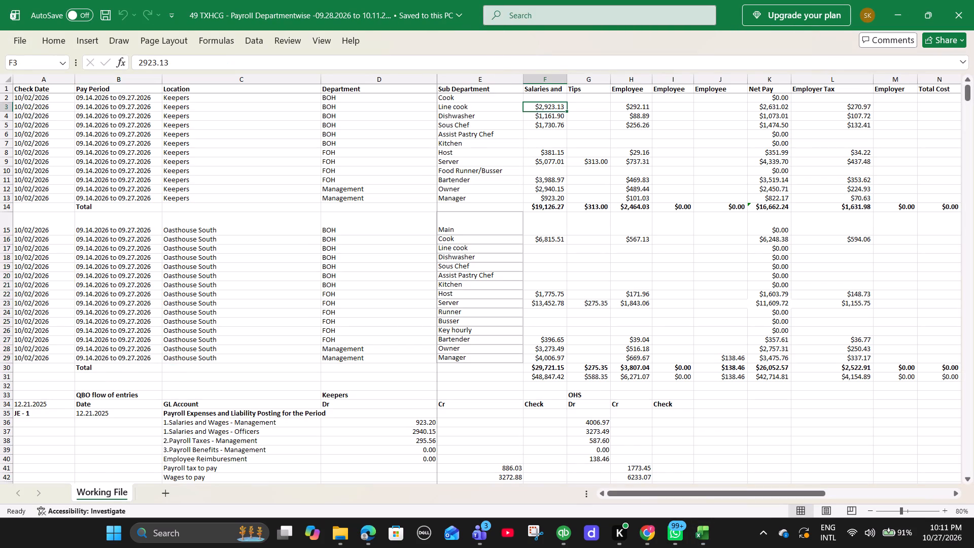
left_click_drag(539, 104, 630, 143)
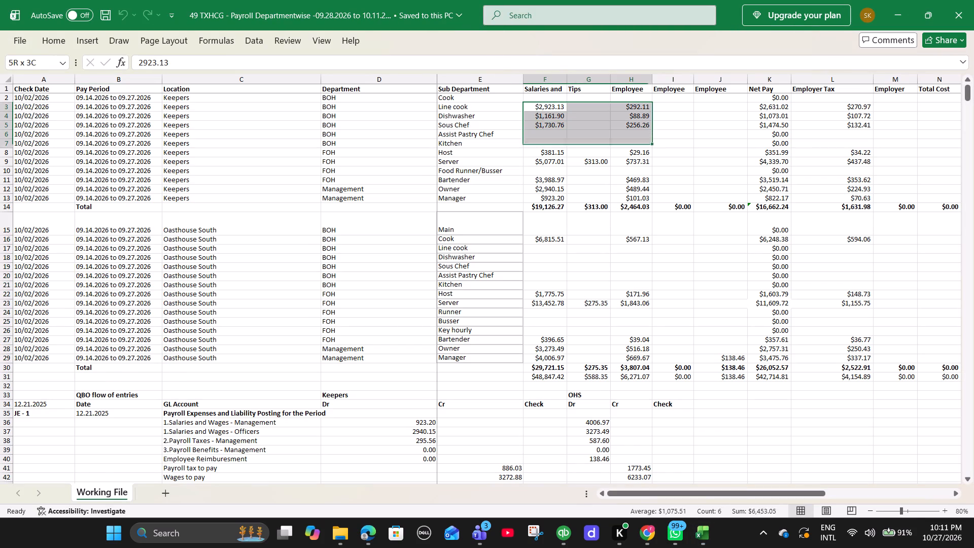
left_click_drag(630, 143, 692, 195)
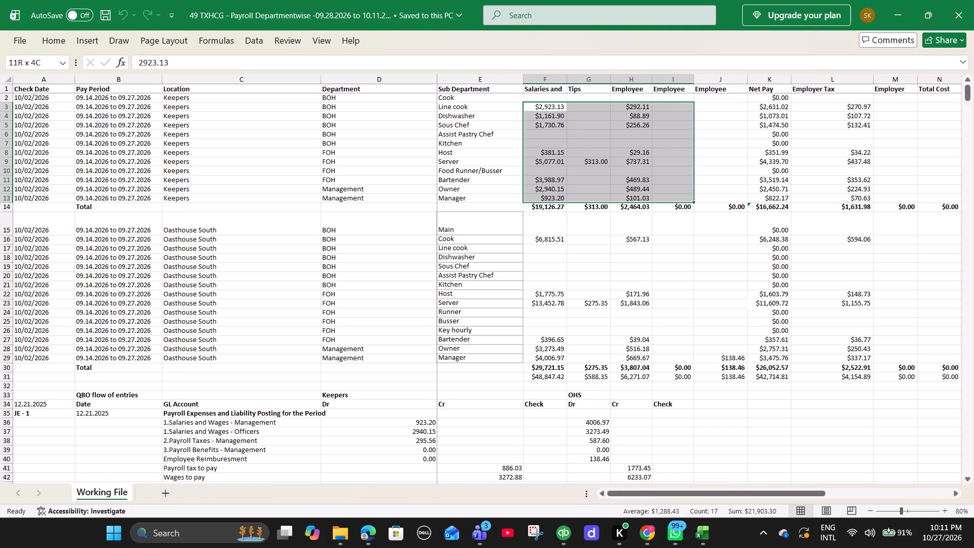
left_click_drag(692, 195, 697, 195)
key("Delete")
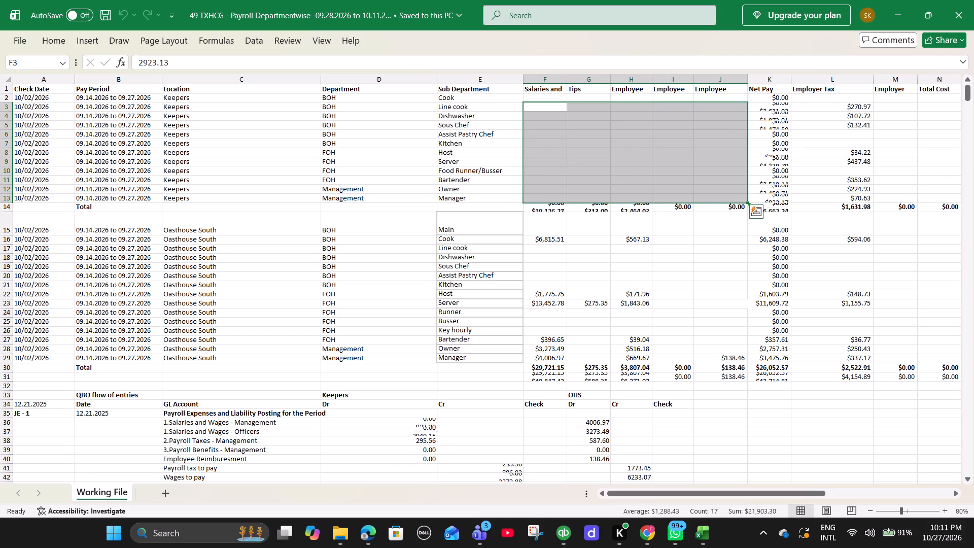
left_click_drag(825, 105, 877, 199)
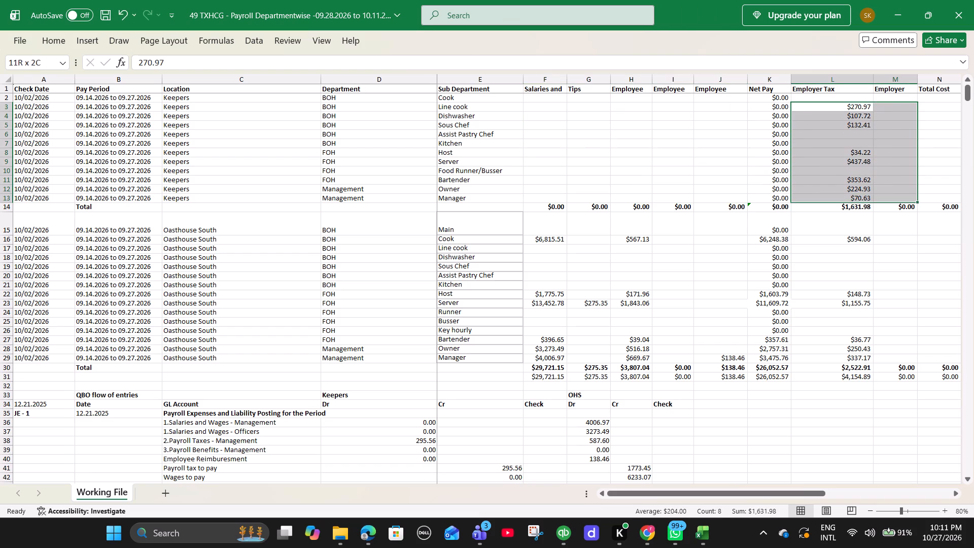
left_click_drag(877, 199, 877, 200)
key("Delete")
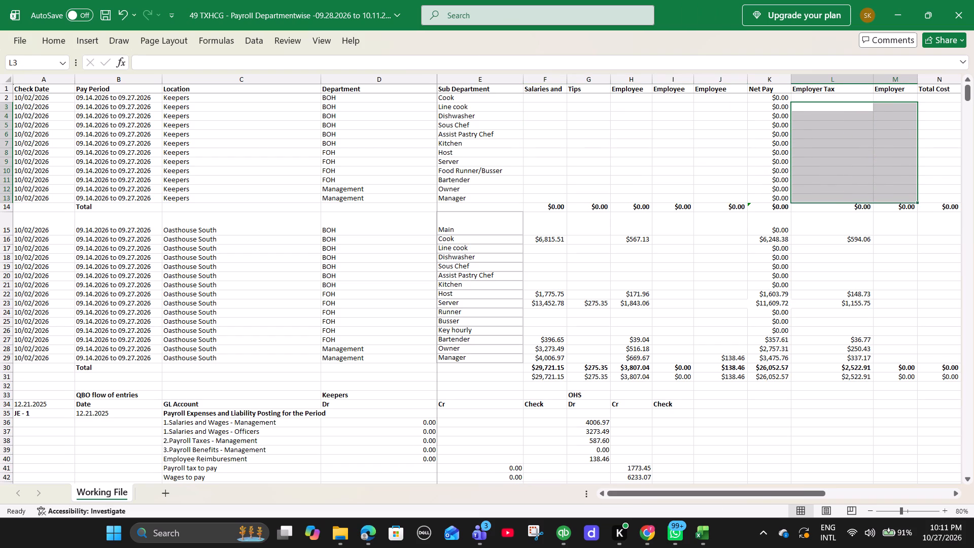
Clear the Oasthouse South rows' wage, tip and employee amounts in F16:J29 and the employer amounts in L16:M29.
left_click_drag(529, 242, 707, 360)
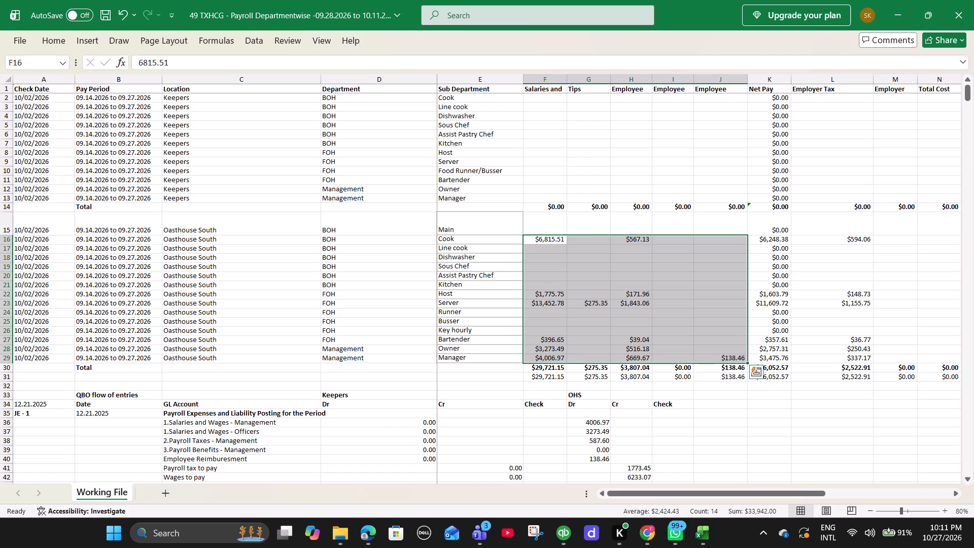
key("Delete")
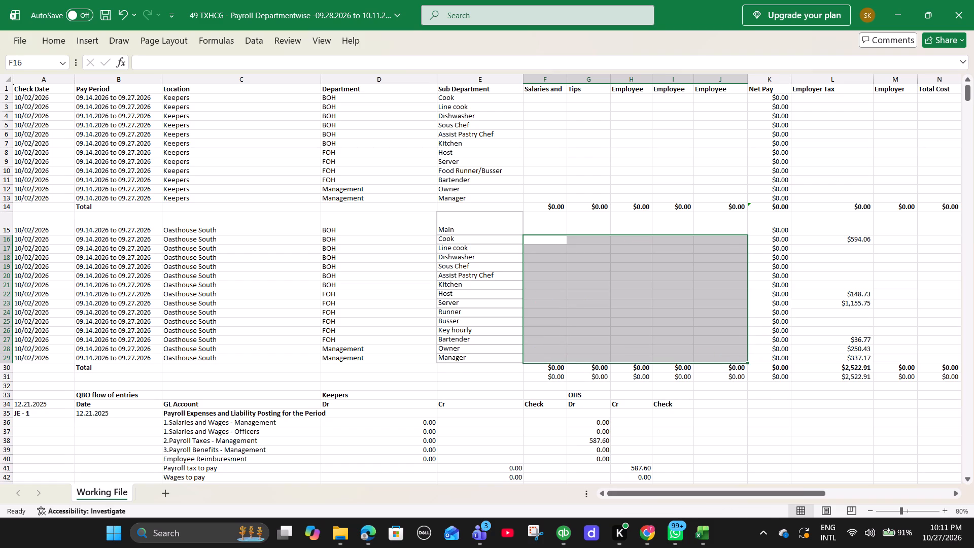
left_click_drag(833, 236, 906, 359)
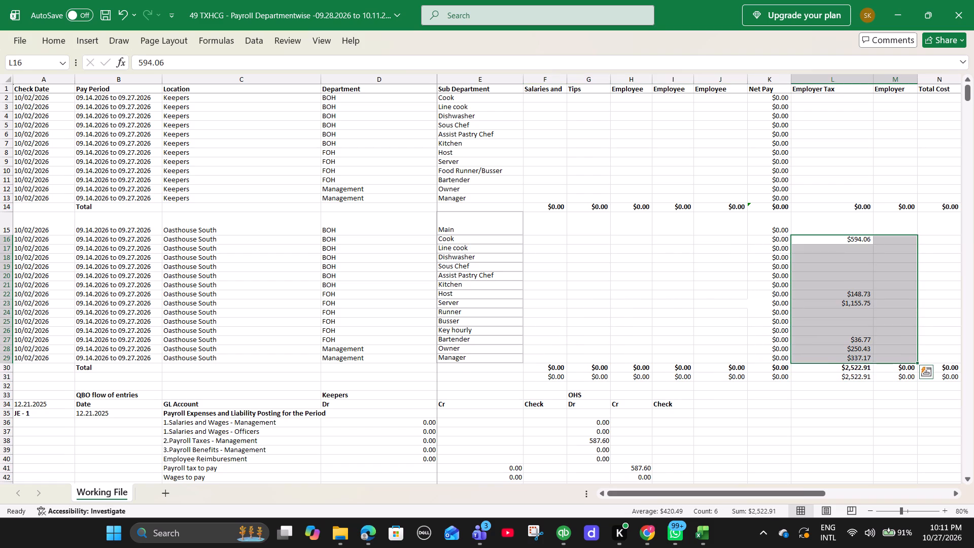
key("Delete")
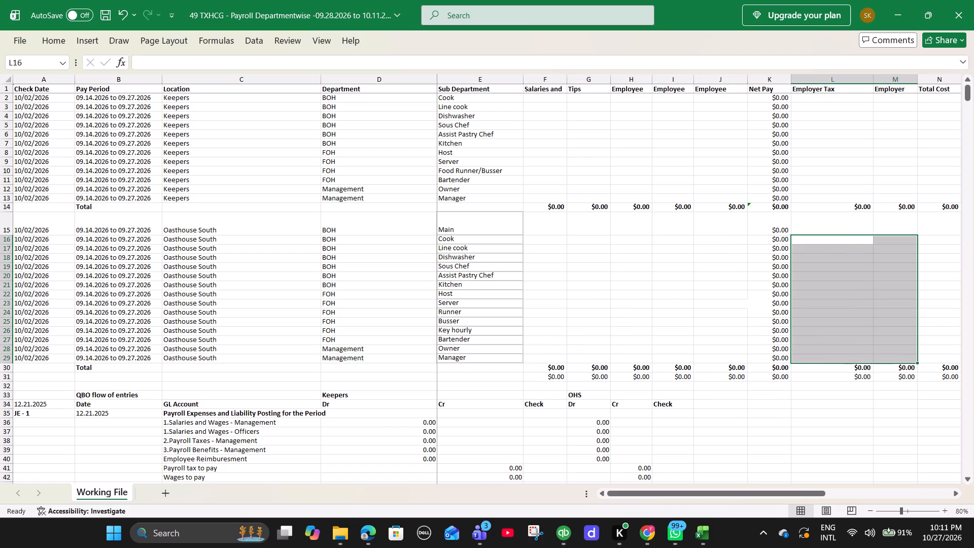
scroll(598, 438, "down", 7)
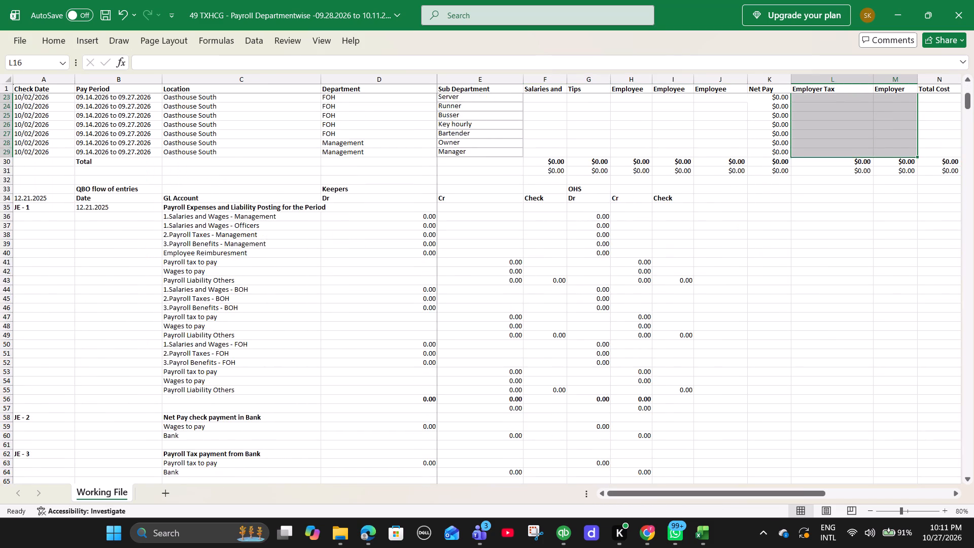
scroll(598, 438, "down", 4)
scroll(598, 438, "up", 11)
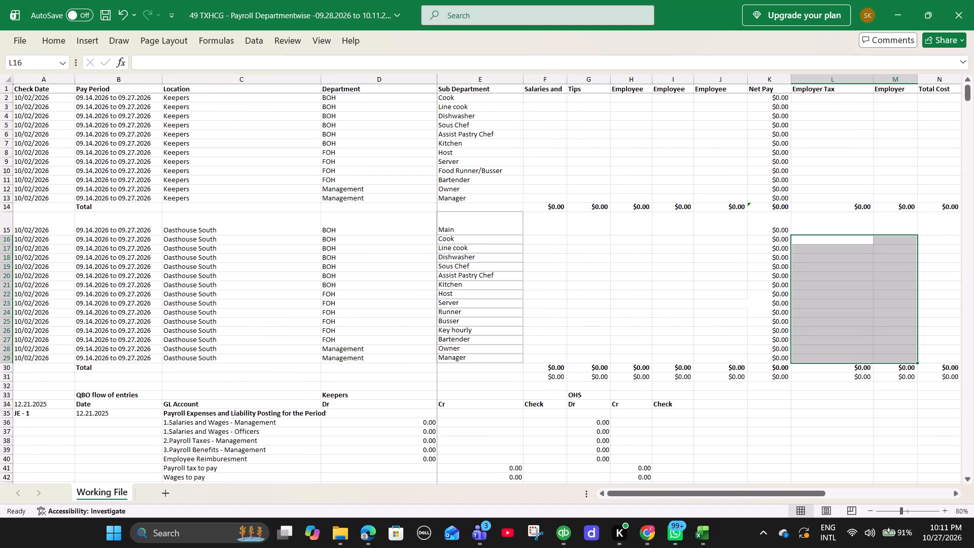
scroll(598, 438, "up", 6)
Set the pay period in B2 to 09.28.2026 to 10.11.2026, checking it against the Payroll Detail report in Chrome.
left_click(100, 99)
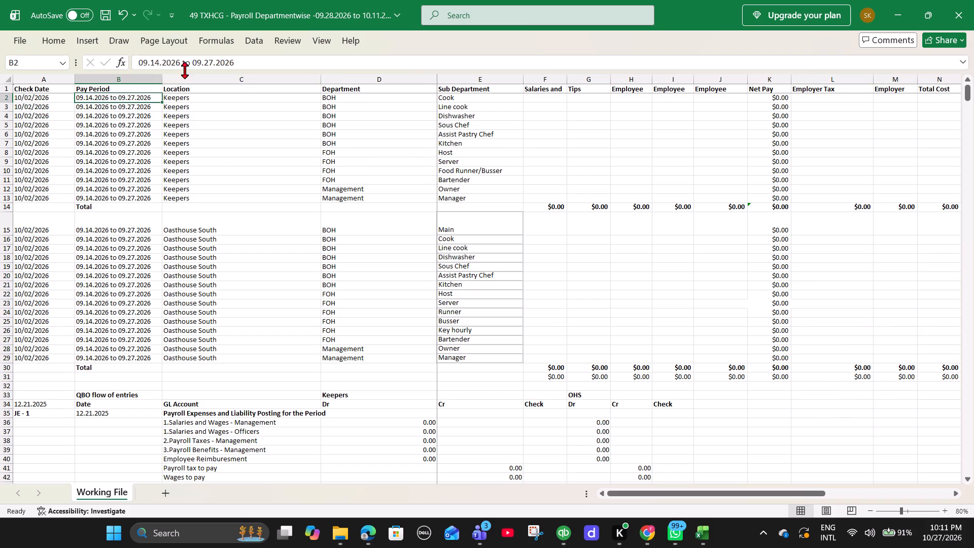
left_click(159, 61)
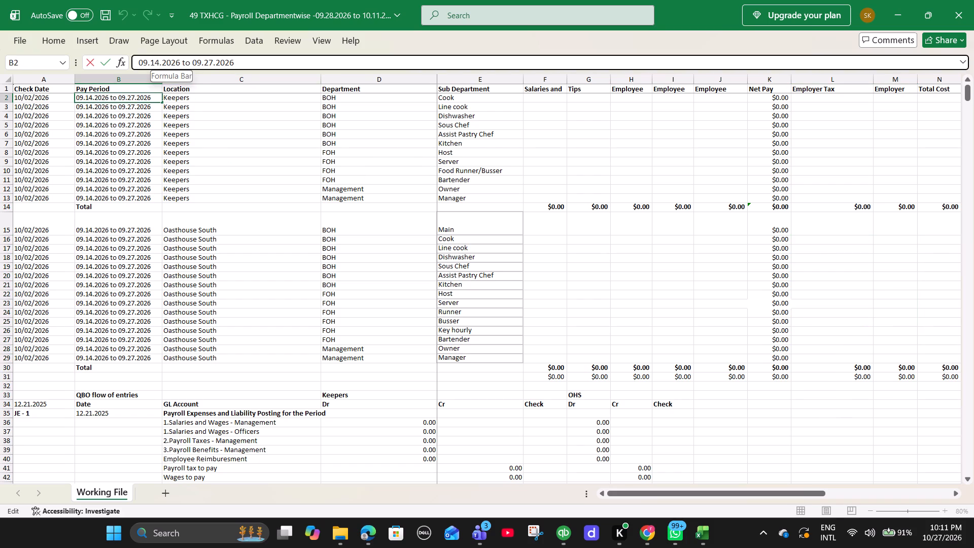
key("BackSpace")
key("BackSpace")
type("28")
key("Right")
key("Right")
key("Right")
key("Right")
key("Right")
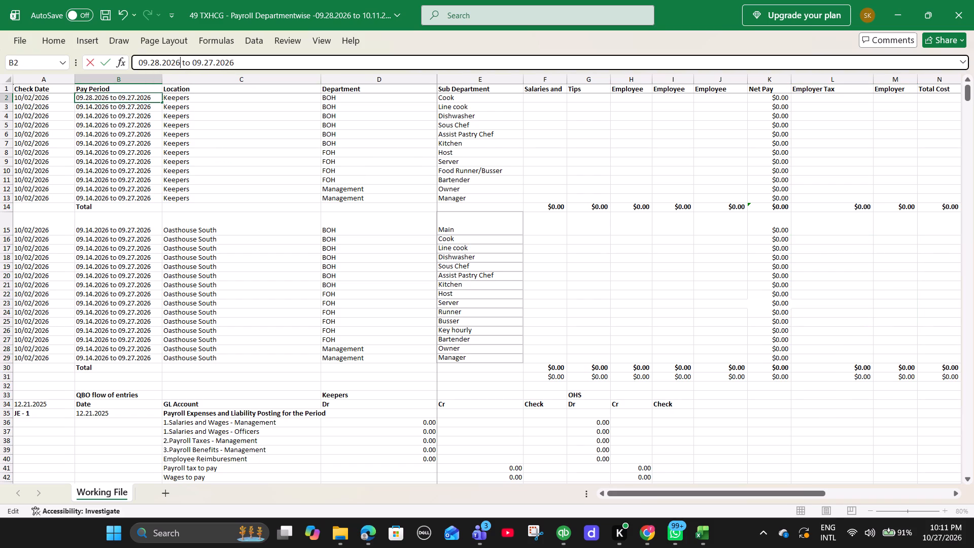
key("Right")
key("Right")
key("Right")
key("Right")
key("1")
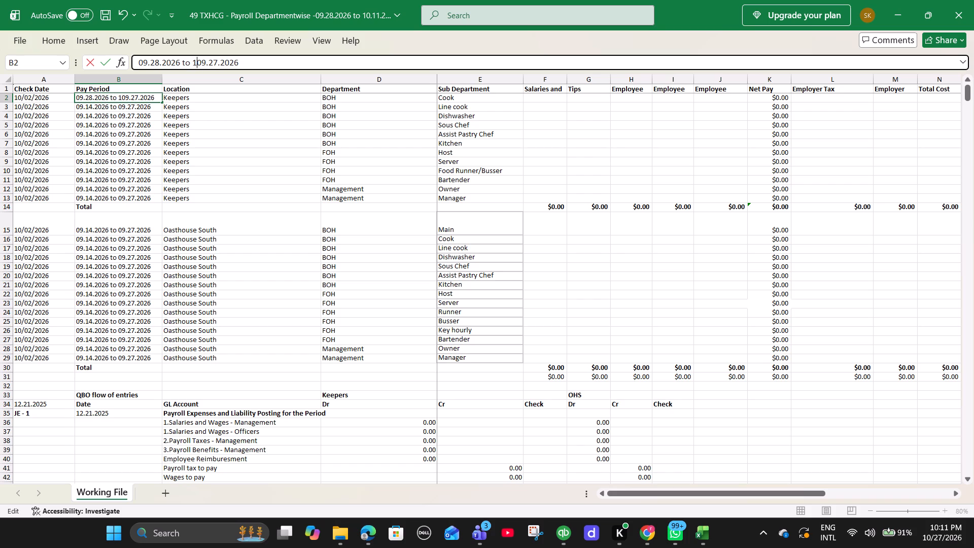
key("Right")
key("Right")
key("BackSpace")
key("Right")
key("Right")
key("Right")
key("BackSpace")
key("BackSpace")
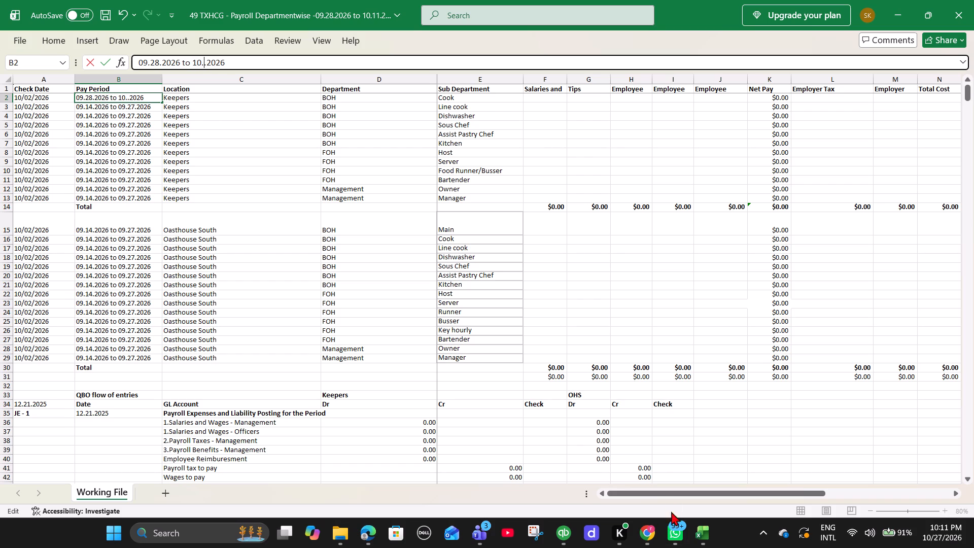
left_click(644, 532)
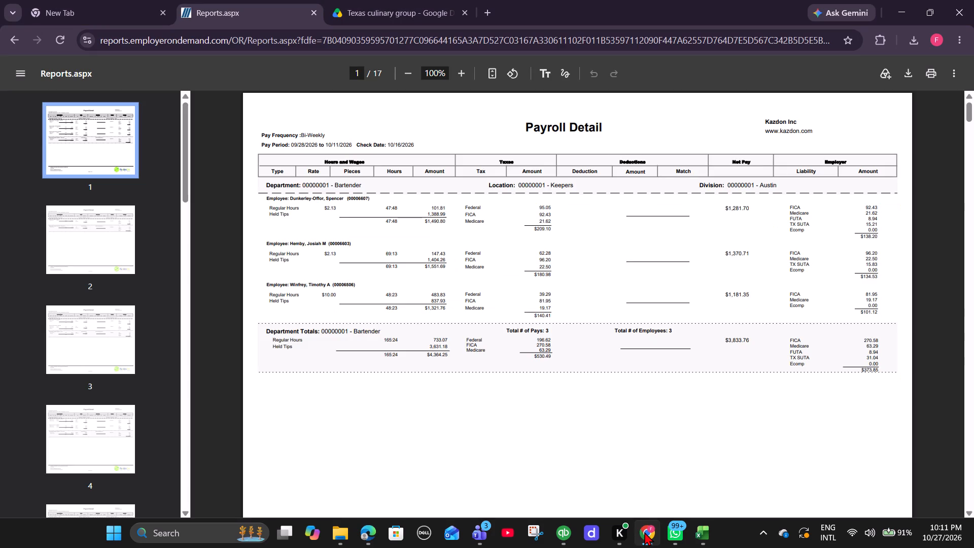
left_click(644, 532)
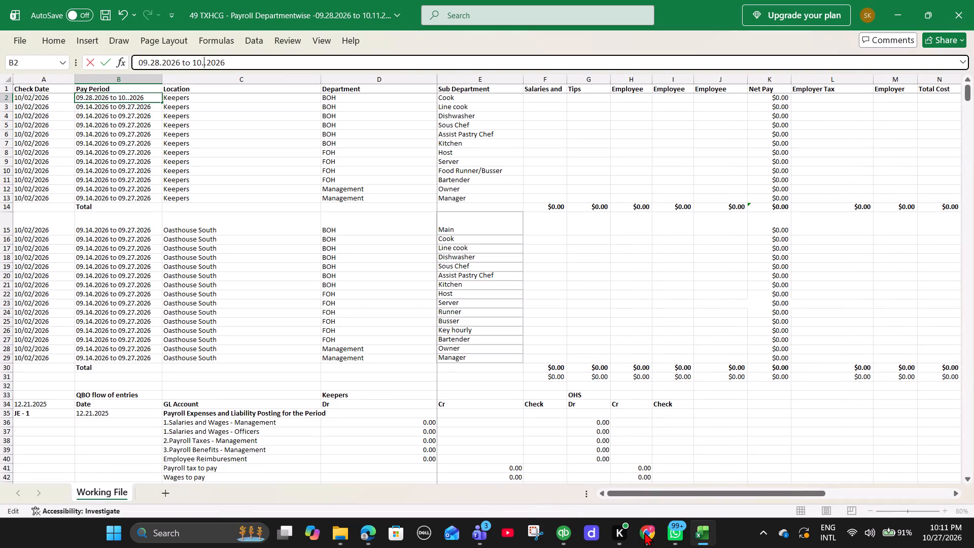
type("11")
left_click(644, 532)
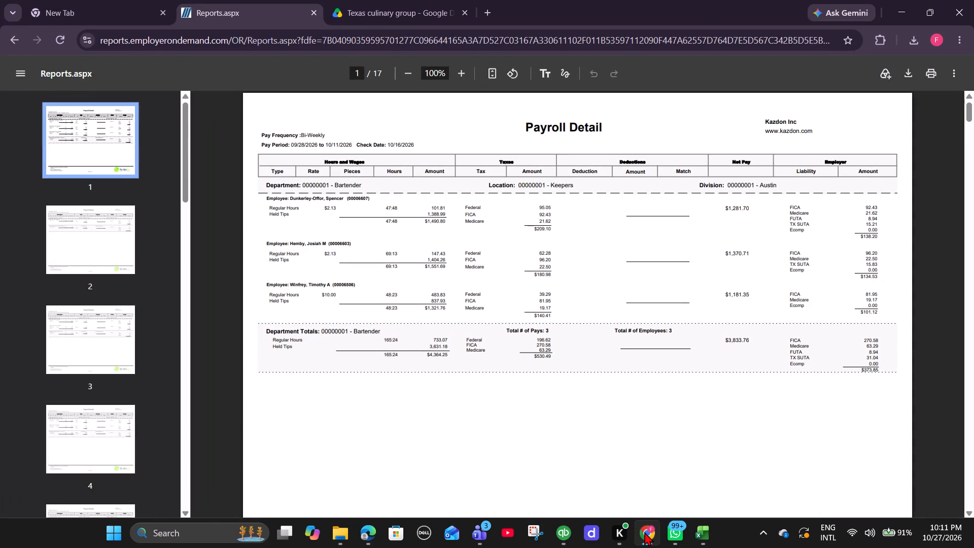
left_click(644, 532)
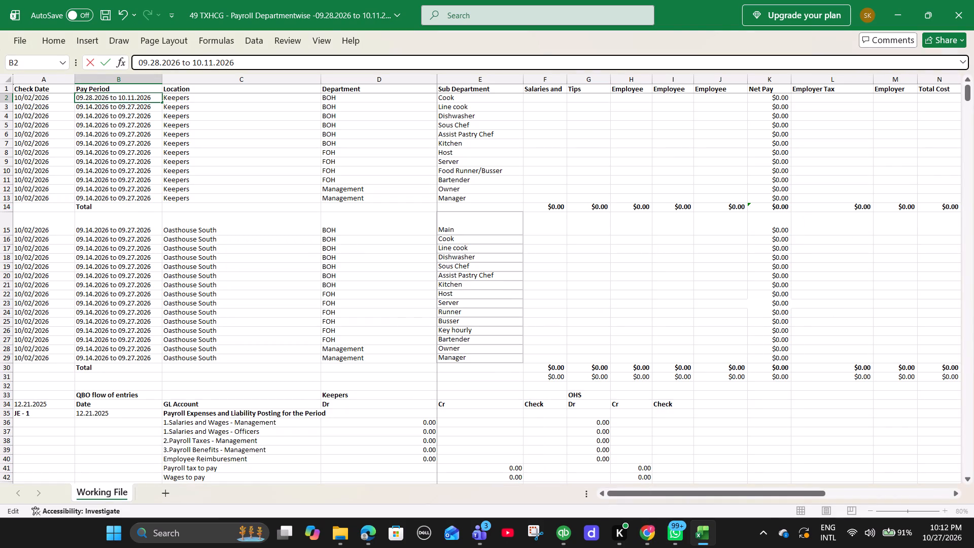
Set the check date in A2 to 10/16/2026.
left_click(40, 99)
left_click(160, 62)
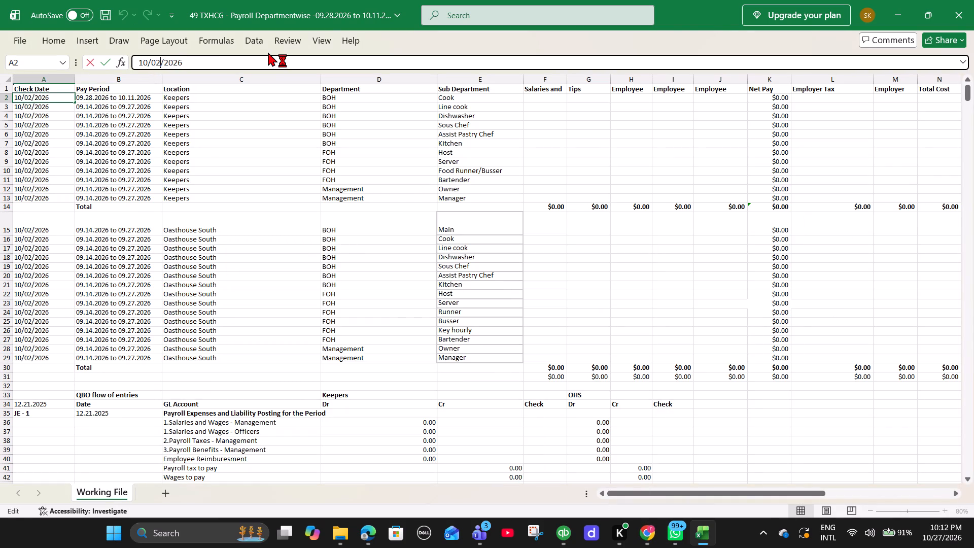
key("BackSpace")
key("BackSpace")
type("16")
left_click(107, 132)
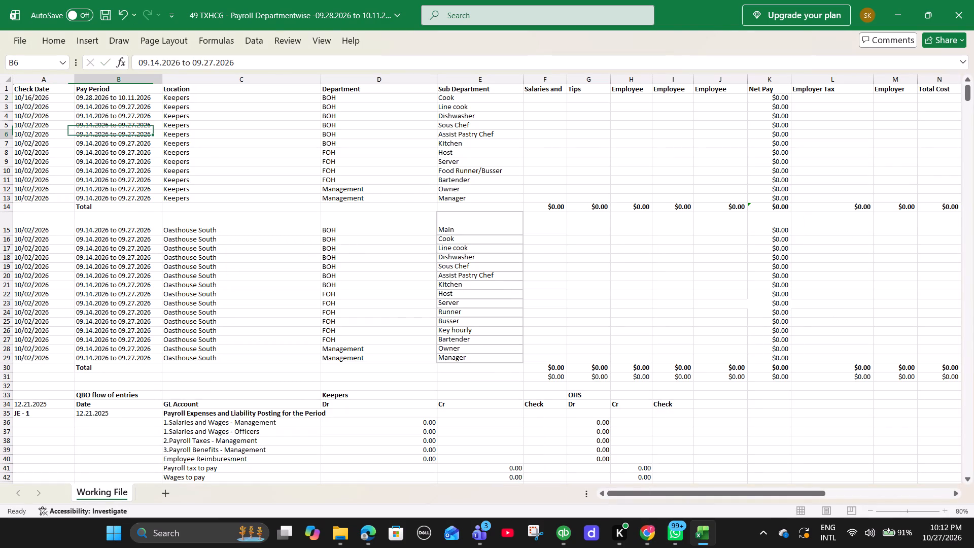
Copy the first Keepers row's check date and pay period down through row 13, repeating the same values without incrementing them.
left_click(52, 98)
left_click_drag(76, 99, 70, 110)
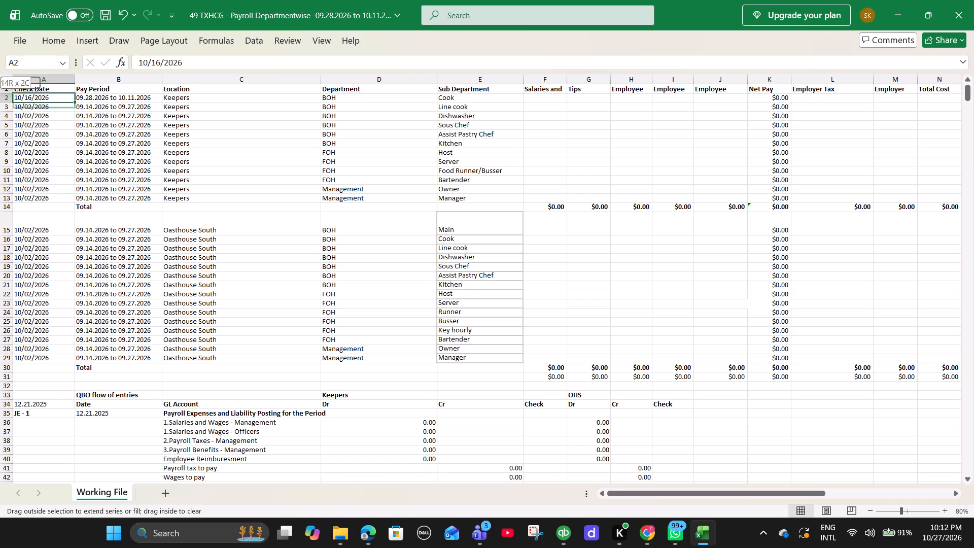
left_click_drag(70, 110, 65, 200)
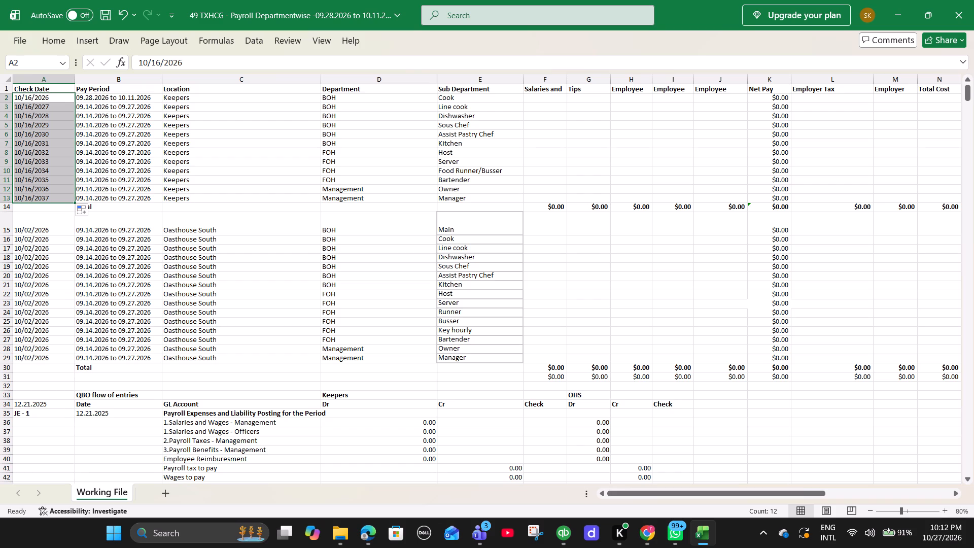
key("ctrl+d")
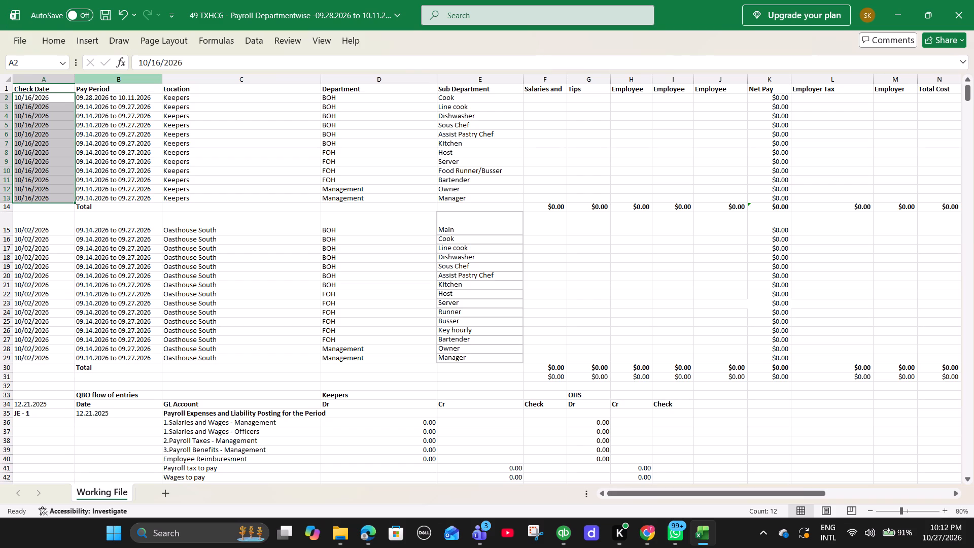
left_click(134, 96)
left_click_drag(160, 99, 158, 132)
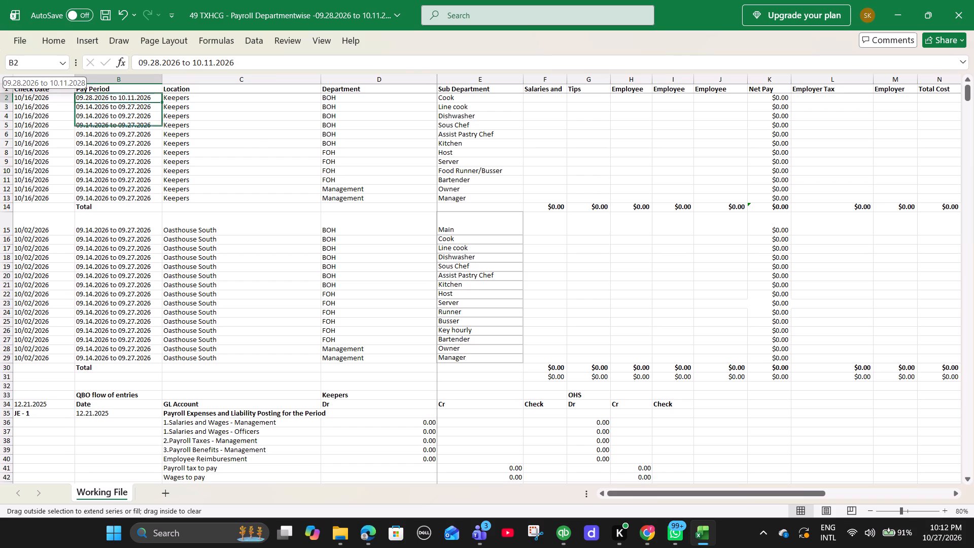
left_click_drag(158, 132, 159, 199)
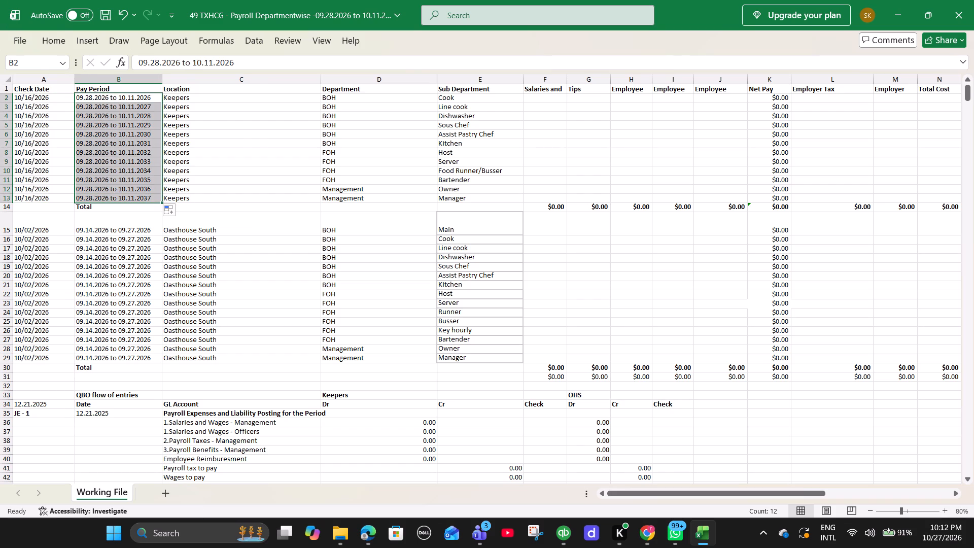
key("ctrl+d")
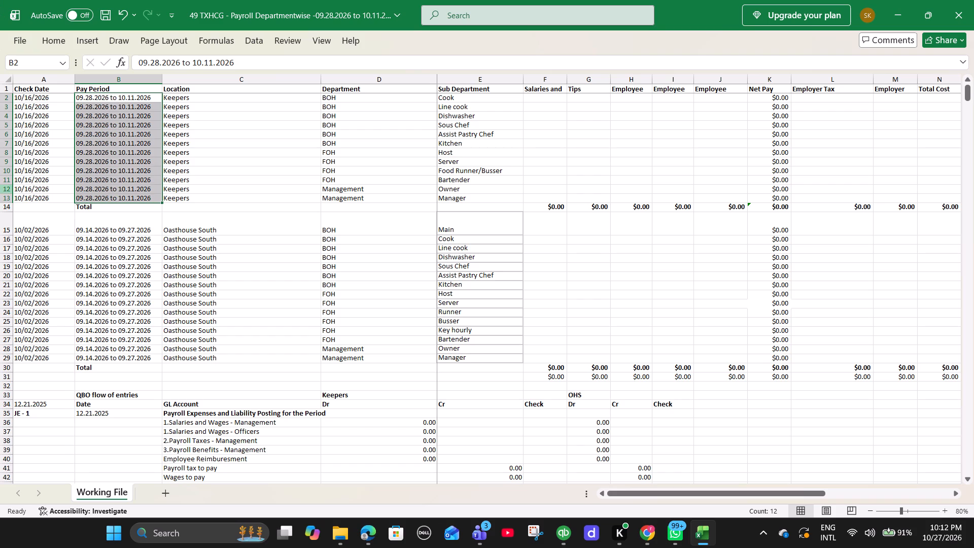
Copy the Keepers check date 10/16/2026 into A15 and the pay period 09.28.2026 to 10.11.2026 into B15 for Oasthouse South.
left_click(56, 184)
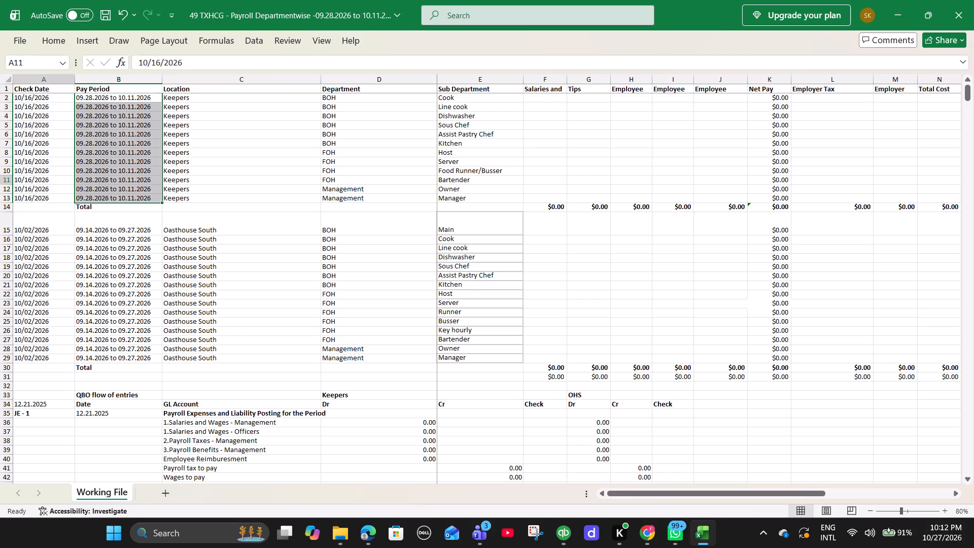
right_click(56, 184)
right_click(50, 177)
left_click(79, 154)
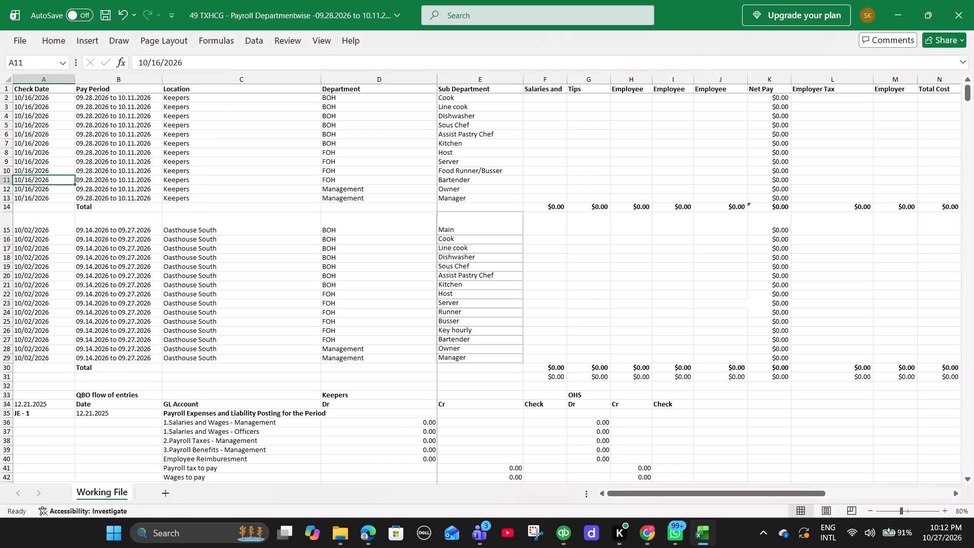
left_click(40, 229)
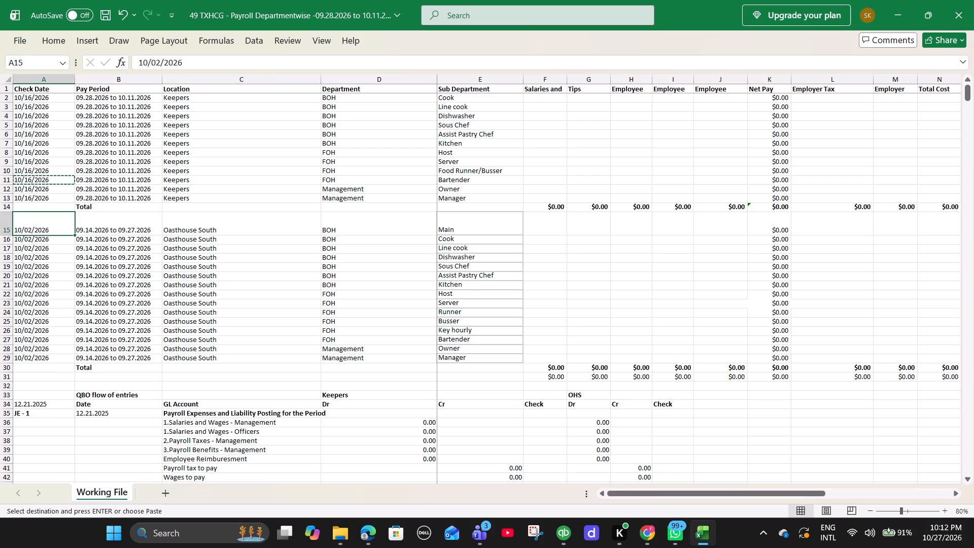
key("ctrl+v")
left_click(128, 200)
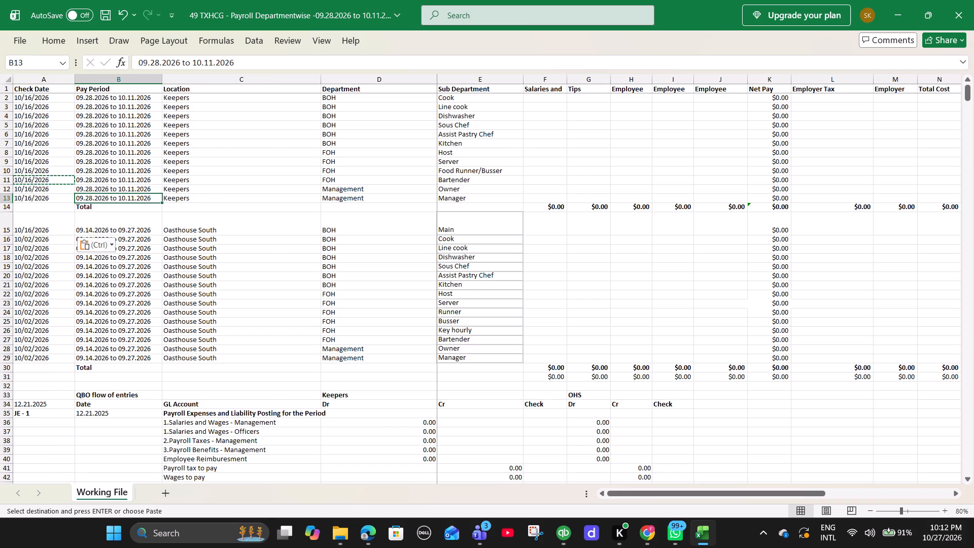
right_click(126, 197)
left_click(161, 167)
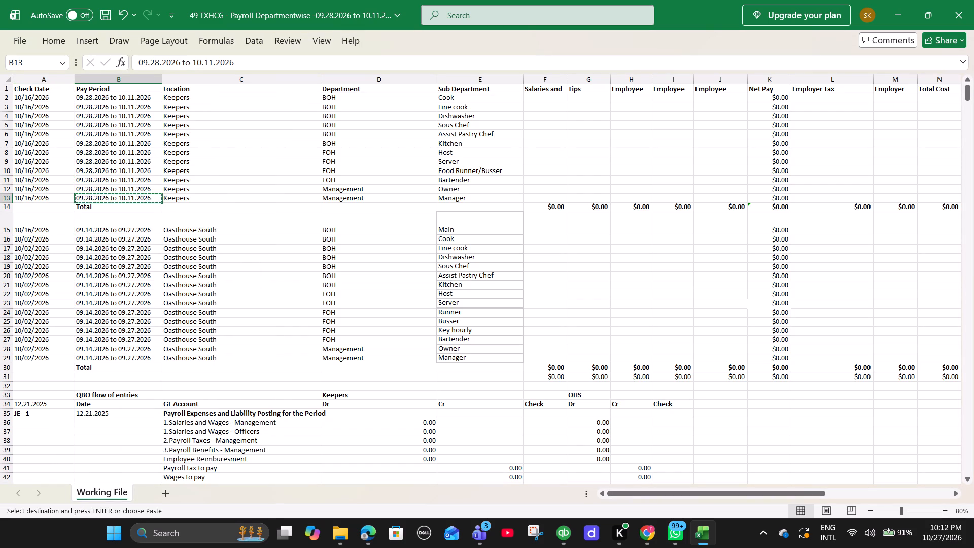
left_click(120, 230)
key("ctrl+v")
Copy the first Oasthouse South row's check date and pay period down through row 29, repeating the same values without incrementing them.
left_click(58, 233)
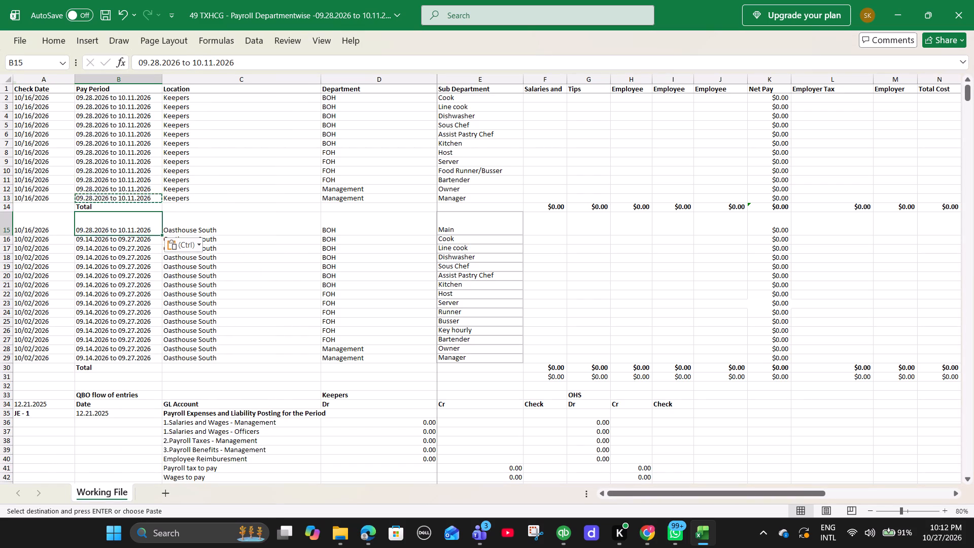
left_click_drag(73, 233, 74, 350)
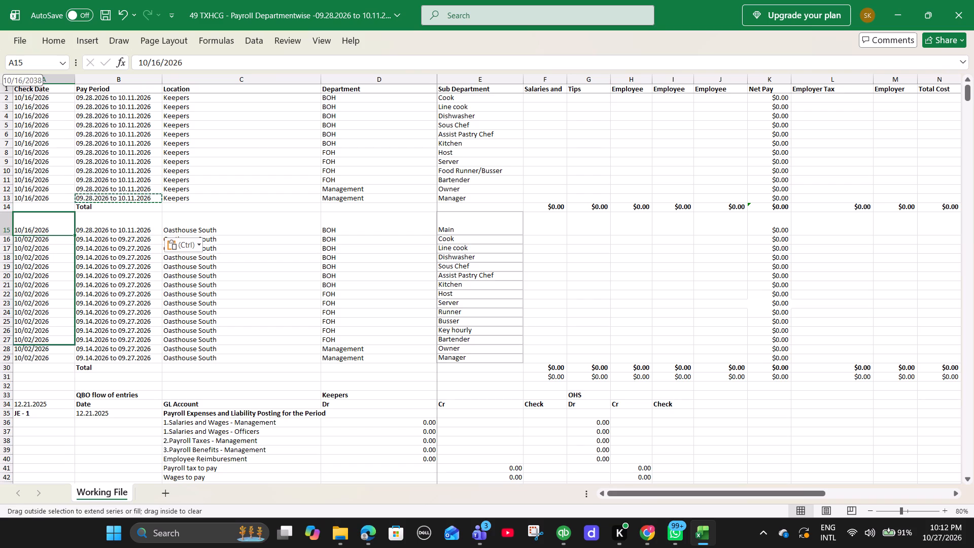
left_click_drag(74, 350, 75, 360)
key("ctrl+d")
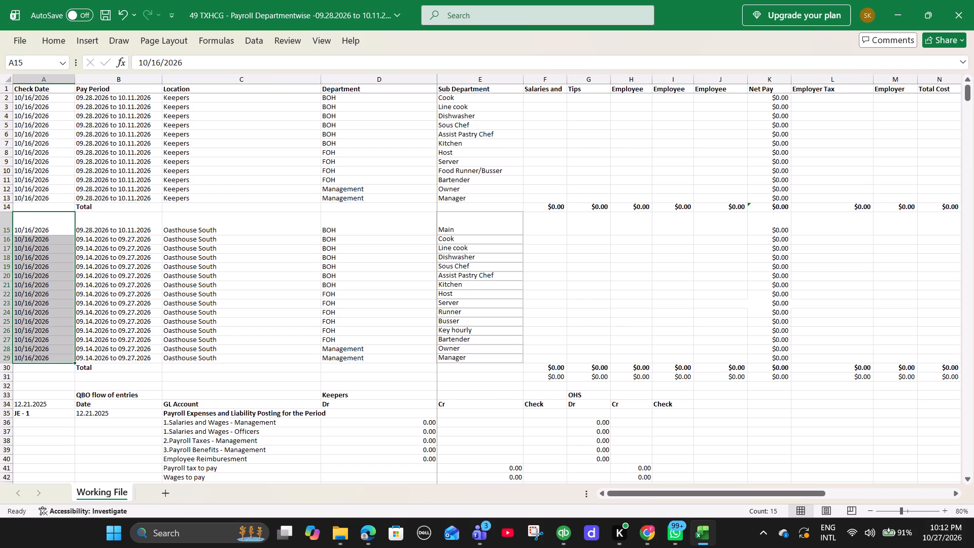
left_click(140, 229)
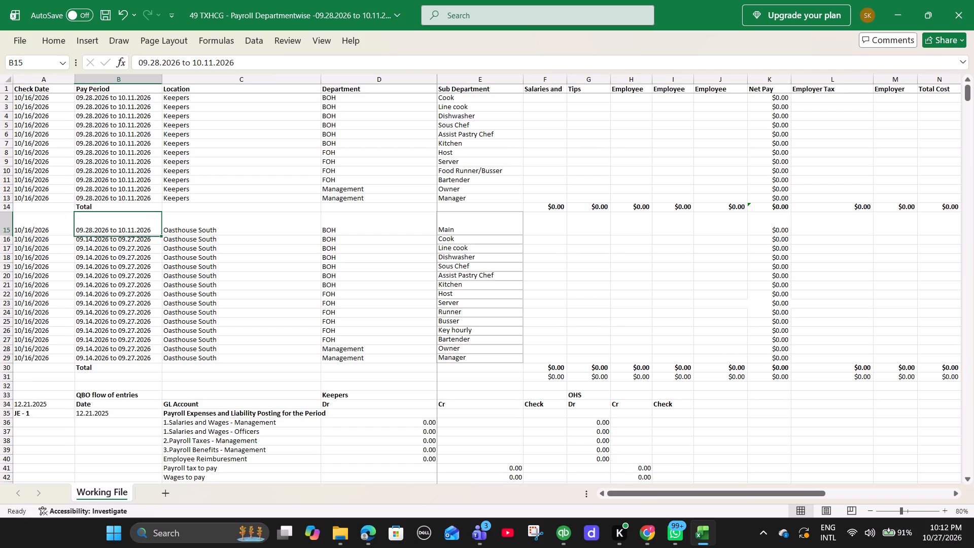
left_click_drag(161, 235, 164, 359)
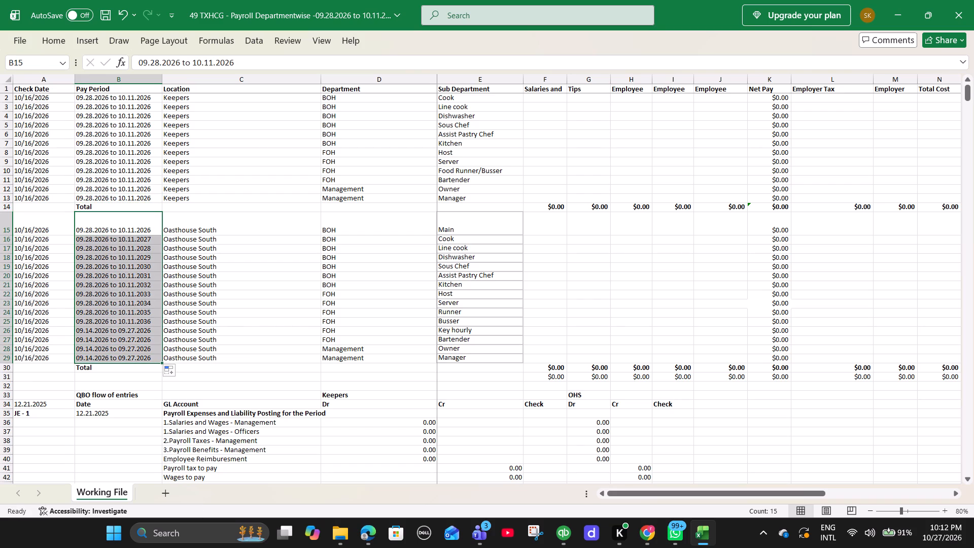
key("ctrl+d")
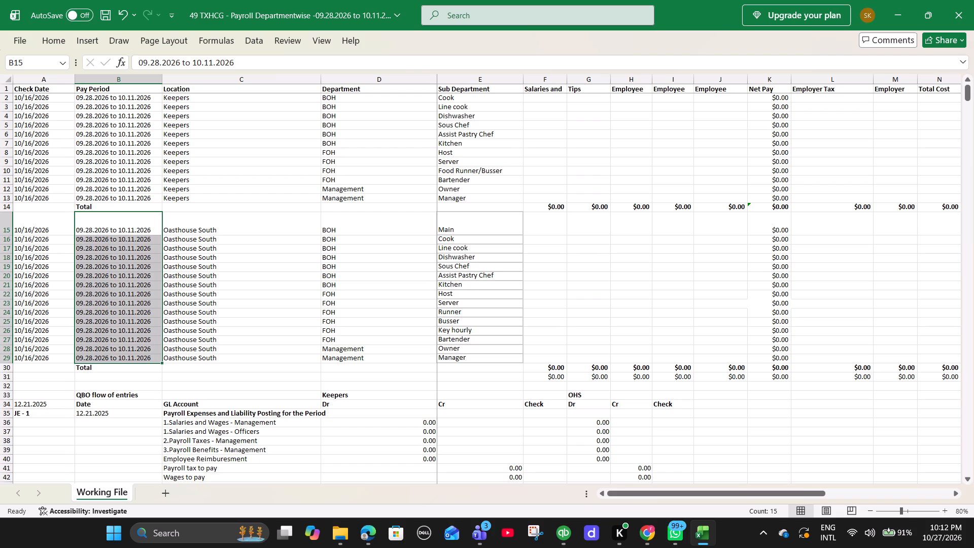
Switch to the Payroll Detail report in Chrome and review the department totals for Keepers and Oasthouse, returning to the Keepers Bartender totals.
scroll(298, 402, "up", 4)
left_click(558, 100)
key("alt+Tab")
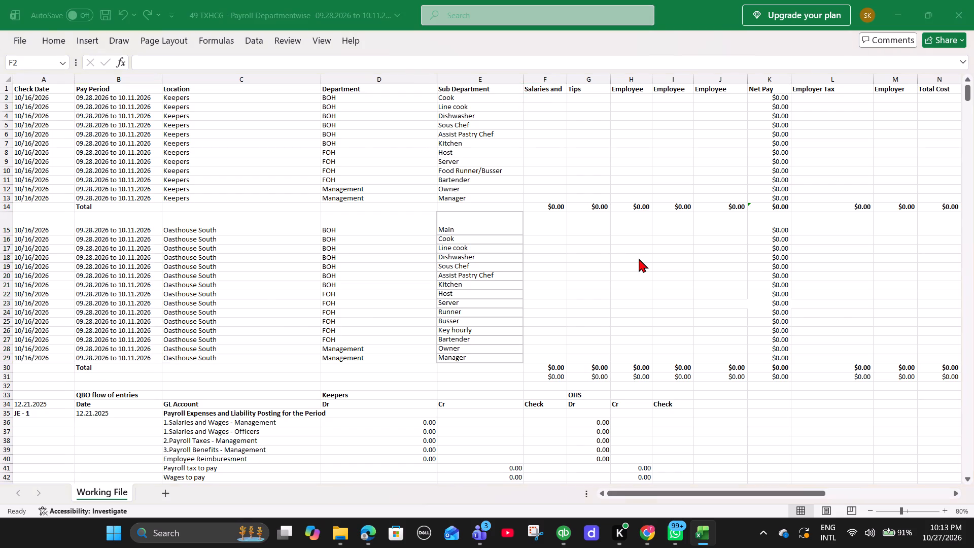
scroll(423, 277, "down", 2)
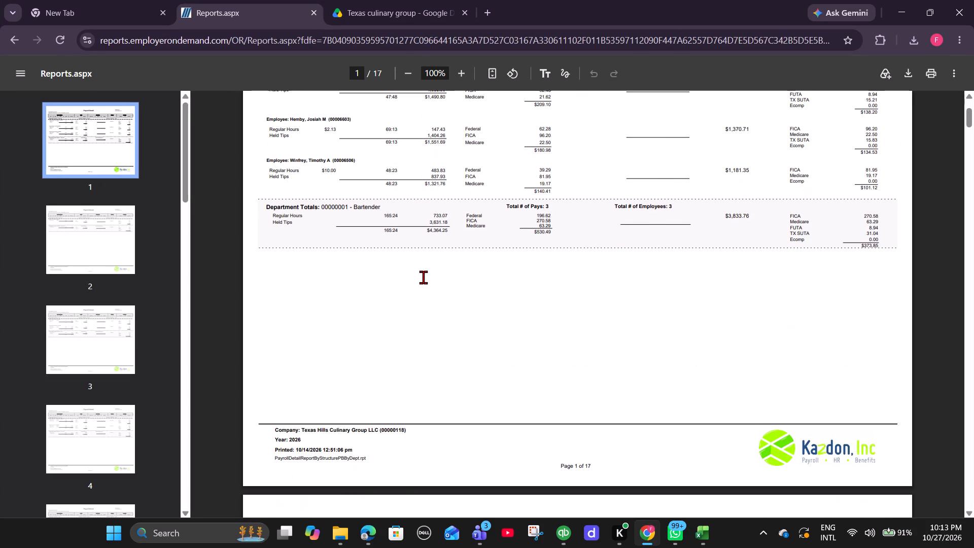
scroll(423, 277, "down", 16)
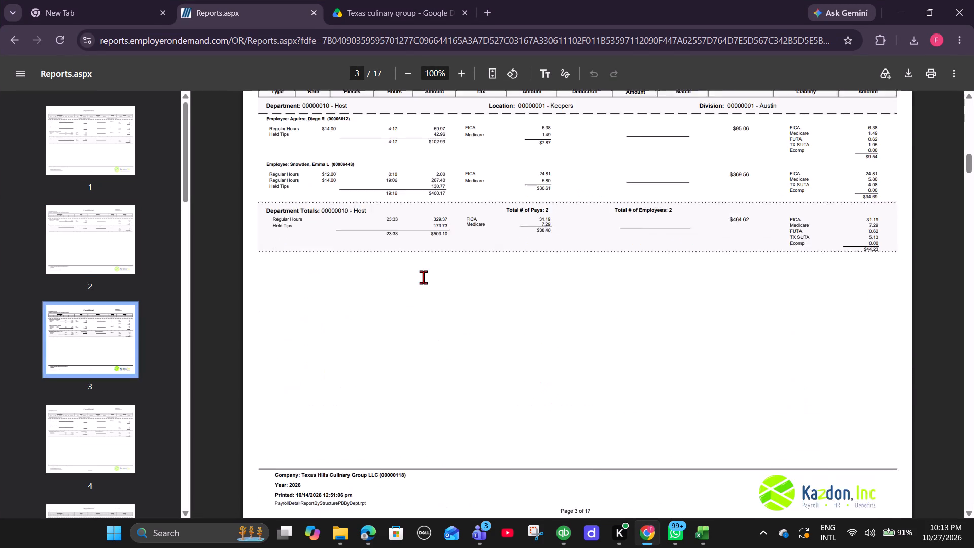
scroll(423, 277, "down", 19)
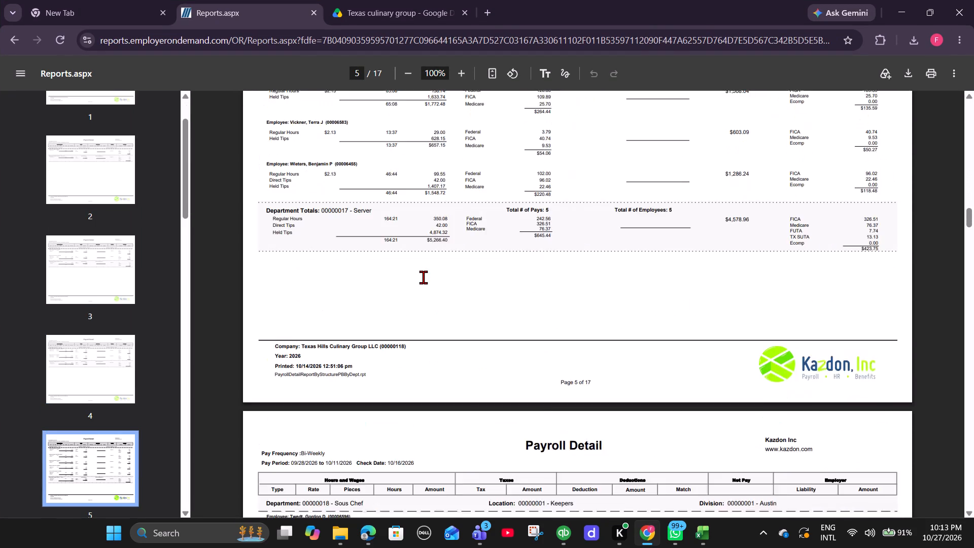
scroll(423, 277, "down", 19)
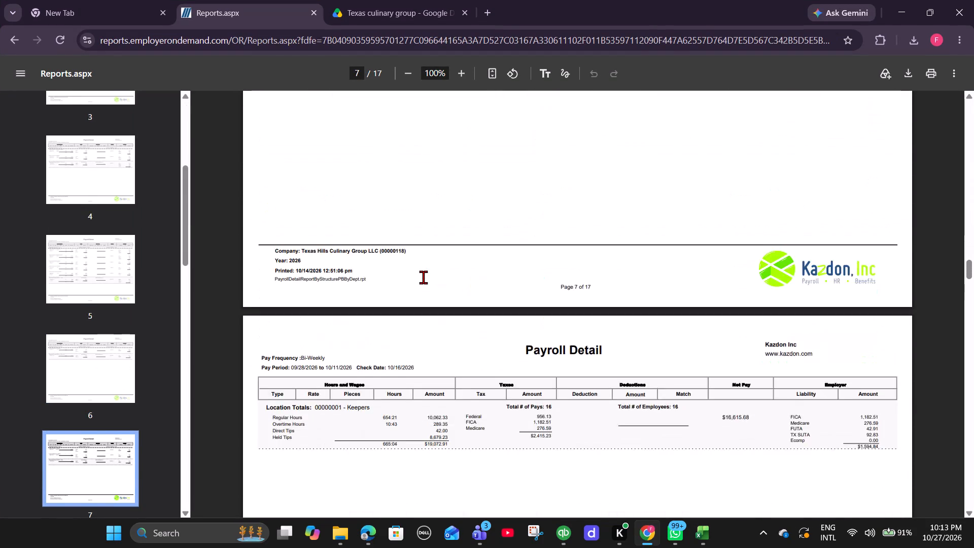
scroll(423, 277, "down", 10)
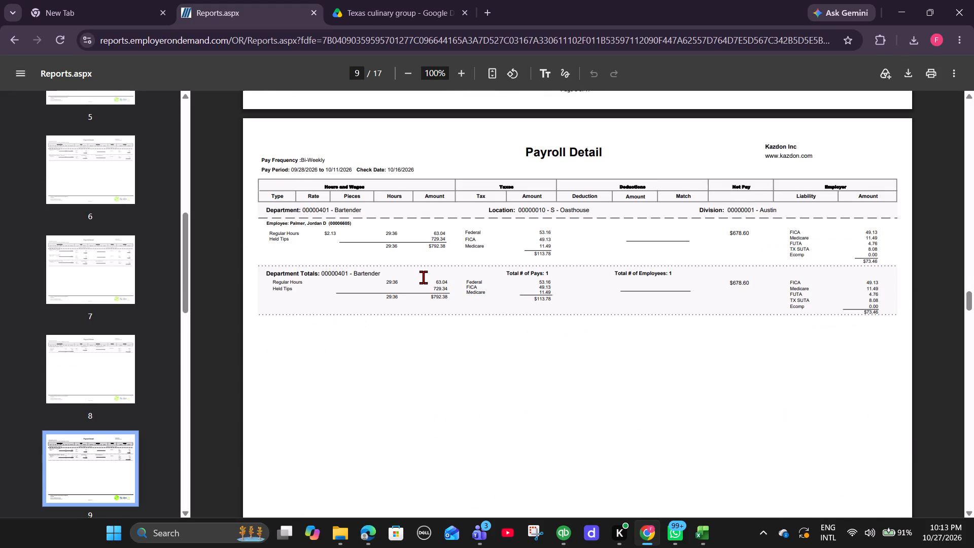
scroll(423, 277, "up", 4)
left_click_drag(970, 283, 954, 124)
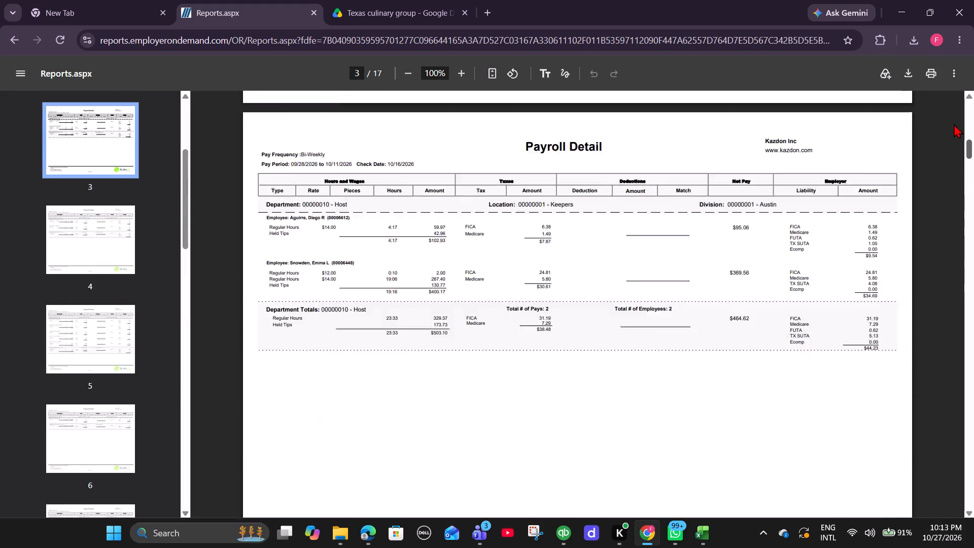
left_click_drag(954, 124, 951, 89)
scroll(450, 299, "down", 3)
scroll(450, 299, "up", 1)
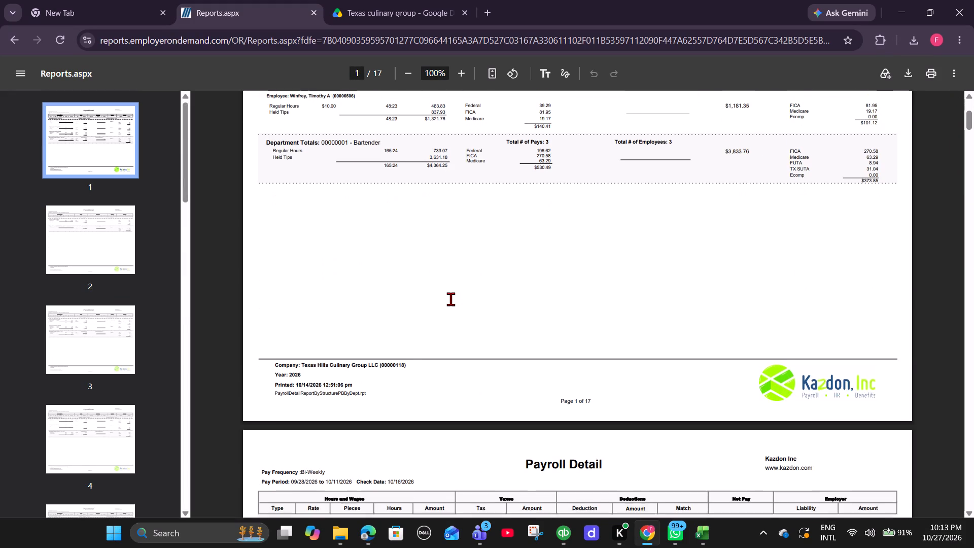
key("ctrl+plus")
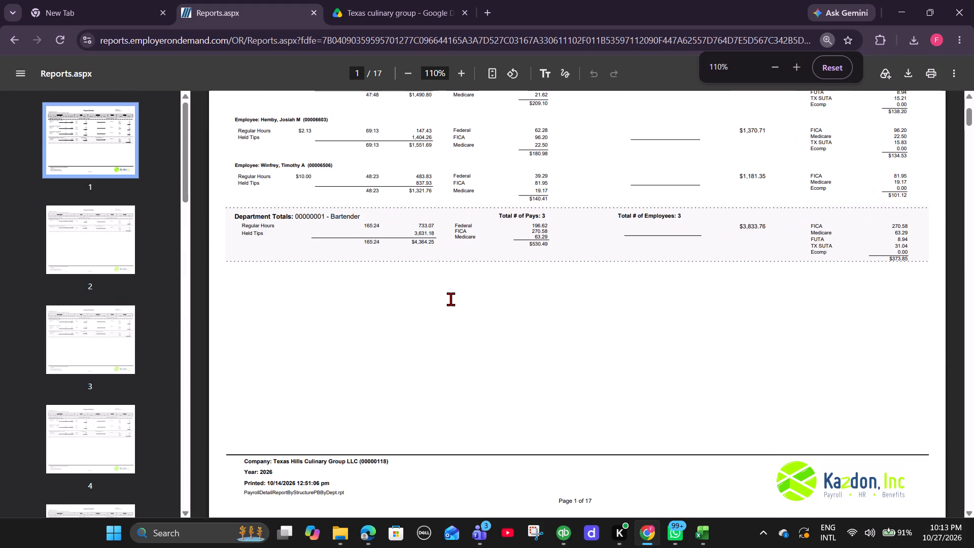
In the Excel workbook, enter the Keepers Bartender gross wages of 4364.25 from the report's department totals in F11.
key("alt+Tab")
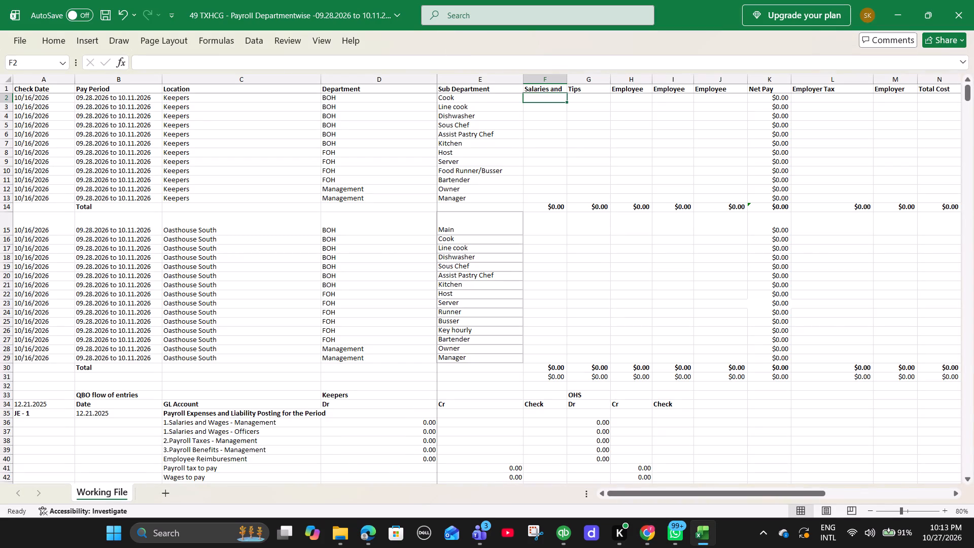
left_click(531, 176)
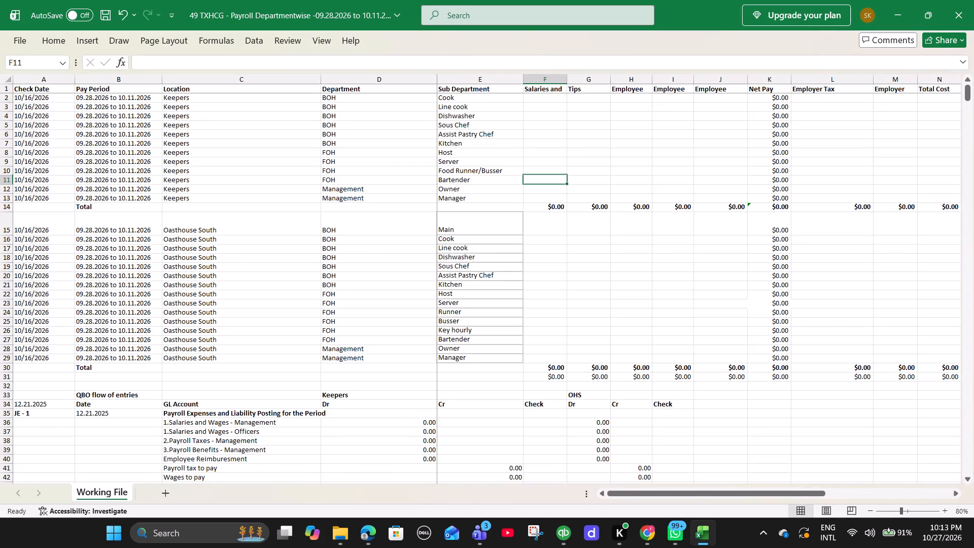
key("alt+Tab")
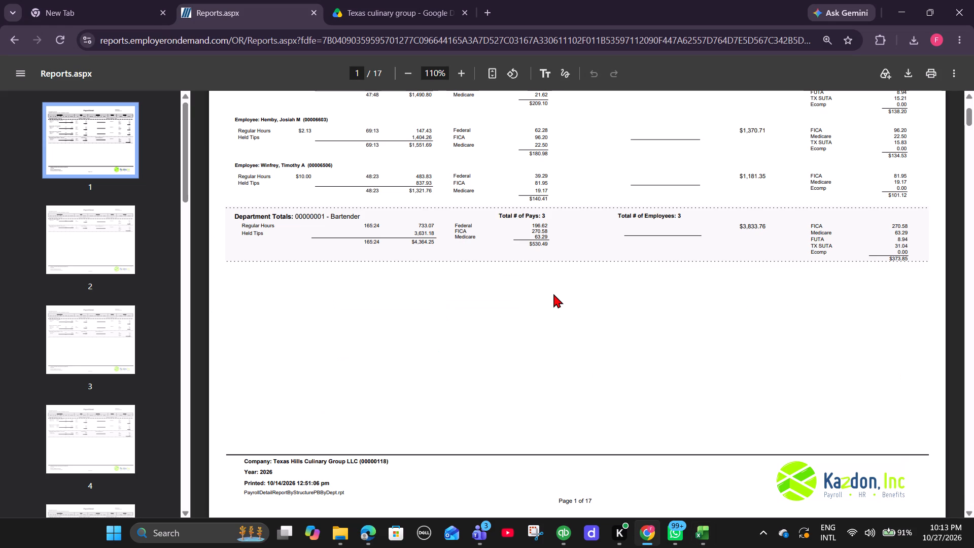
key("alt+Tab")
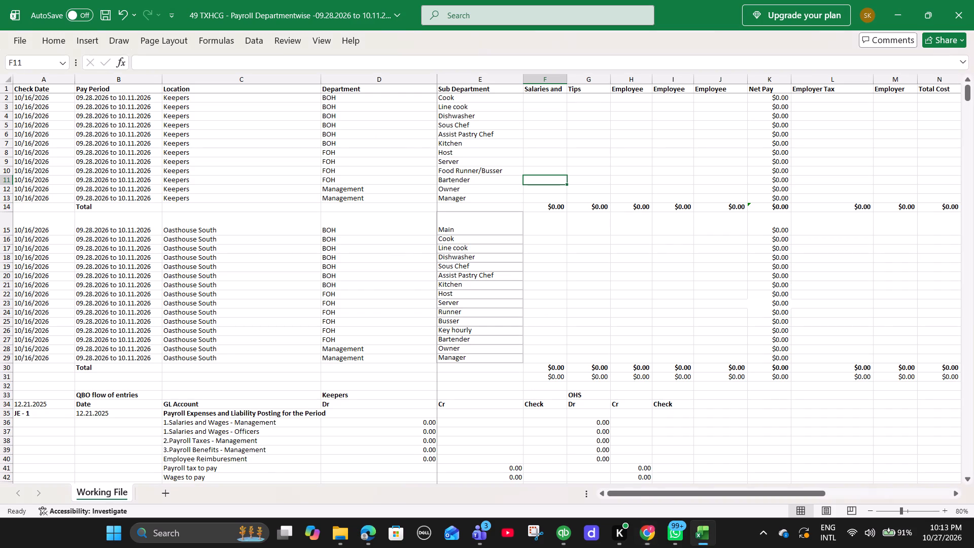
type("4364.")
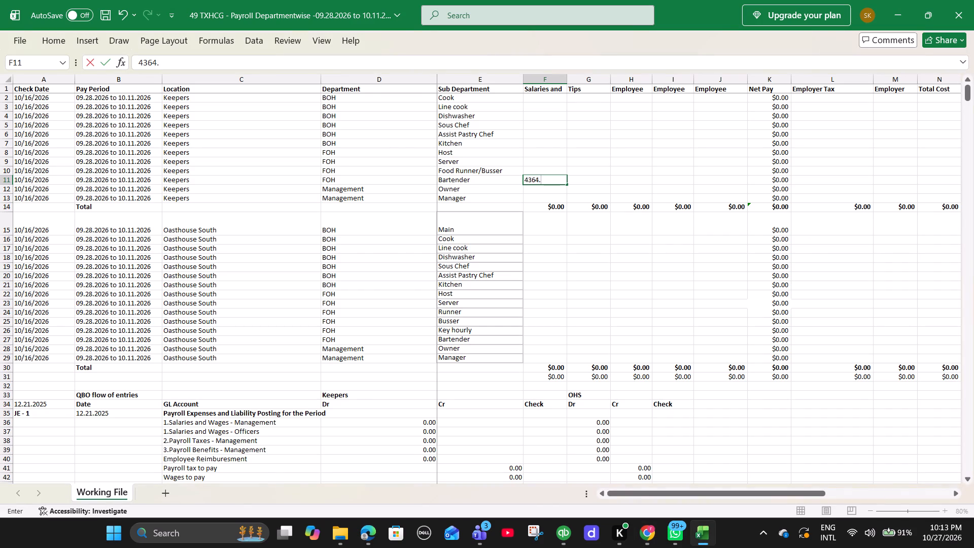
key("alt+Tab")
key("alt+Tab")
type("25")
key("Right")
Enter the Keepers Bartender employee tax total of 530.49 from the Payroll Detail report in H11.
key("alt+Tab")
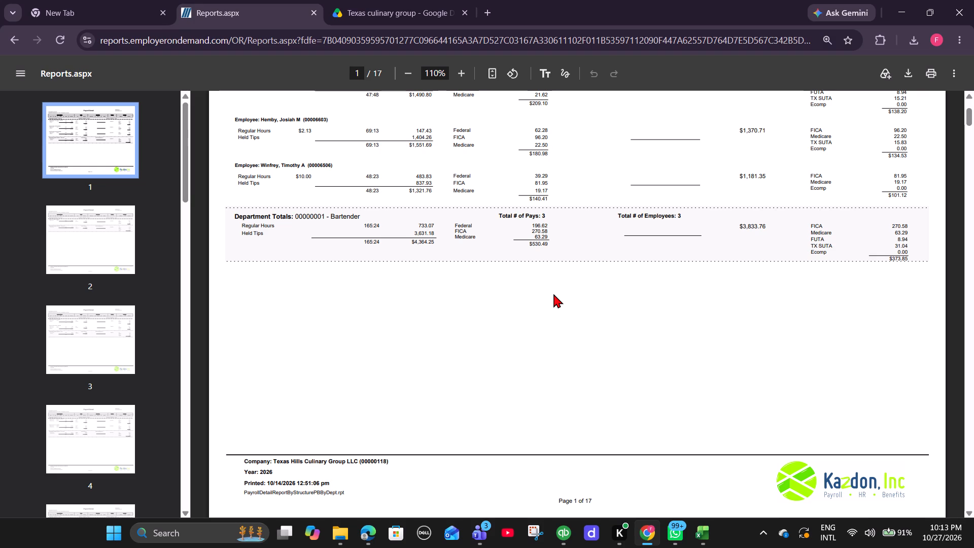
key("alt+Tab")
key("Right")
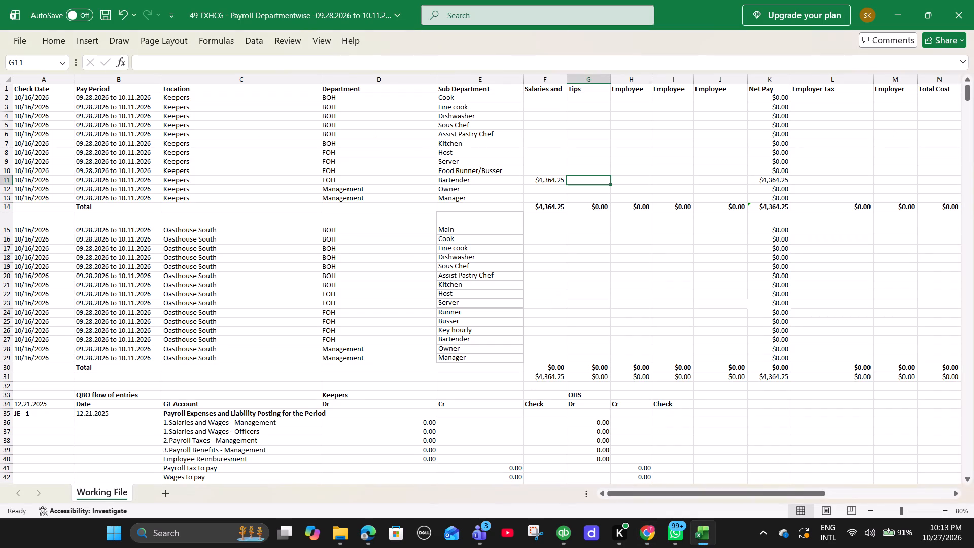
type("530.49")
key("Right")
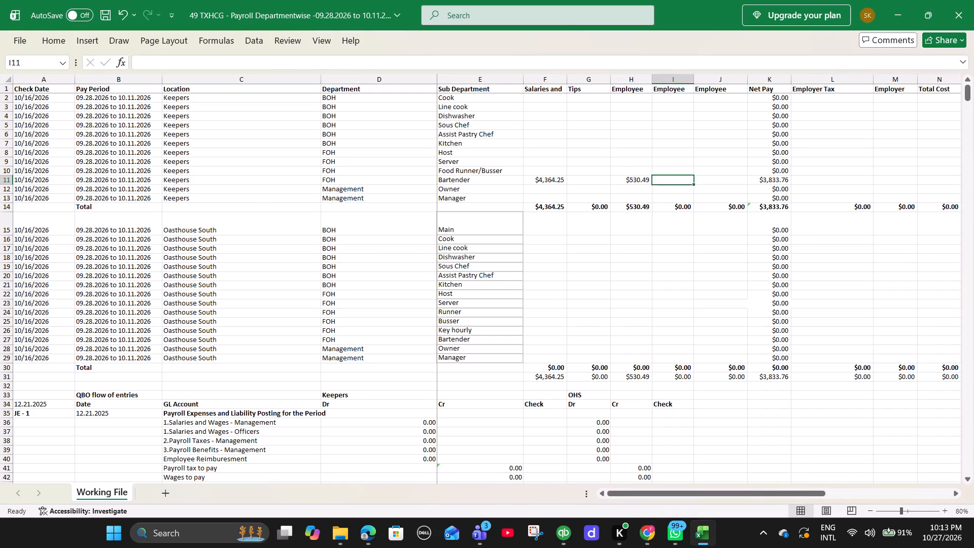
Enter the Keepers Bartender employer tax total of 373.85 from the Payroll Detail report in L11.
key("alt+Tab")
key("alt+Tab")
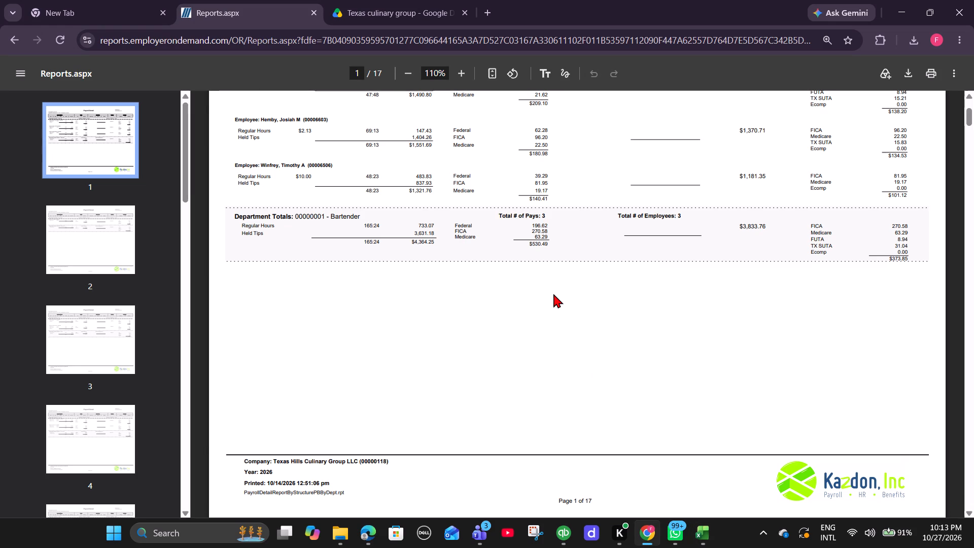
key("Right")
key("Right")
key("Right")
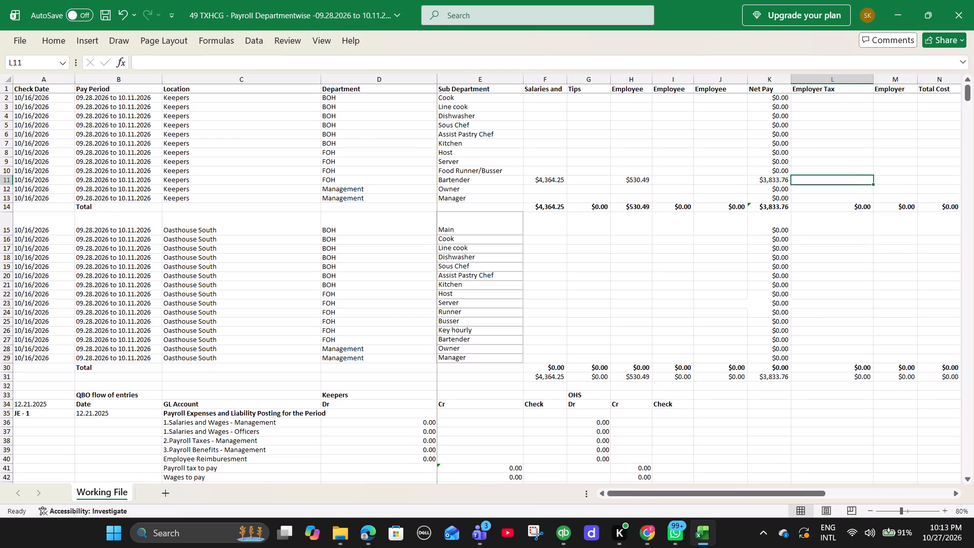
key("alt+Tab")
key("alt+Tab")
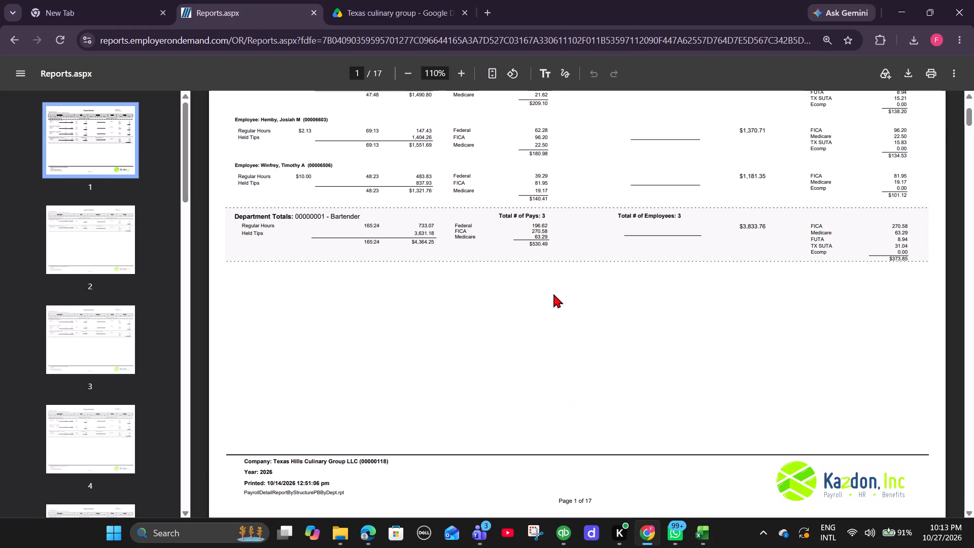
type("373.")
key("alt+Tab")
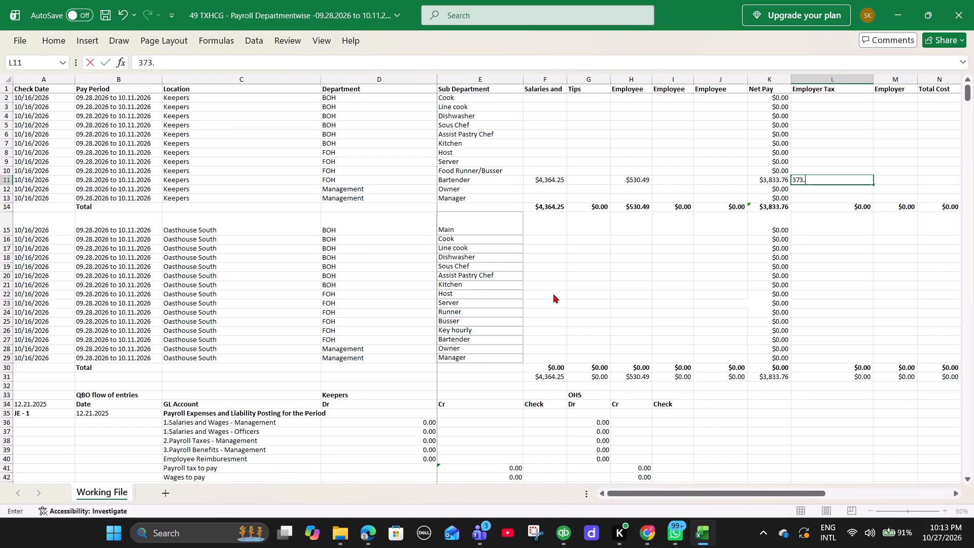
key("alt+Tab")
type("85")
key("Right")
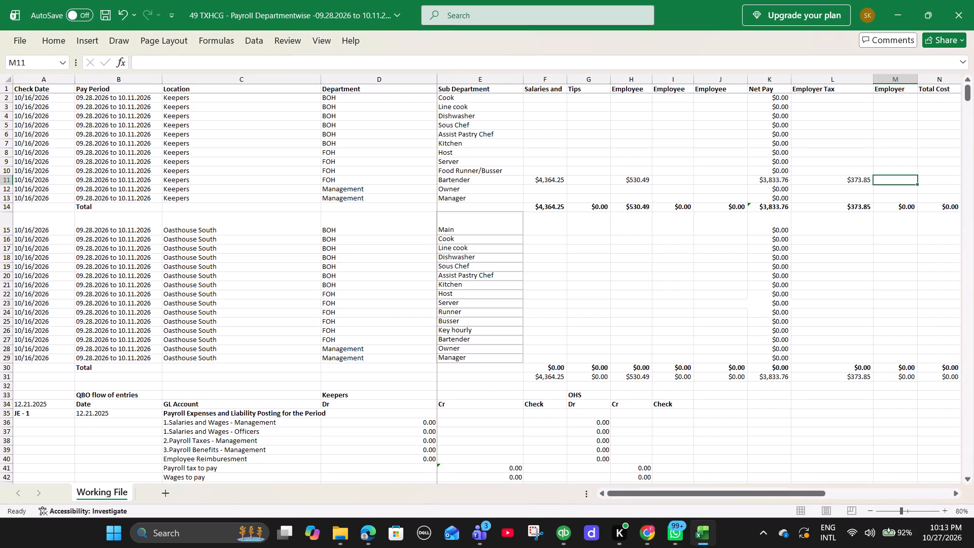
Look up the Keepers Dishwasher department totals in the report and enter the gross wages in F4 of the workbook.
key("alt+Tab")
scroll(553, 294, "down", 8)
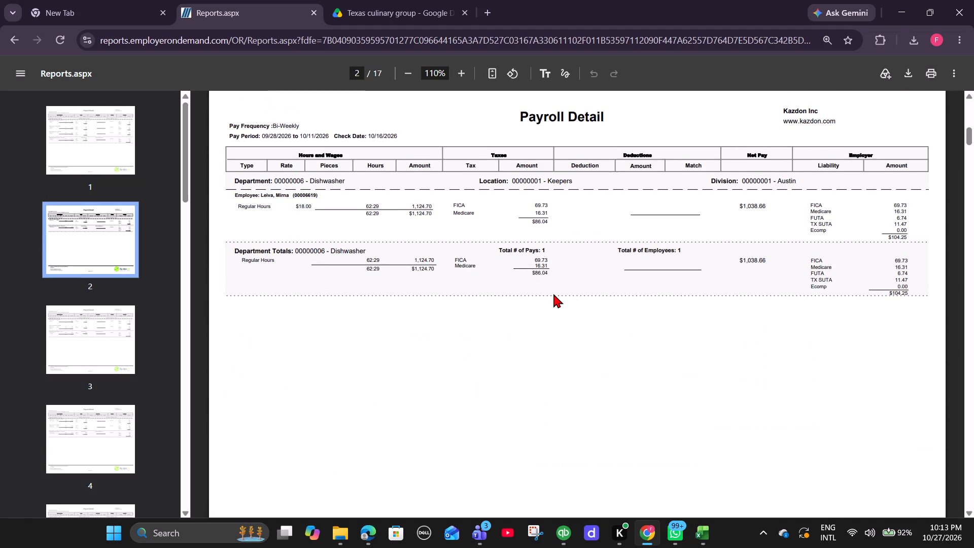
key("alt+Tab")
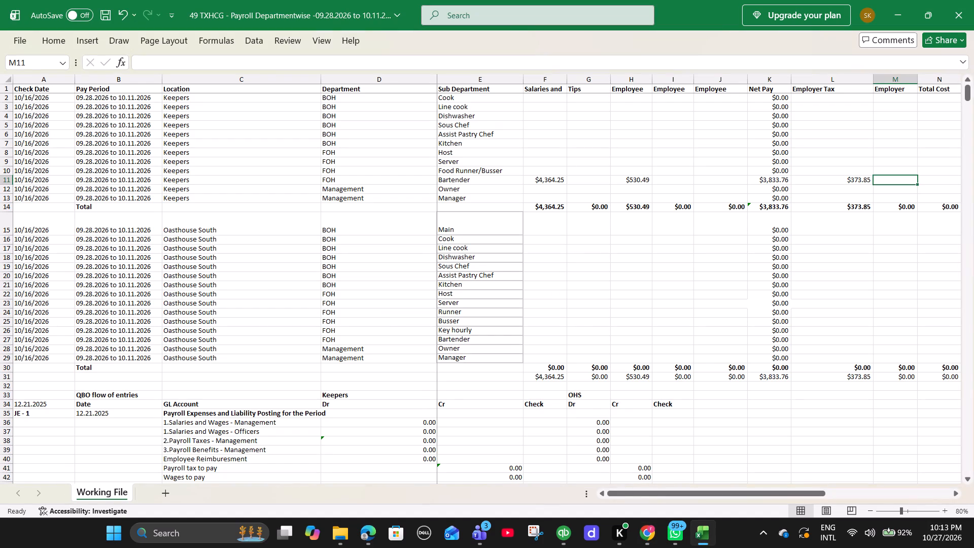
left_click(544, 115)
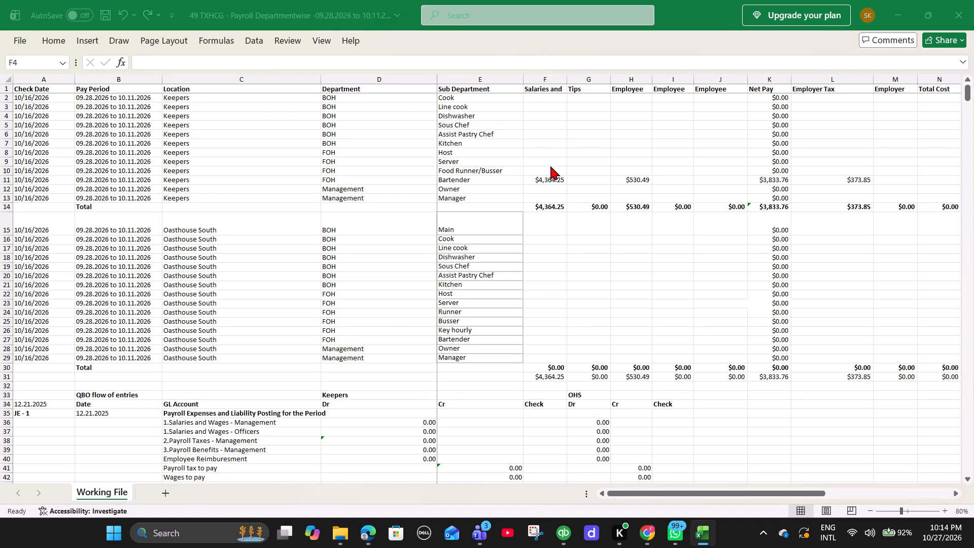
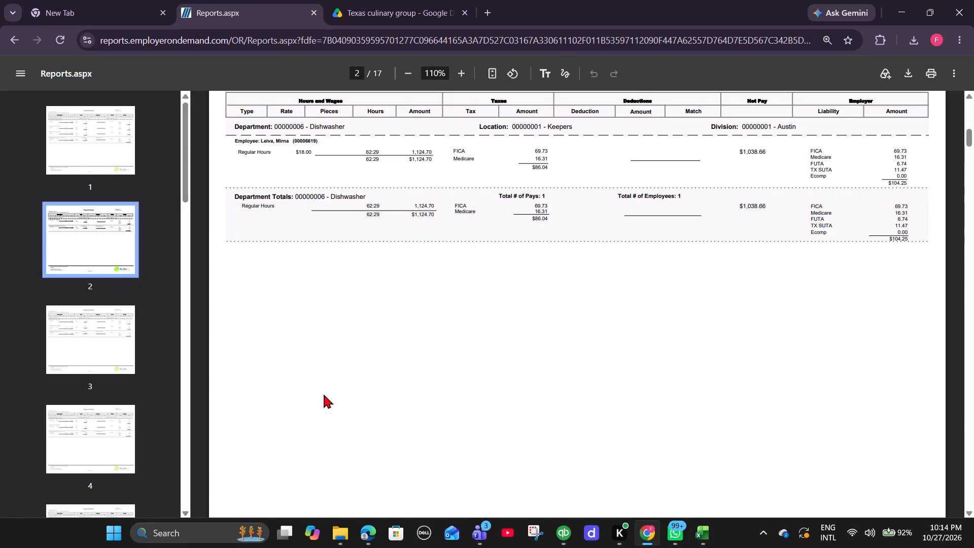
In the Excel workbook, enter the Keepers Dishwasher gross wages of 1124.70 in F4.
key("alt+Tab")
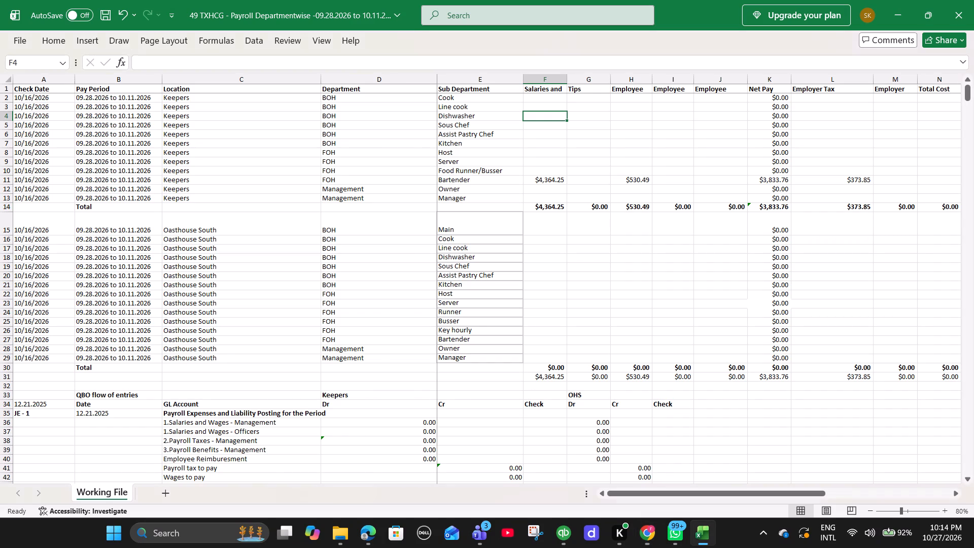
type("1124.70")
key("Right")
Enter the Keepers Dishwasher employee tax total of 86.04 from the Payroll Detail report in H4.
key("alt+Tab")
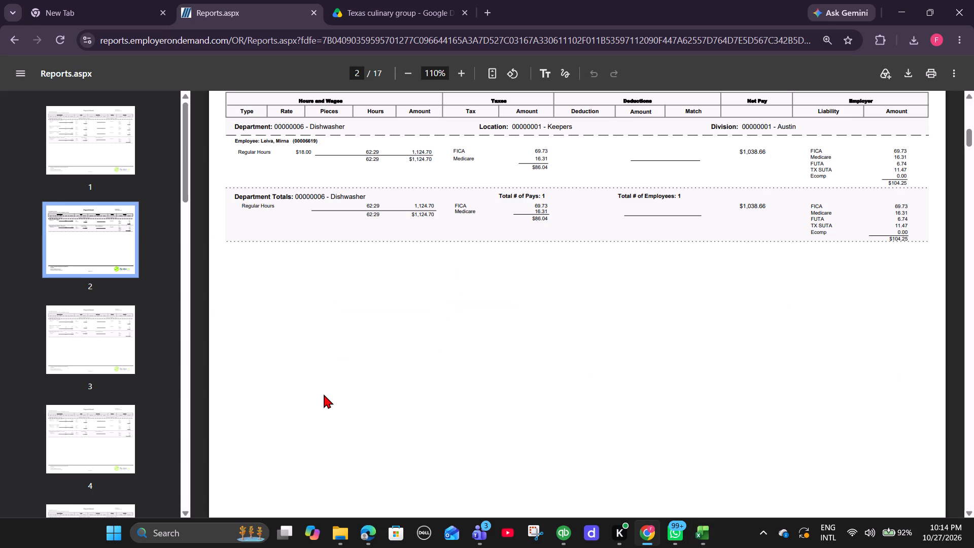
key("alt+Tab")
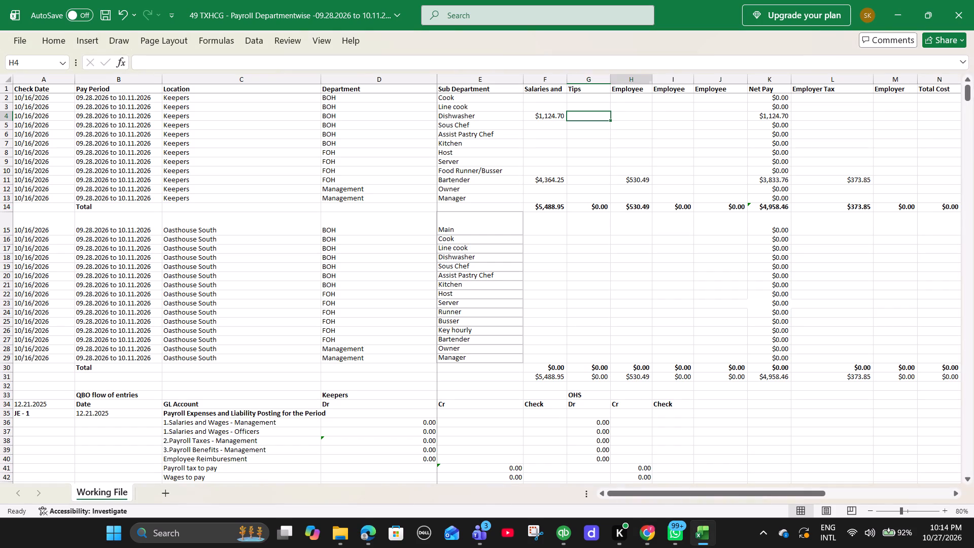
key("Right")
type("86.04")
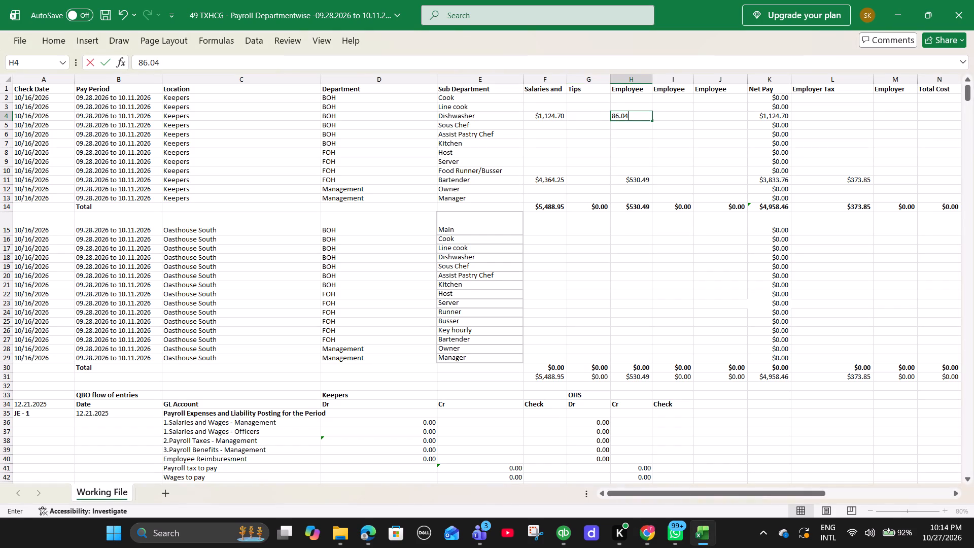
key("Right")
Enter the Keepers Dishwasher employer tax total of 104.25 from the Payroll Detail report in L4.
key("alt+Tab")
key("alt+Tab")
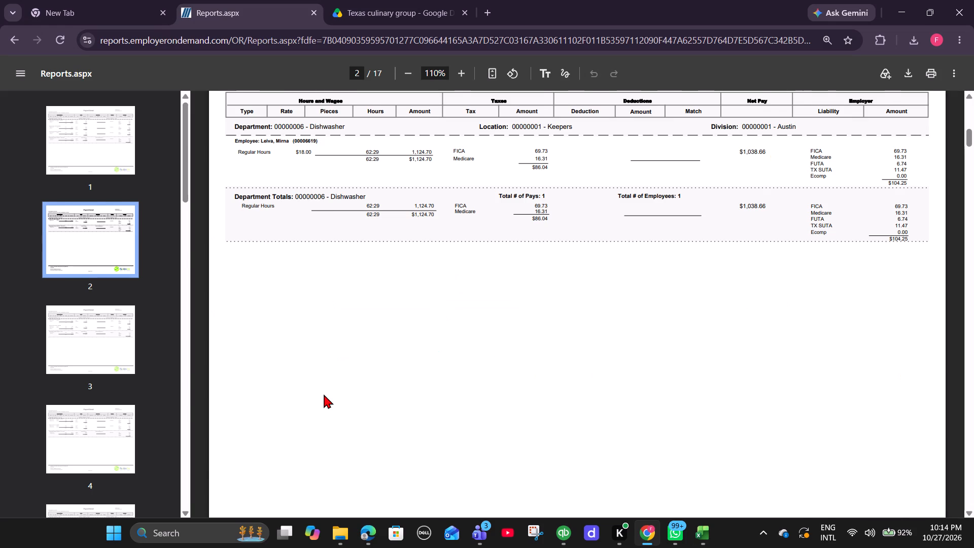
key("Right")
key("Right")
key("Right")
key("alt+Tab")
key("alt+Tab")
type("104.25")
key("Right")
Find the Keepers Host department totals in the report and enter the gross wages of 503.10 in F8 of the workbook.
key("alt+Tab")
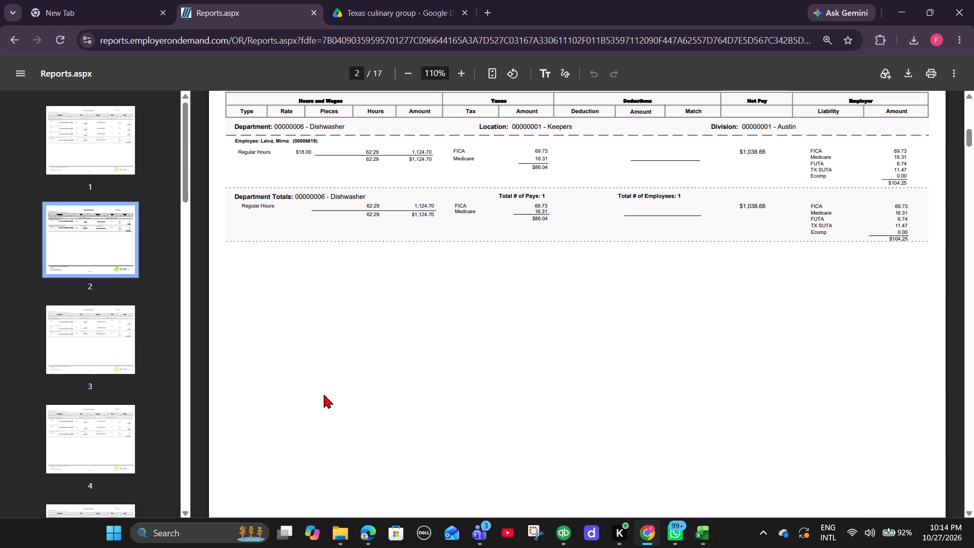
scroll(383, 328, "down", 10)
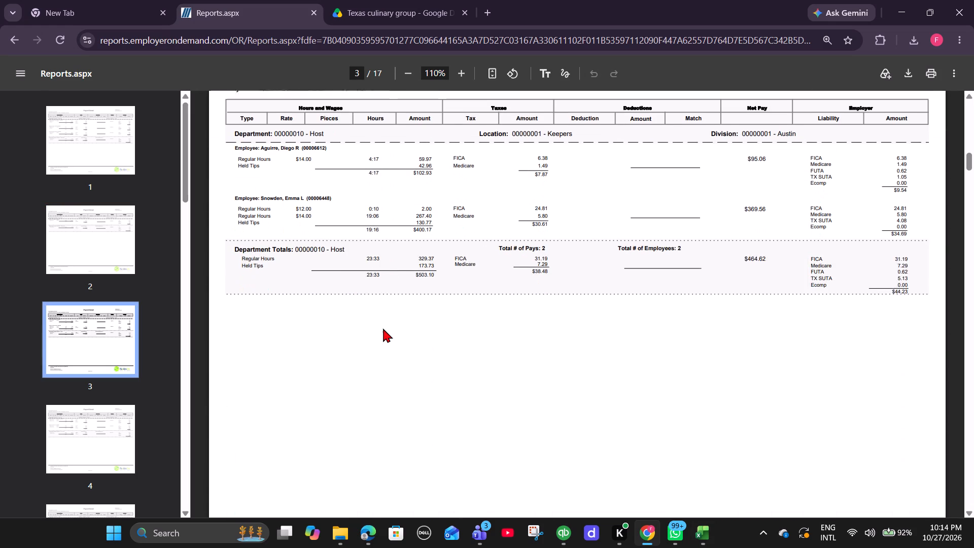
key("alt+Tab")
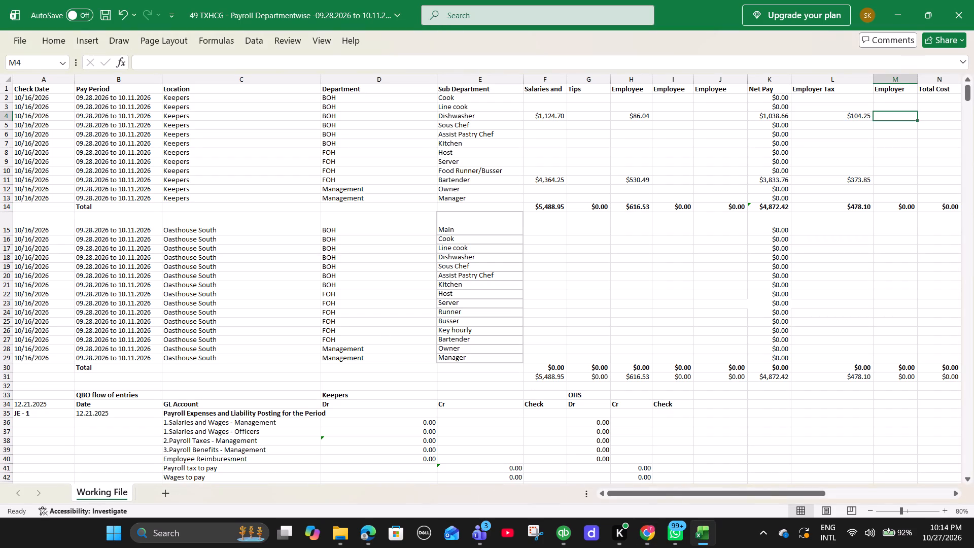
left_click(530, 150)
key("alt+Tab")
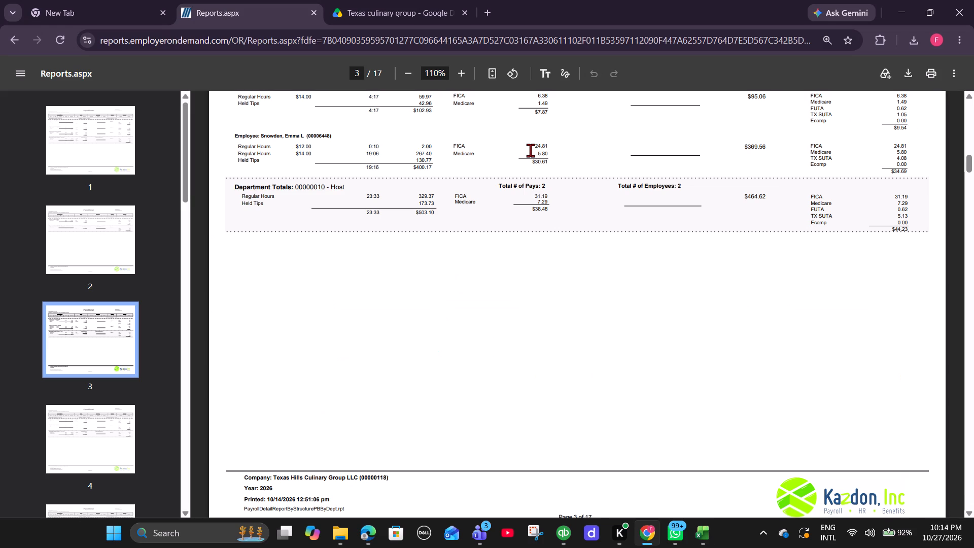
key("alt+Tab")
type("503.10")
key("Right")
Enter the Keepers Host employee tax total of 38.48 from the Payroll Detail report in H8.
key("alt+Tab")
key("alt+Tab")
key("Right")
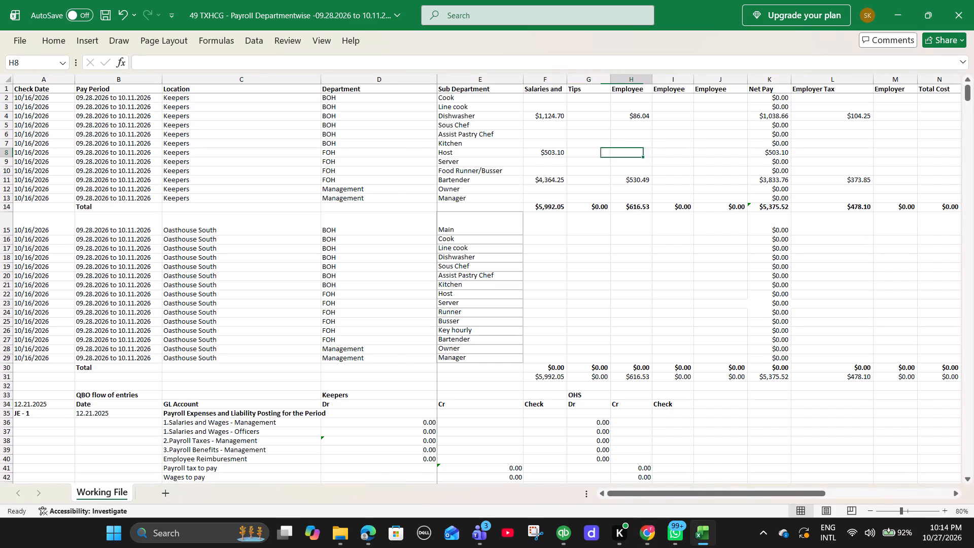
type("38.48")
key("Right")
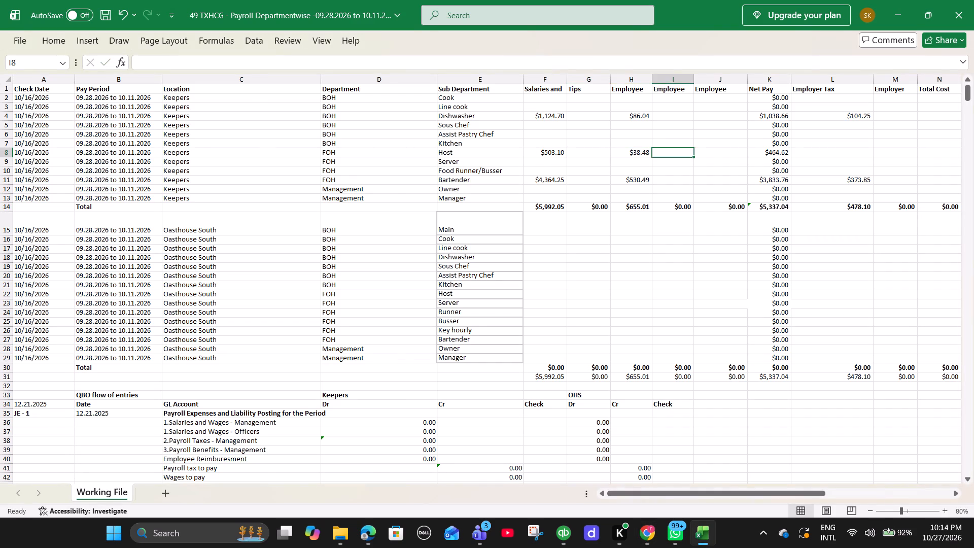
Enter the Keepers Host employer tax total of 44.23 from the Payroll Detail report in L8.
key("alt+Tab")
key("alt+Tab")
key("Right")
key("Right")
key("Right")
key("alt+Tab")
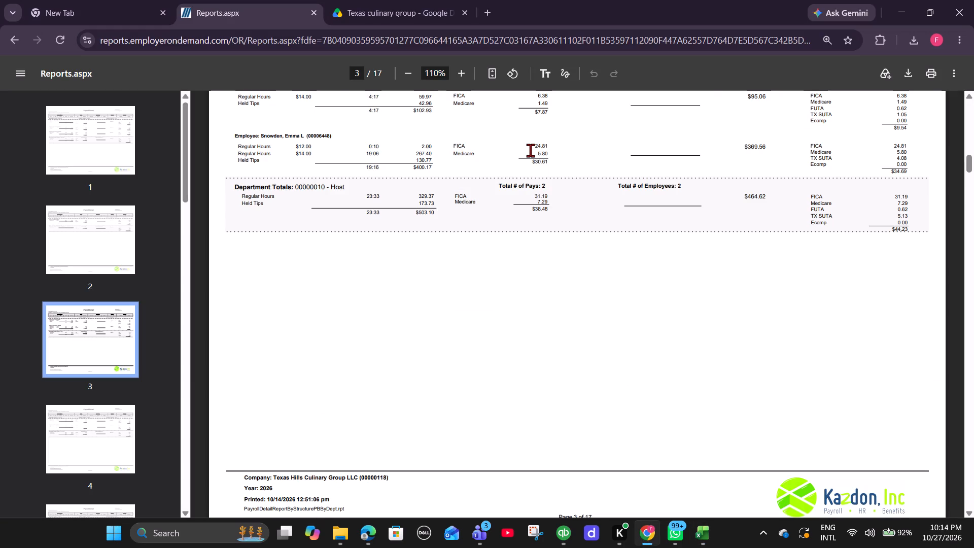
key("alt+Tab")
type("44.23")
key("Right")
key("alt+Tab")
key("alt+Tab")
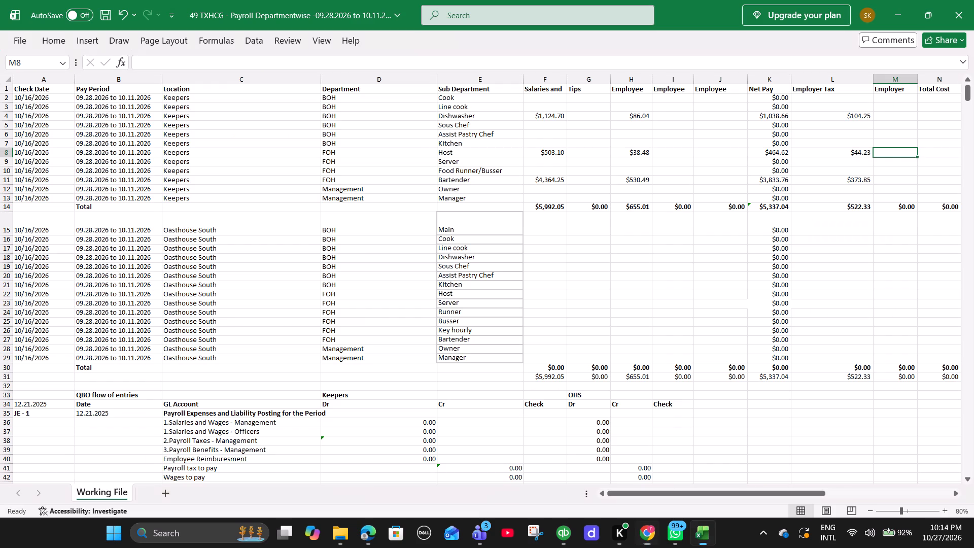
Find the Keepers Line Cook department totals in the report and enter the gross wages of 3143.55 in F3 of the workbook.
key("alt+Tab")
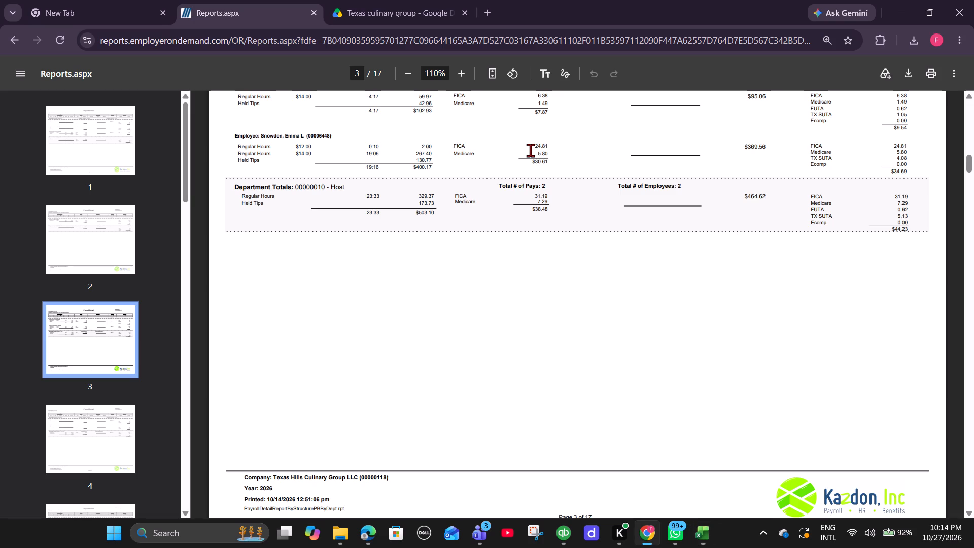
scroll(524, 188, "down", 9)
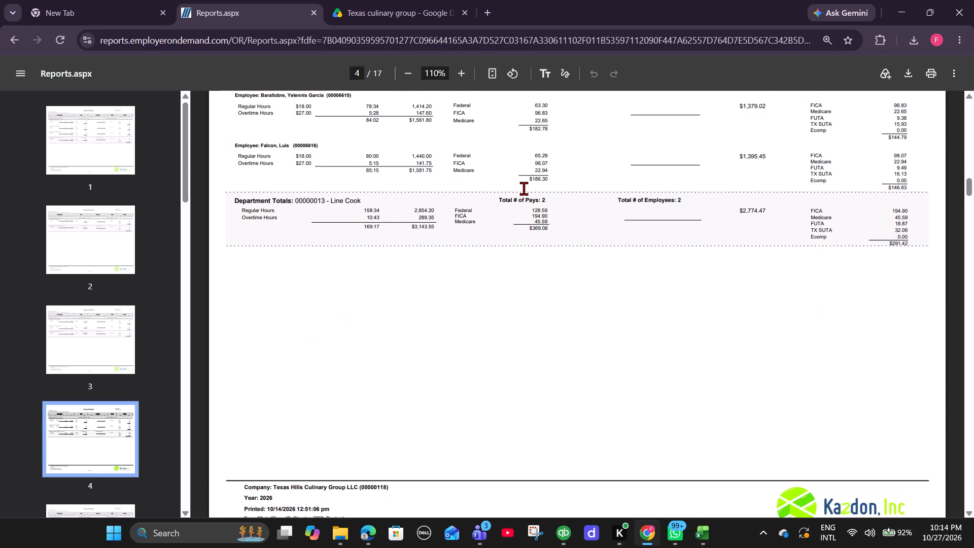
scroll(524, 188, "down", 5)
scroll(524, 188, "up", 6)
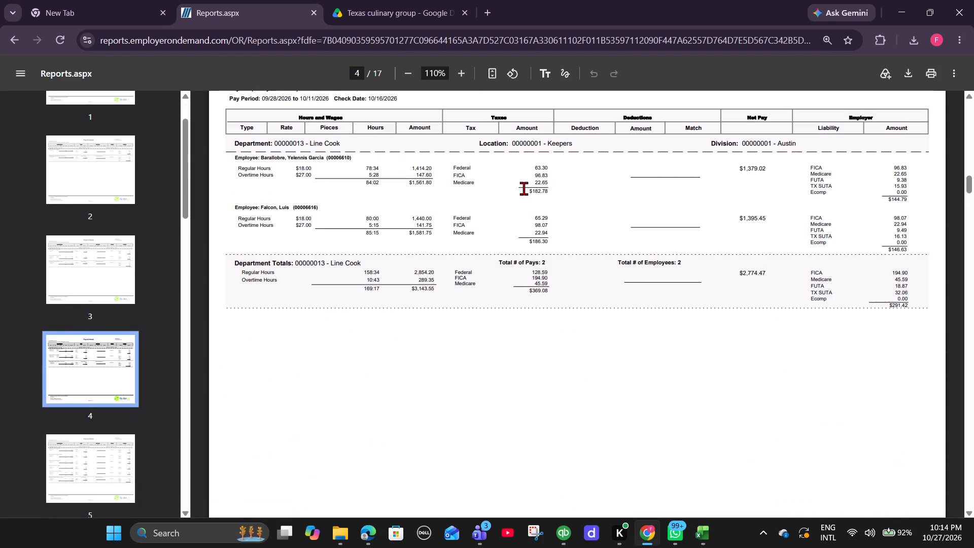
key("alt+Tab")
left_click(527, 107)
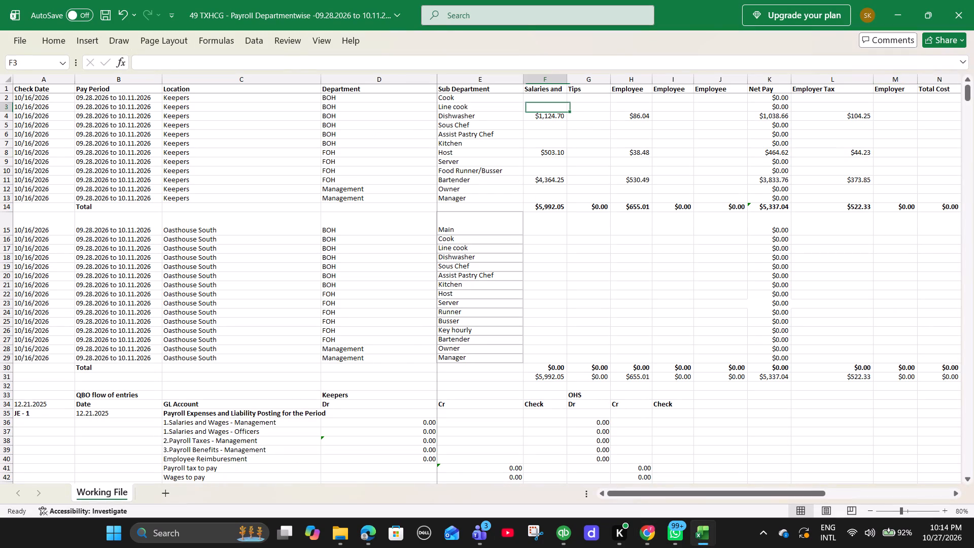
key("alt+Tab")
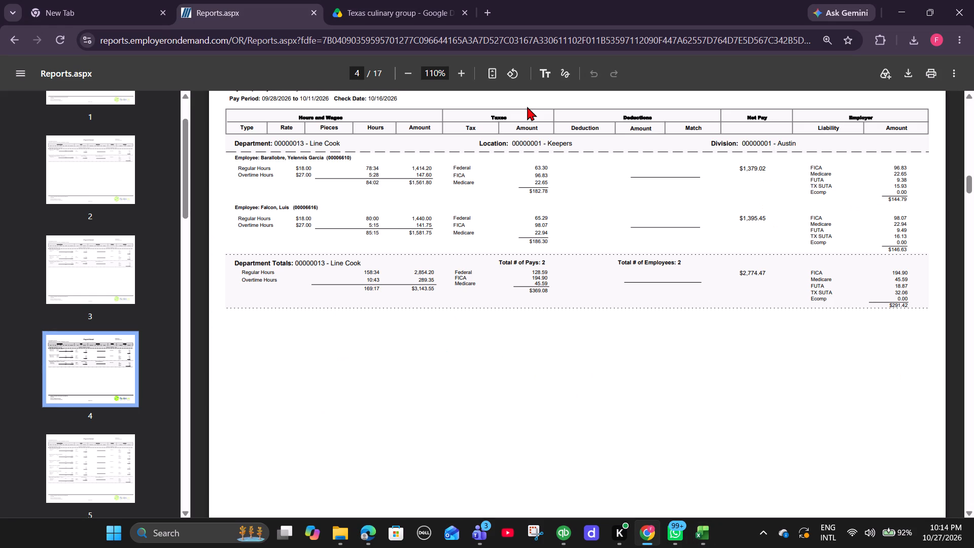
key("alt+Tab")
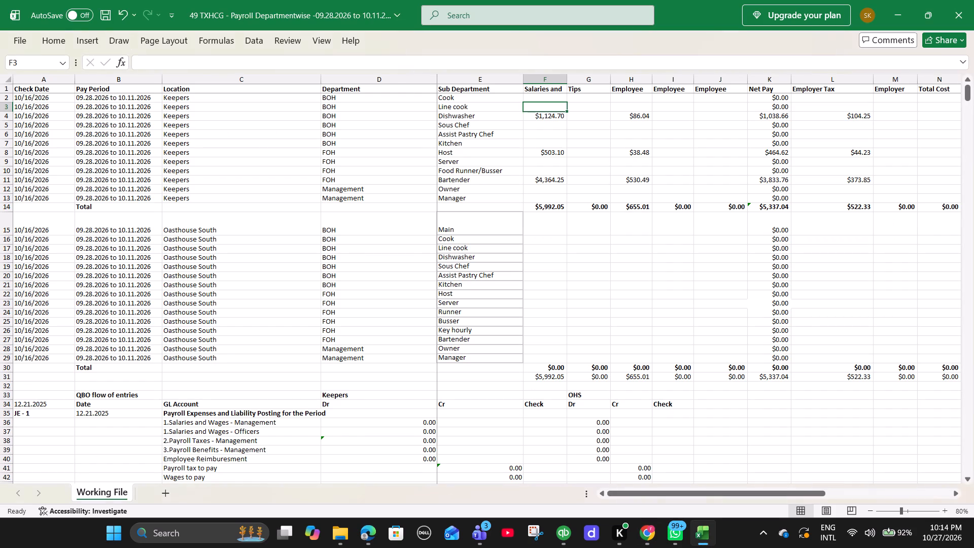
key("3")
key("alt+Tab")
key("alt+Tab")
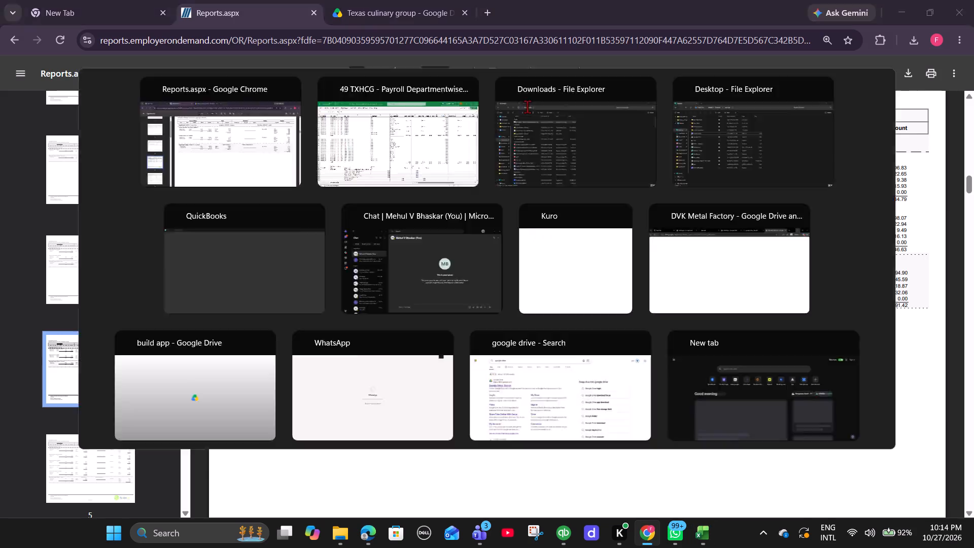
type("143.")
key("alt+Tab")
key("alt+Tab")
type("55")
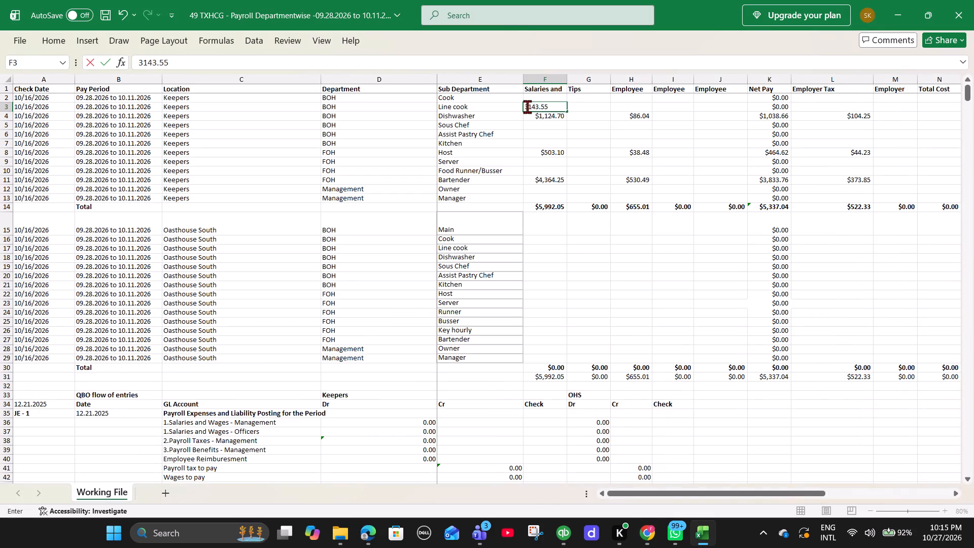
key("Right")
Enter the Keepers Line Cook employee tax total of 369.08 from the Payroll Detail report in H3.
key("Right")
key("alt+Tab")
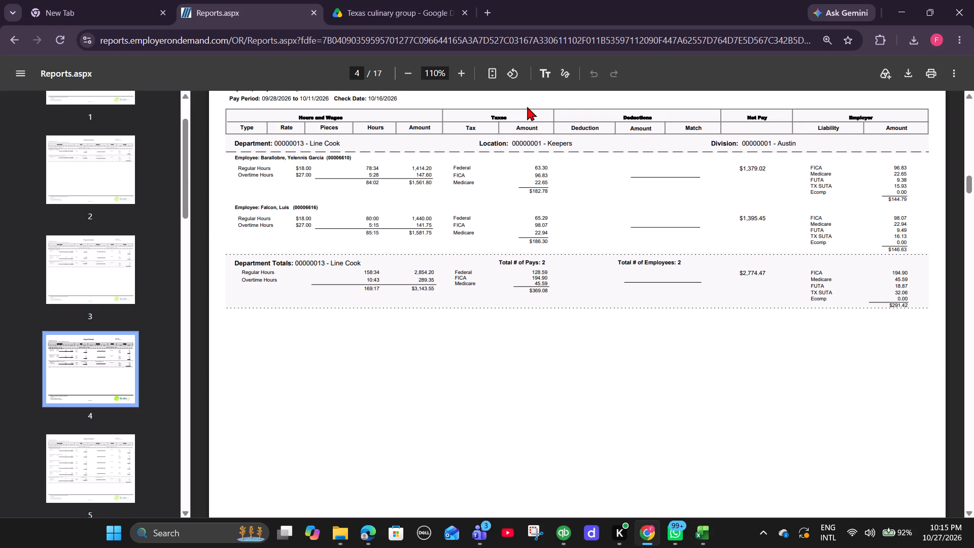
key("alt+Tab")
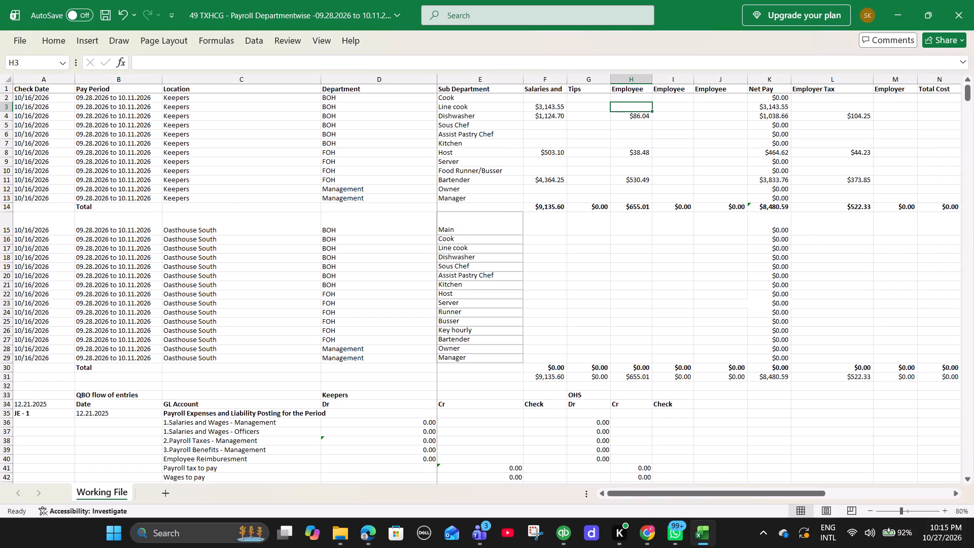
type("369.00")
key("Right")
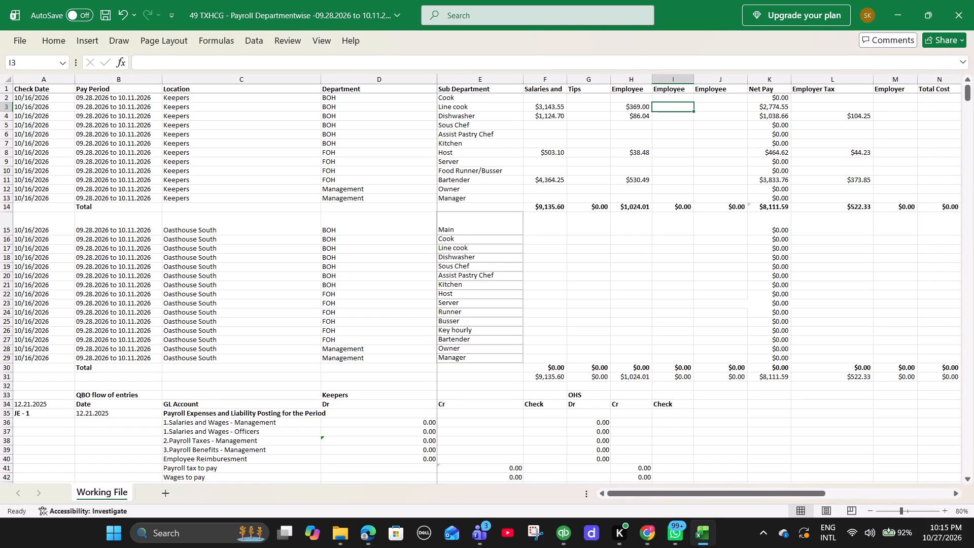
key("alt+Tab")
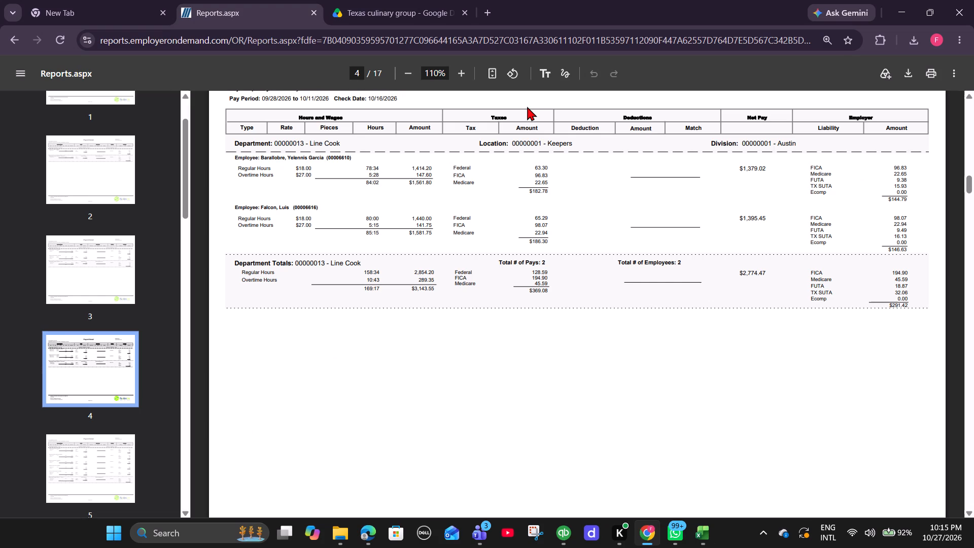
key("alt+Tab")
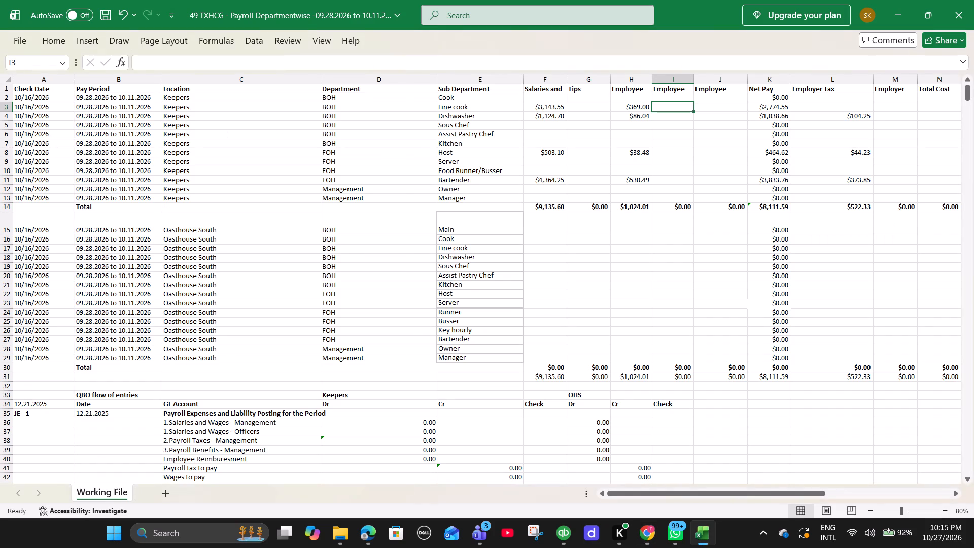
key("Left")
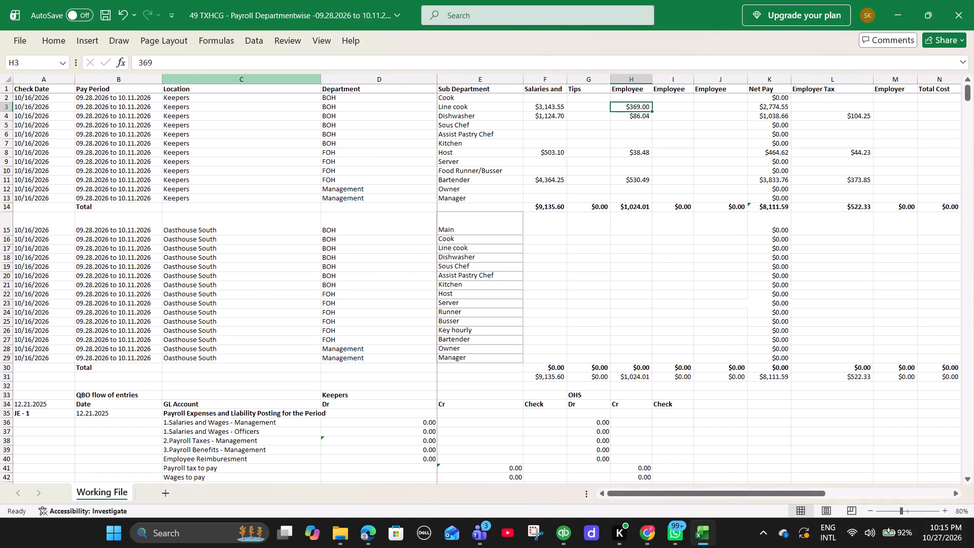
left_click(161, 65)
type(".08")
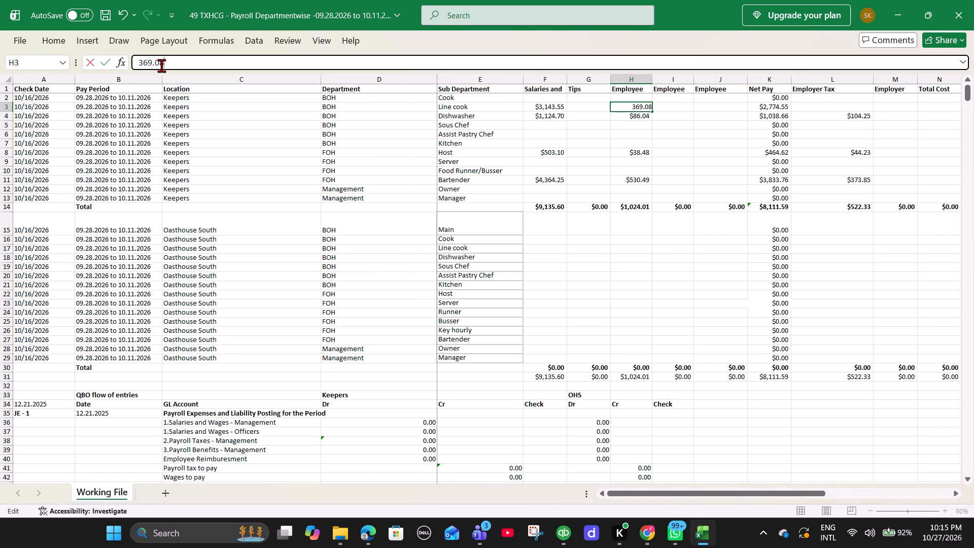
key("Right")
key("Right")
left_click(642, 201)
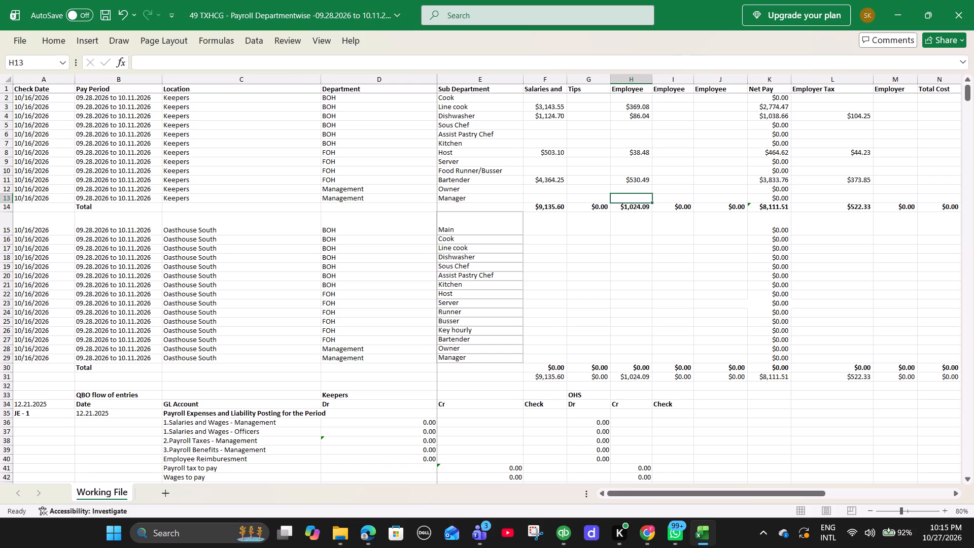
left_click(624, 109)
Enter the Keepers Line Cook employer tax total of 291.42 from the Payroll Detail report in L3 of the workbook.
left_click(657, 107)
key("alt+Tab")
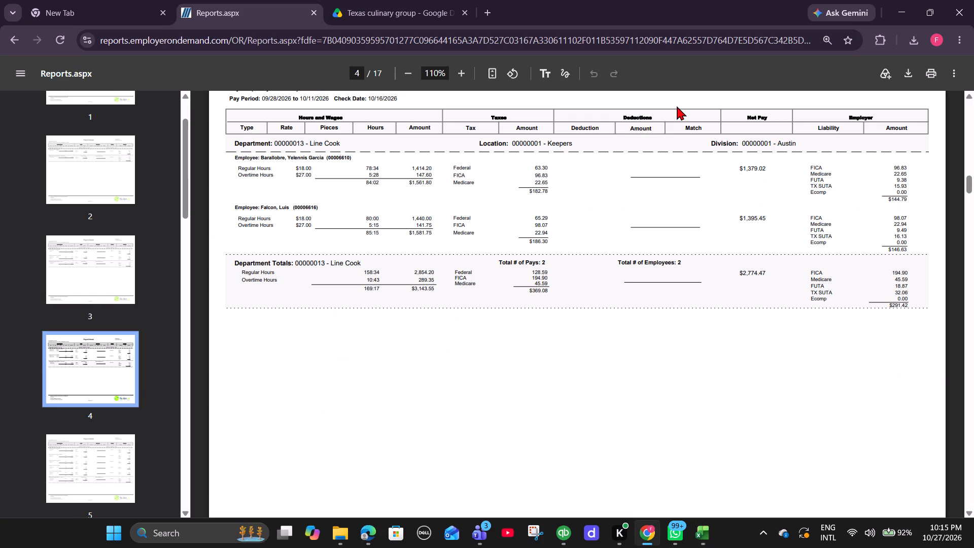
key("alt+Tab")
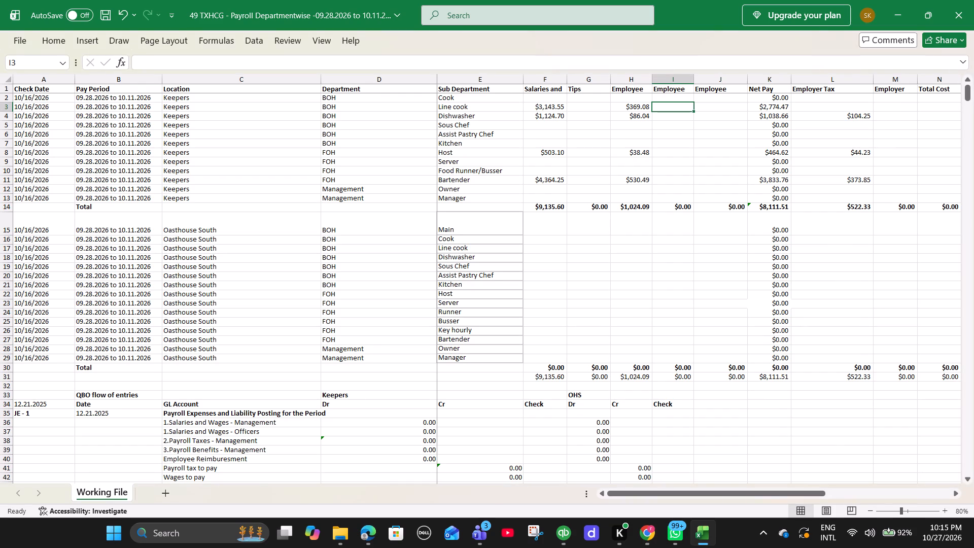
key("Right")
key("Right")
key("Right")
key("alt+Tab")
key("alt+Tab")
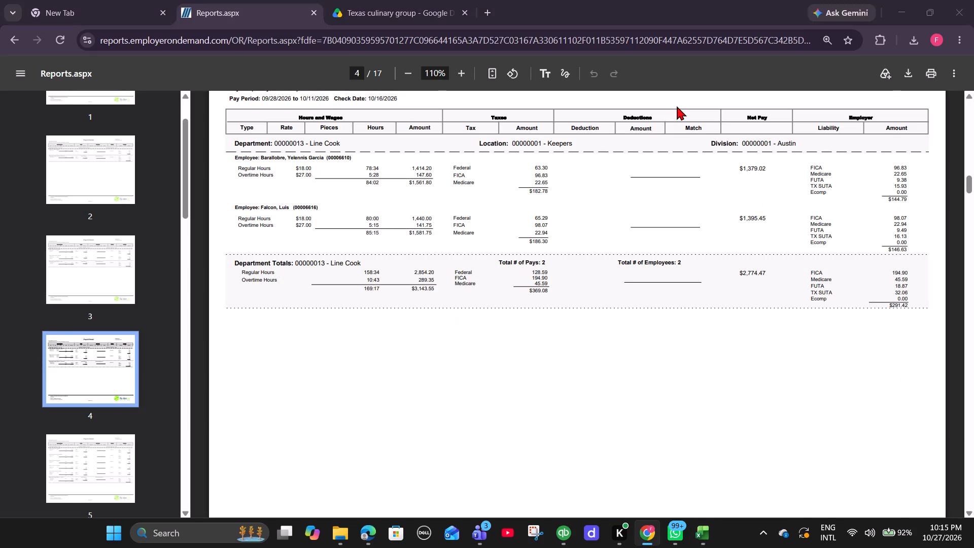
type("291.42")
key("alt+Tab")
key("alt+Tab")
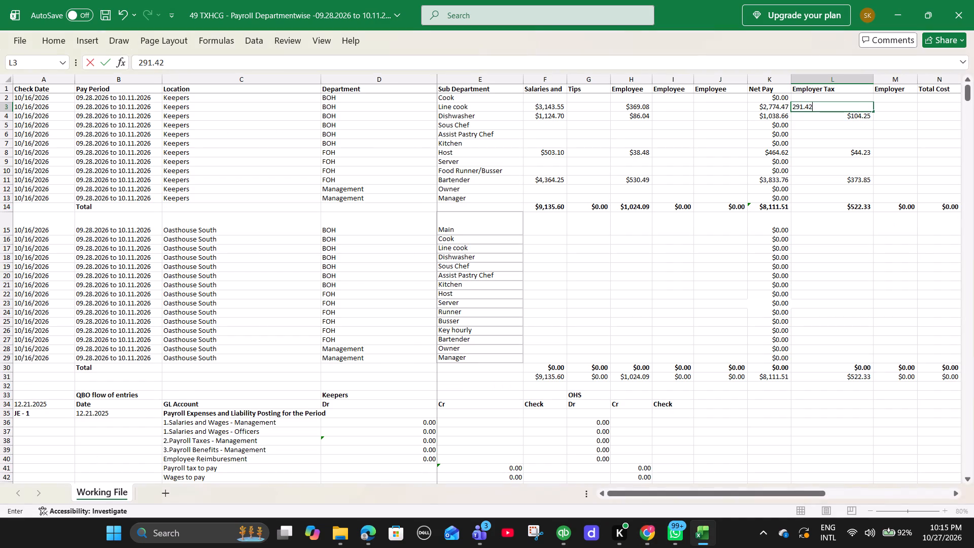
key("Right")
Find the Keepers Server department totals in the report and enter the wages excluding direct tips, 5224.4, in F9 of the workbook.
key("alt+Tab")
scroll(533, 244, "down", 10)
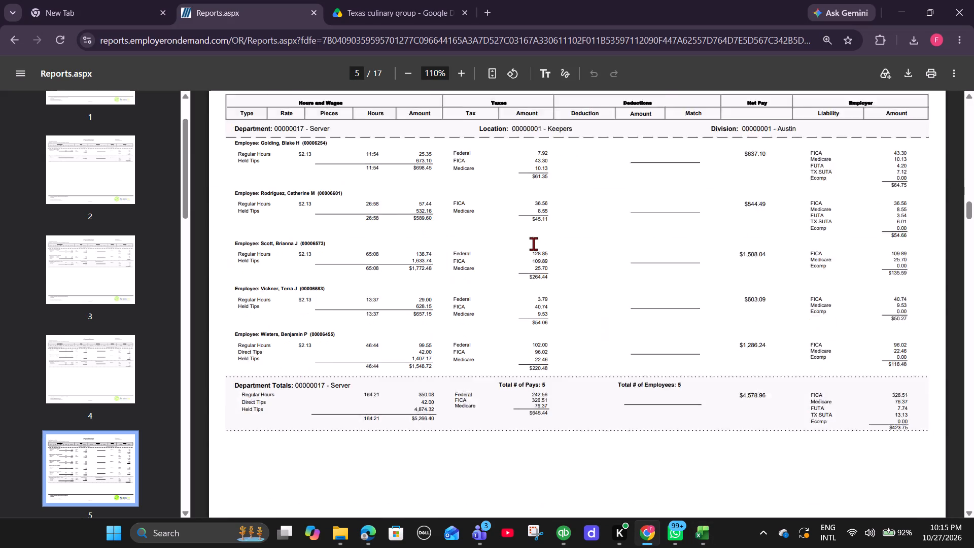
scroll(533, 244, "up", 2)
scroll(533, 244, "down", 4)
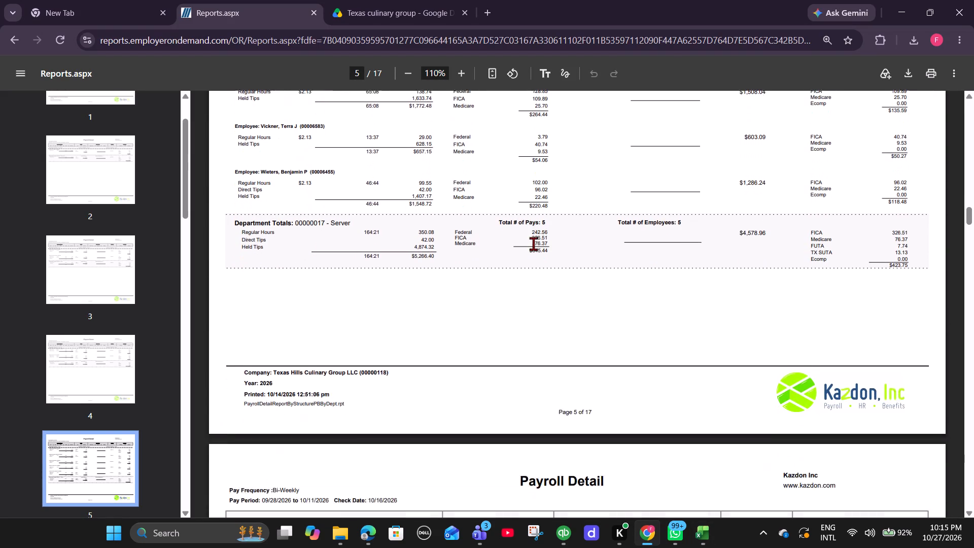
scroll(533, 244, "down", 1)
key("alt+Tab")
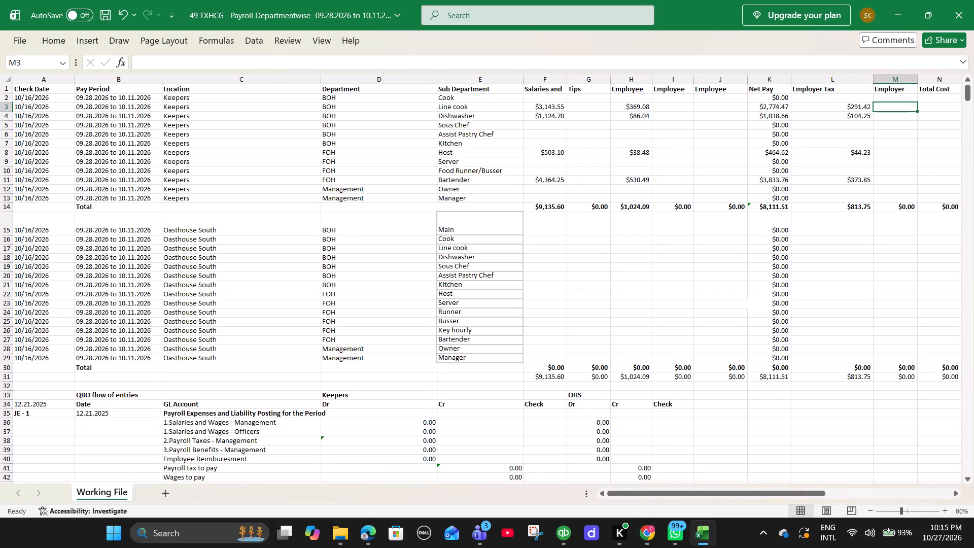
left_click(534, 162)
key("alt+Tab")
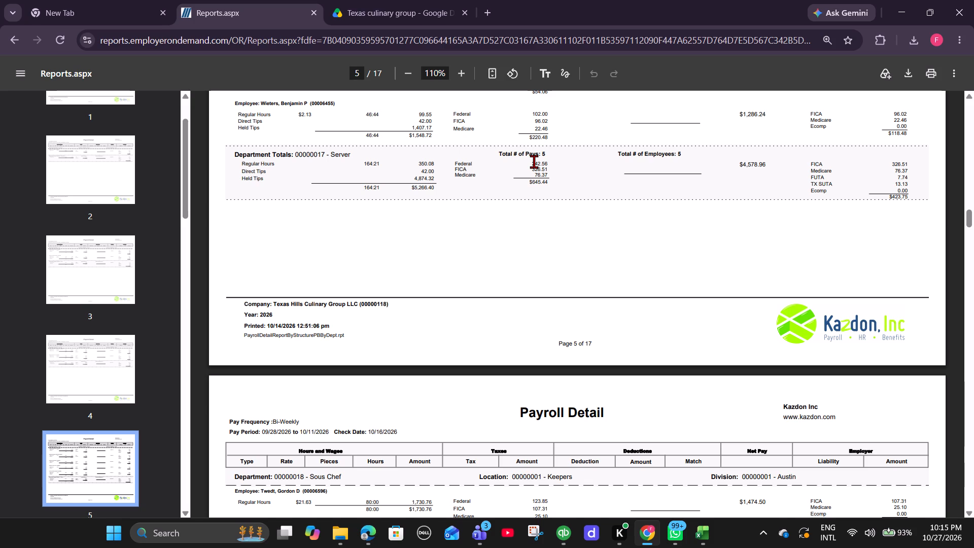
key("alt+Tab")
type("5224")
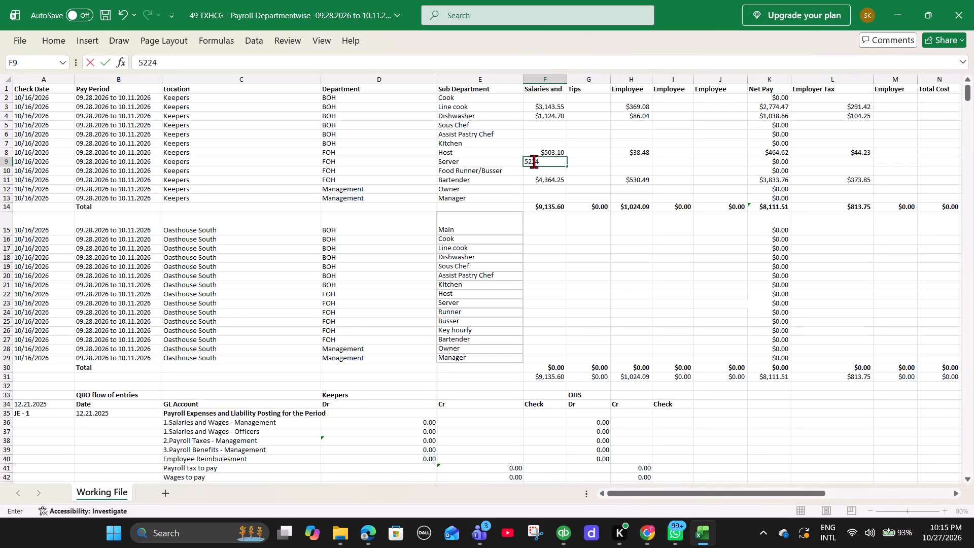
key("period")
key("4")
key("Right")
Enter the Keepers Server direct tips of 42 from the Payroll Detail report in G9.
key("alt+Tab")
key("alt+Tab")
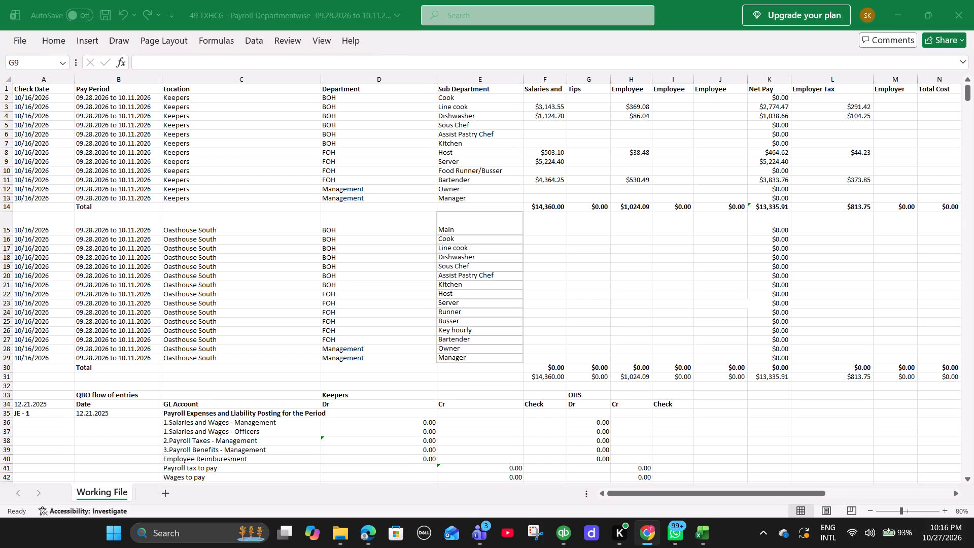
type("42")
key("Right")
Enter the Keepers Server employee tax total of 645.44 from the Payroll Detail report in H9.
key("alt+Tab")
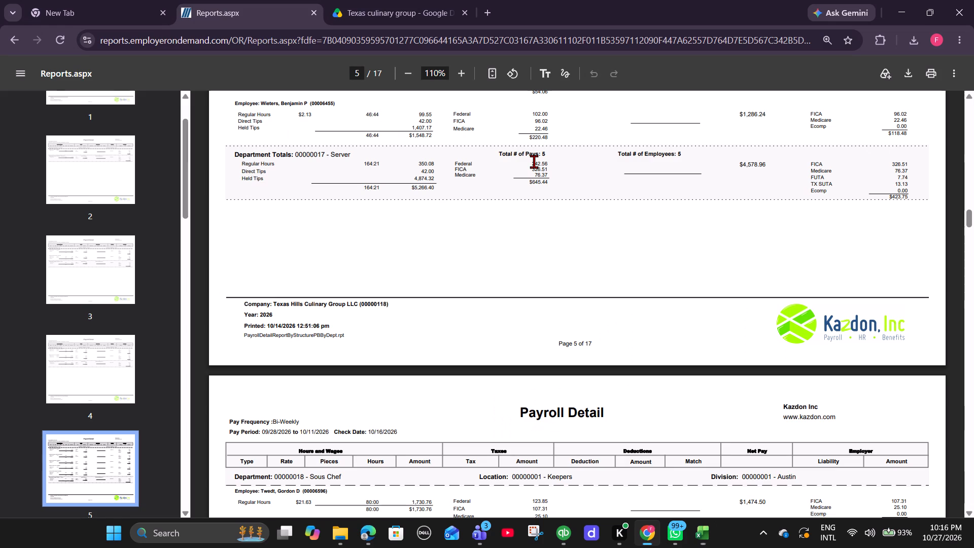
key("alt+Tab")
type("645.")
key("alt+Tab")
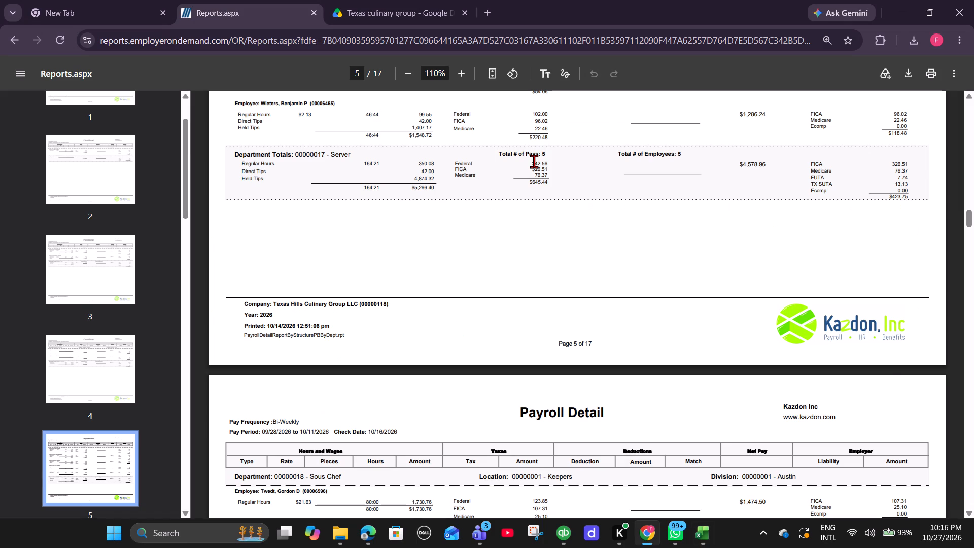
key("alt+Tab")
type("44")
key("Right")
Enter the Keepers Server employer tax total of 423.75 from the Payroll Detail report in L9.
key("Right")
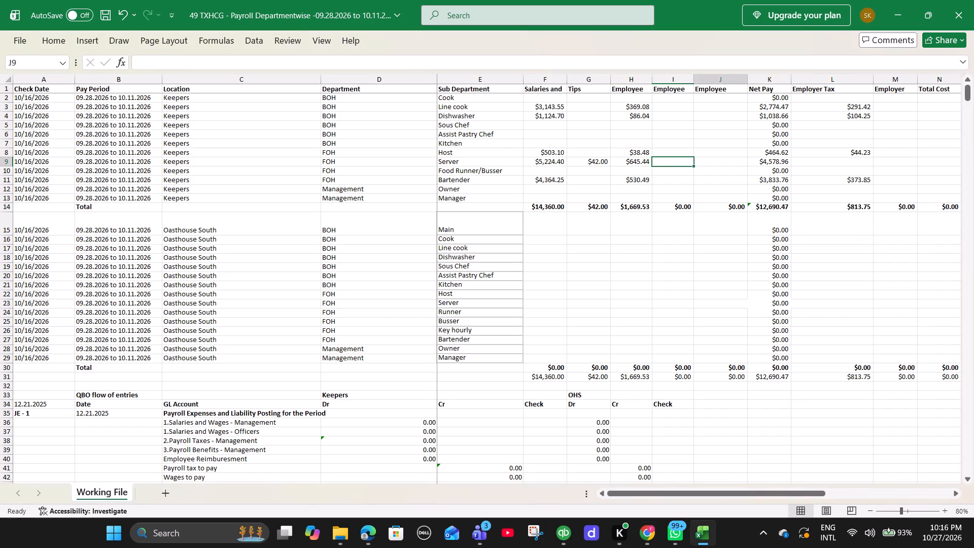
key("Right")
key("Right")
key("alt+Tab")
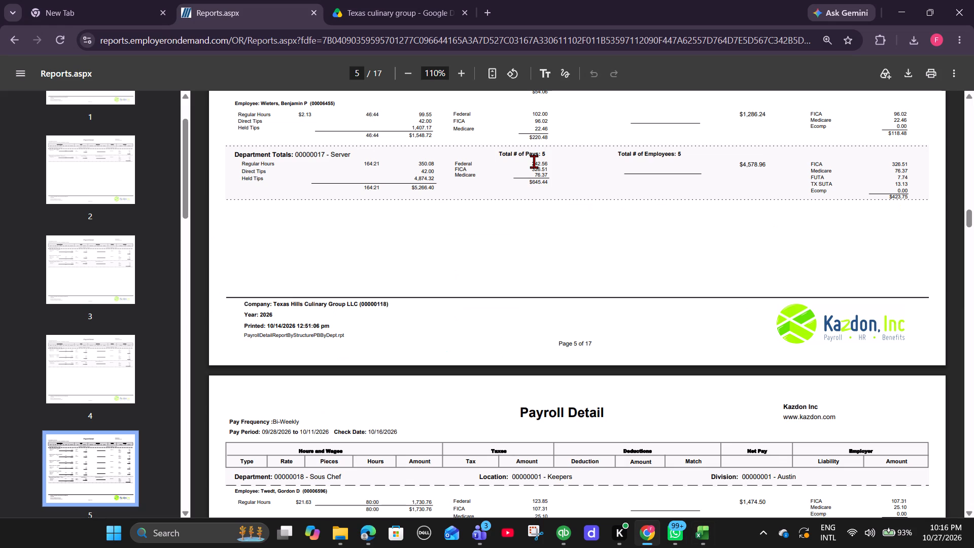
key("alt+Tab")
type("423.75")
key("Right")
key("alt+Tab")
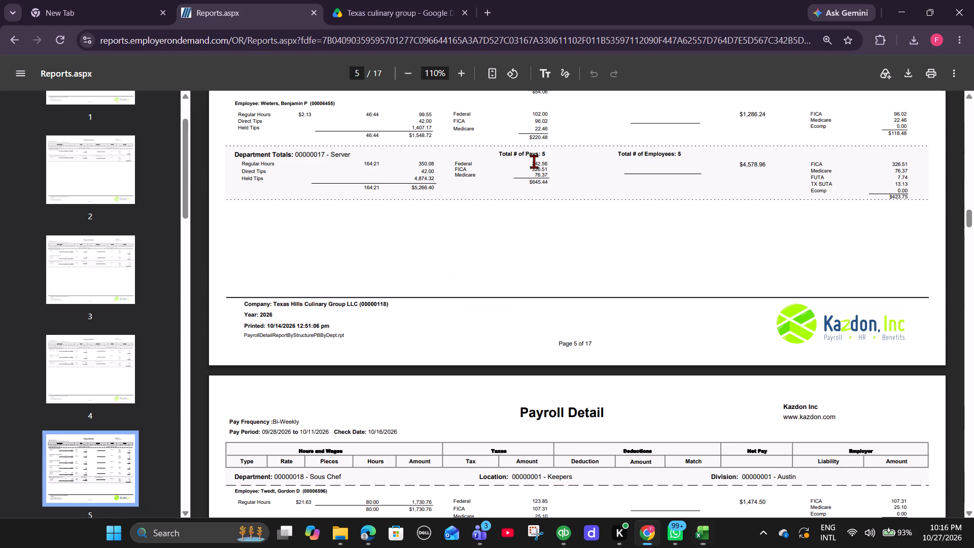
key("alt+Tab")
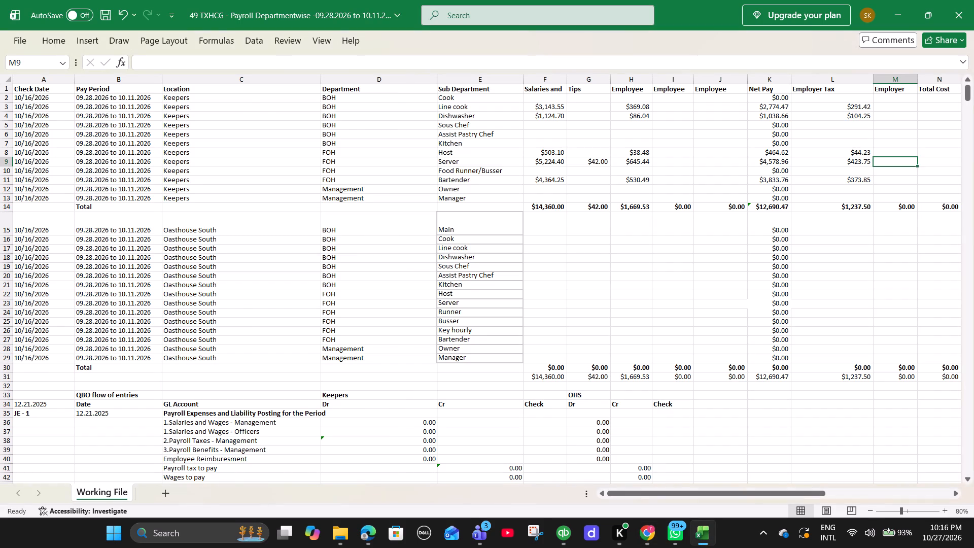
Find the Keepers Sous Chef department totals in the report and enter the gross wages of 1730.76 in F5 of the workbook.
key("alt+Tab")
scroll(542, 199, "down", 5)
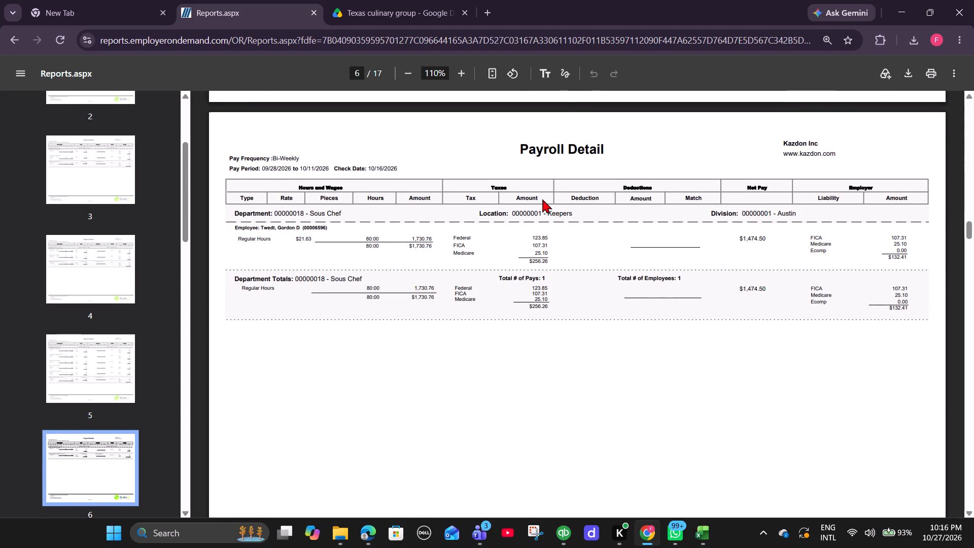
scroll(542, 199, "down", 1)
key("alt+Tab")
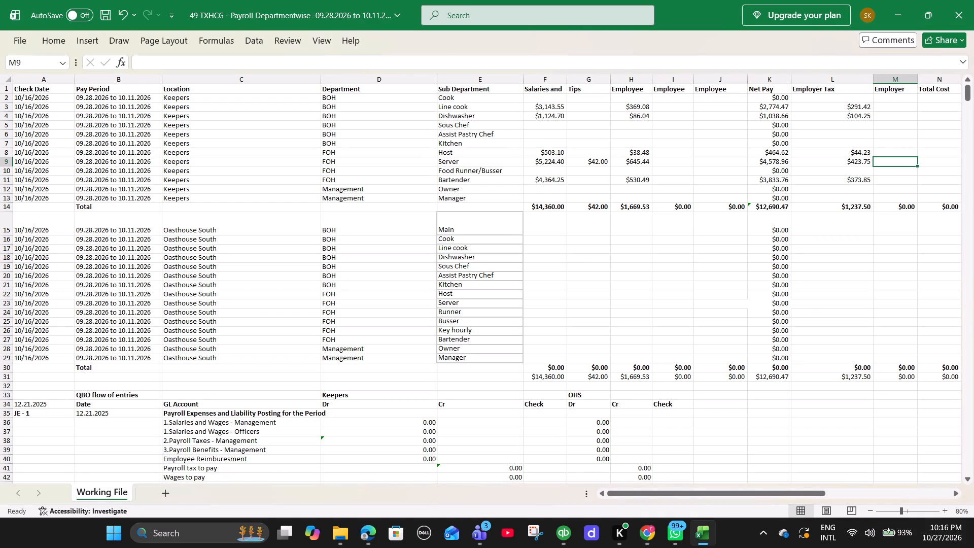
left_click(529, 126)
key("alt+Tab")
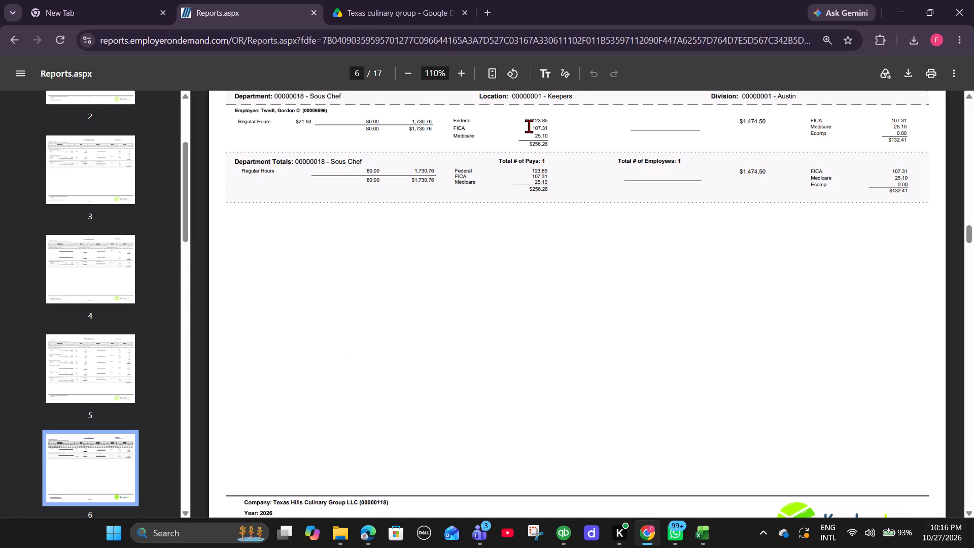
key("alt+Tab")
type("1730.765")
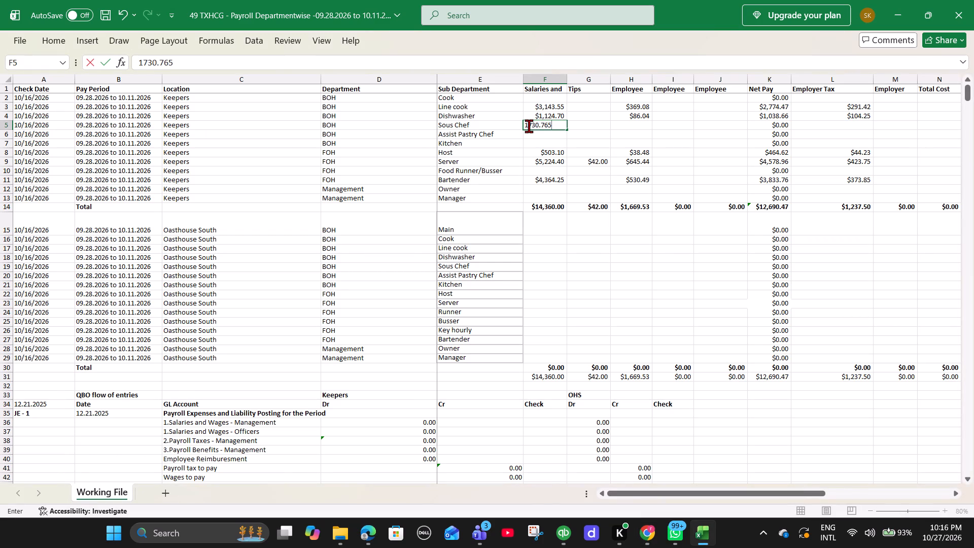
key("BackSpace")
key("Right")
Enter the Keepers Sous Chef employee tax total of 256.26 from the Payroll Detail report in H5.
key("alt+Tab")
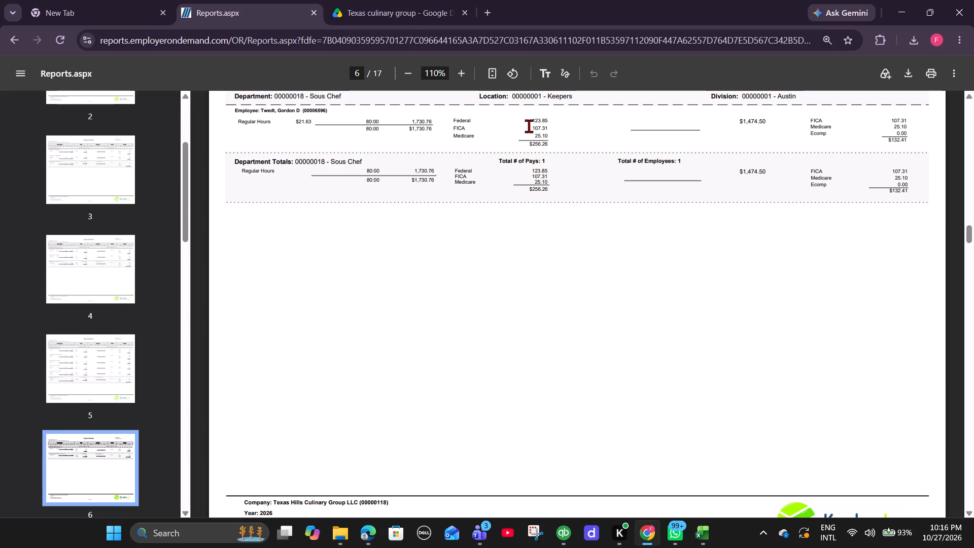
key("alt+Tab")
key("Right")
type("256.26")
key("Right")
Enter the Keepers Sous Chef employer tax total of 132.41 from the Payroll Detail report in L5.
key("alt+Tab")
key("alt+Tab")
key("Right")
key("Right")
key("Right")
key("alt+Tab")
key("alt+Tab")
type("132.41")
key("Right")
Find the Keepers Officer department totals in the report and enter the gross wages of 2940.15 in the Owner row at F12.
key("alt+Tab")
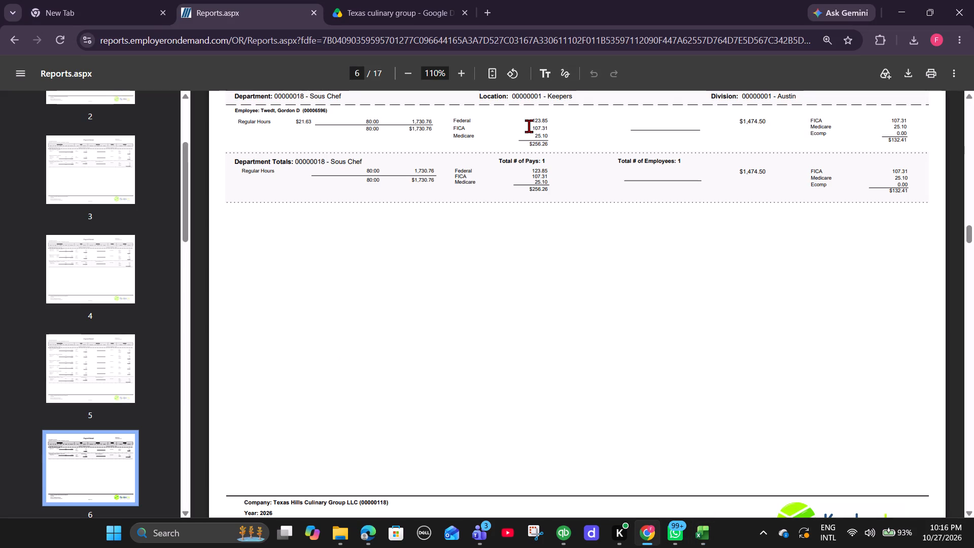
scroll(584, 175, "down", 8)
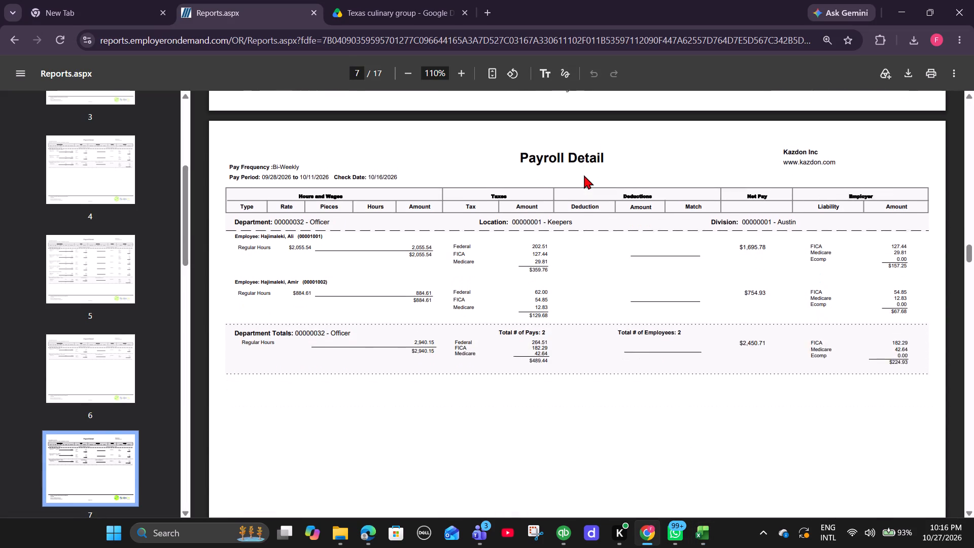
scroll(584, 175, "down", 2)
key("alt+Tab")
left_click(537, 190)
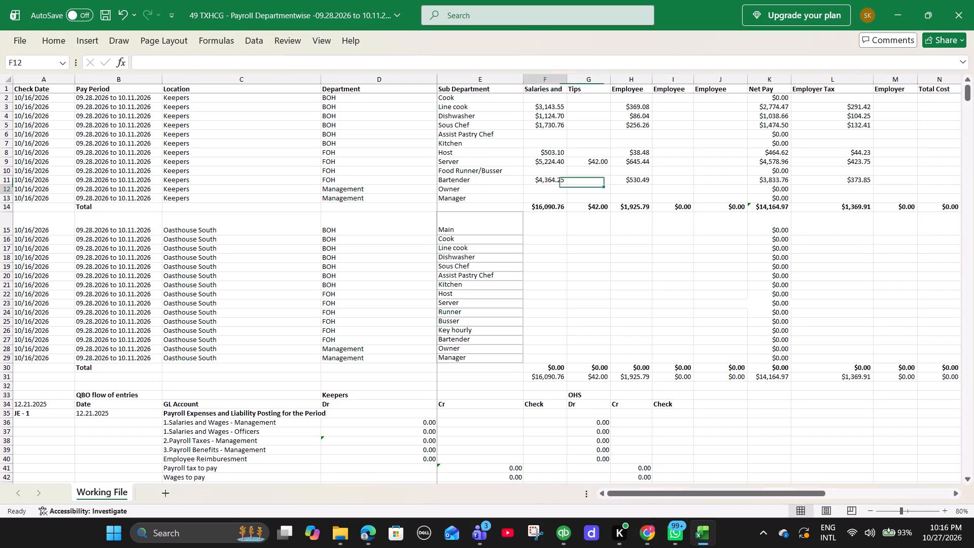
key("alt+Tab")
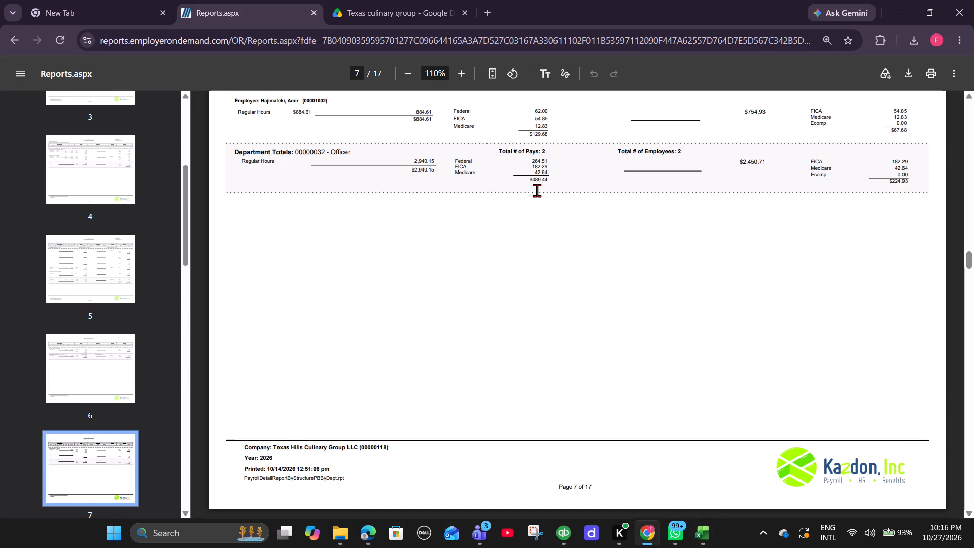
key("alt+Tab")
type("2940.")
key("alt+Tab")
key("alt+Tab")
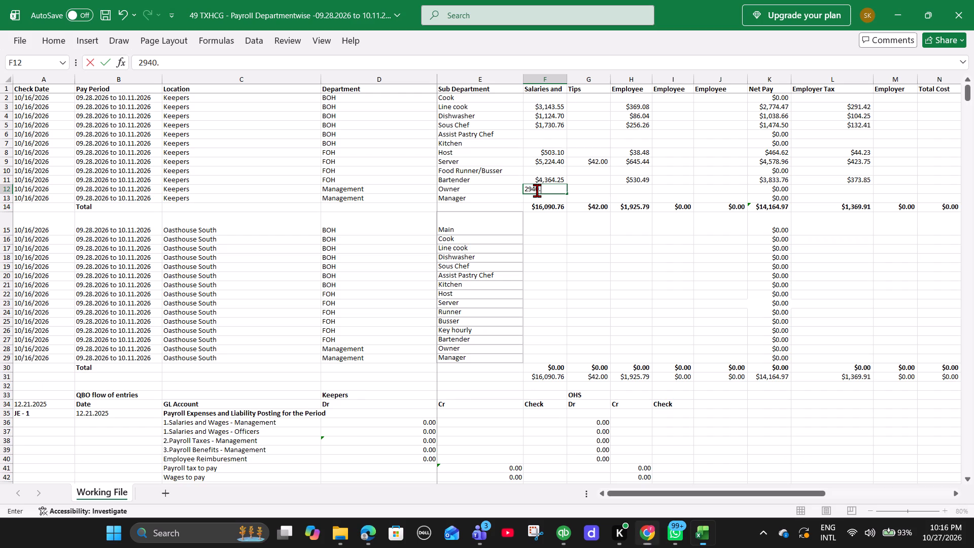
type("15")
key("Right")
Enter the Keepers Officer employee tax total of 489.44 from the Payroll Detail report in the Owner row at H12.
key("alt+Tab")
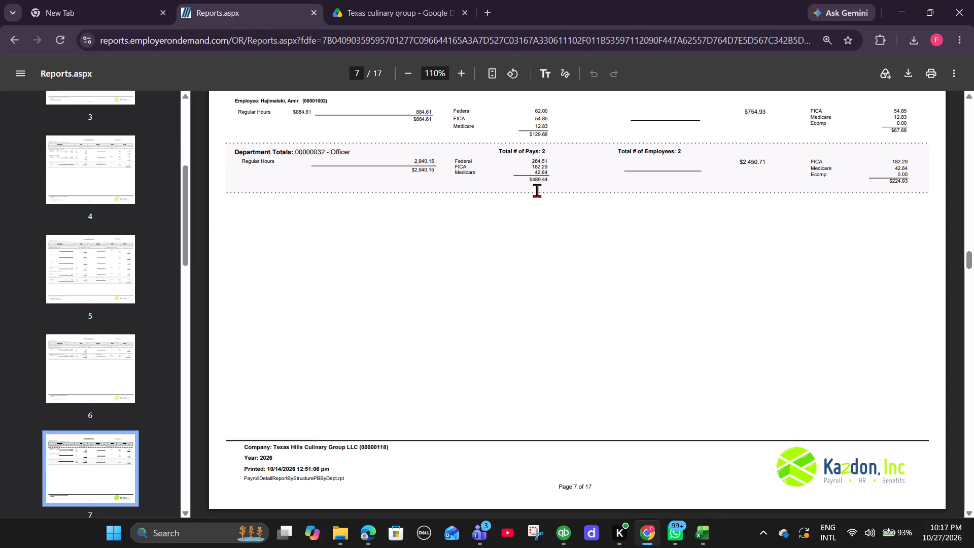
key("alt+Tab")
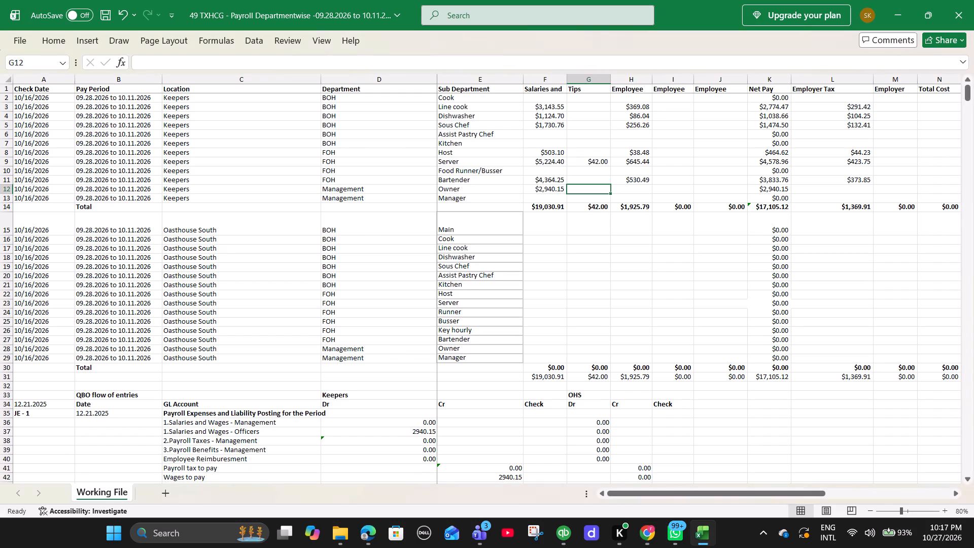
key("Right")
type("489.44")
key("Right")
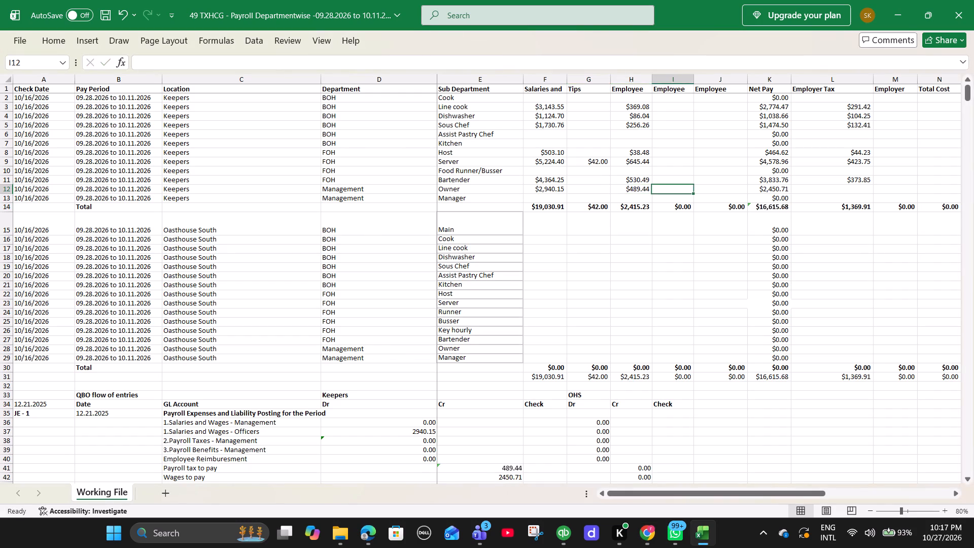
Enter the Keepers Officer employer tax total of 224.93 from the Payroll Detail report in the Owner row at L12.
key("alt+Tab")
key("alt+Tab")
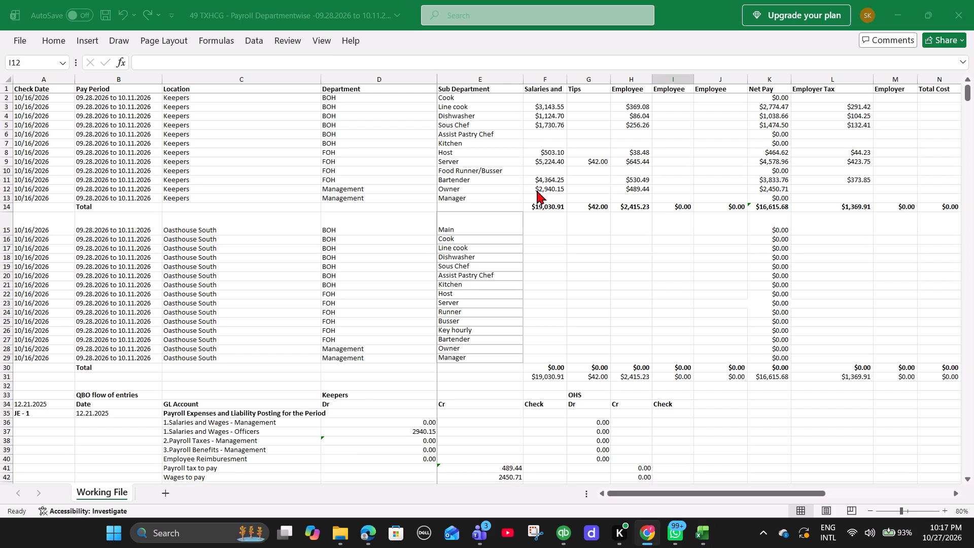
key("Right")
key("Right")
key("Right")
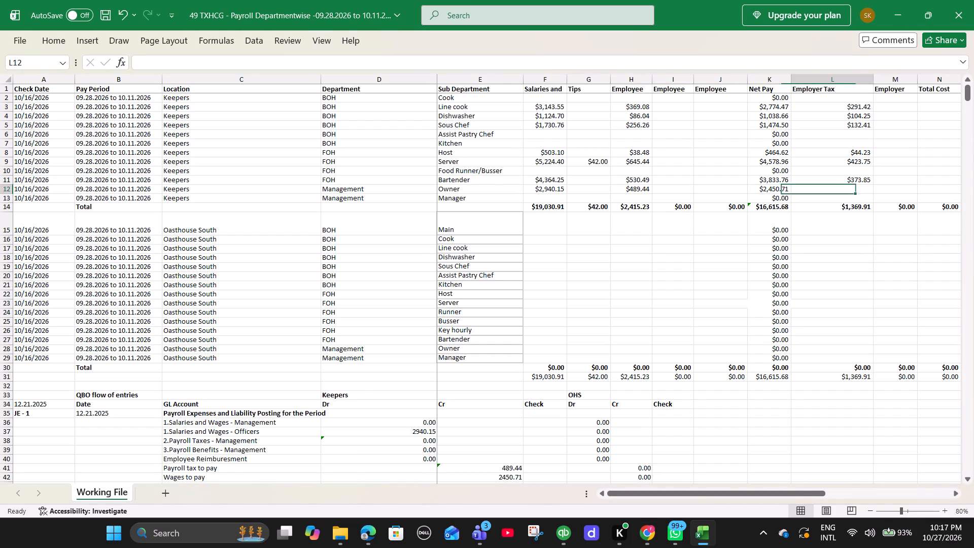
key("alt+Tab")
key("alt+Tab")
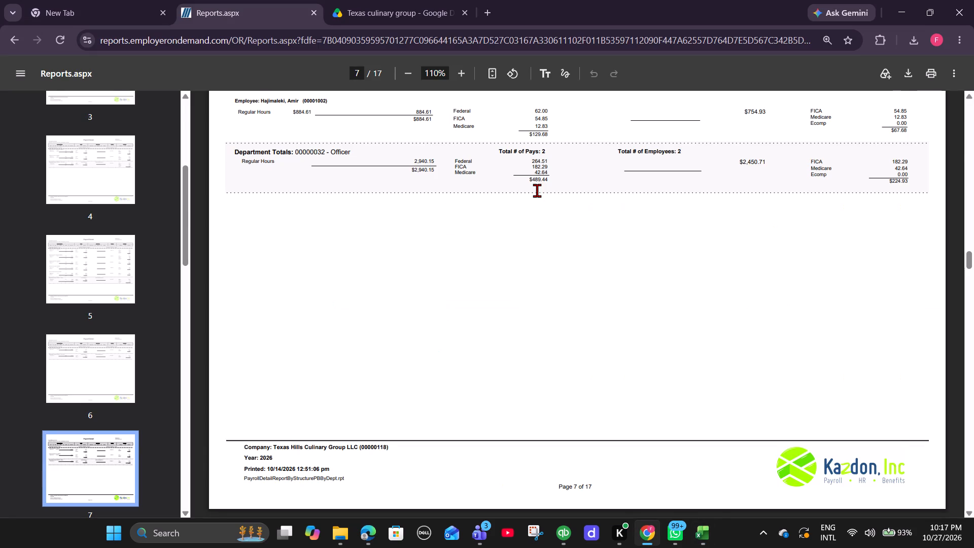
type("224.")
key("alt+Tab")
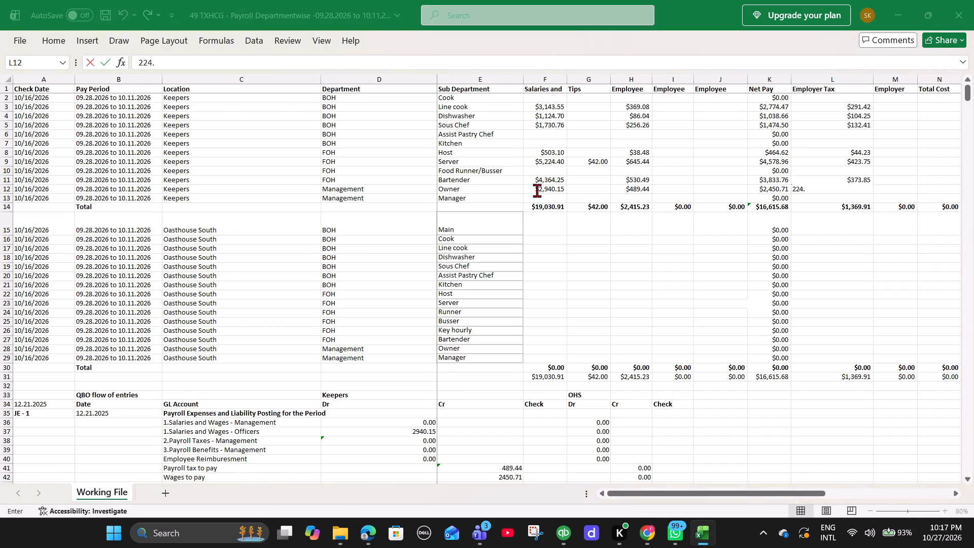
key("alt+Tab")
type("93")
key("Right")
Compare the Keepers location totals in the Payroll Detail report with the workbook's row 14 totals, summing wages and tips in F14:G14.
key("alt+Tab")
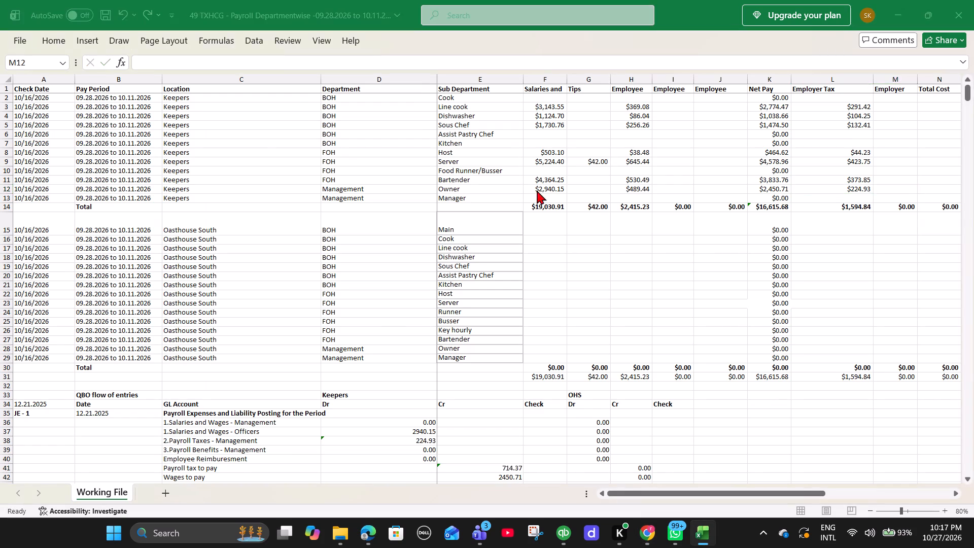
scroll(537, 190, "down", 7)
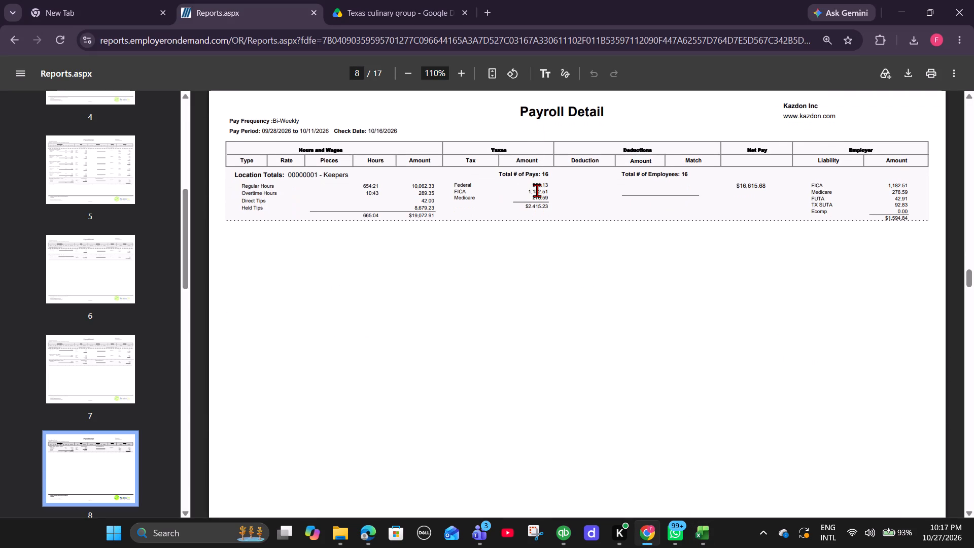
key("alt+Tab")
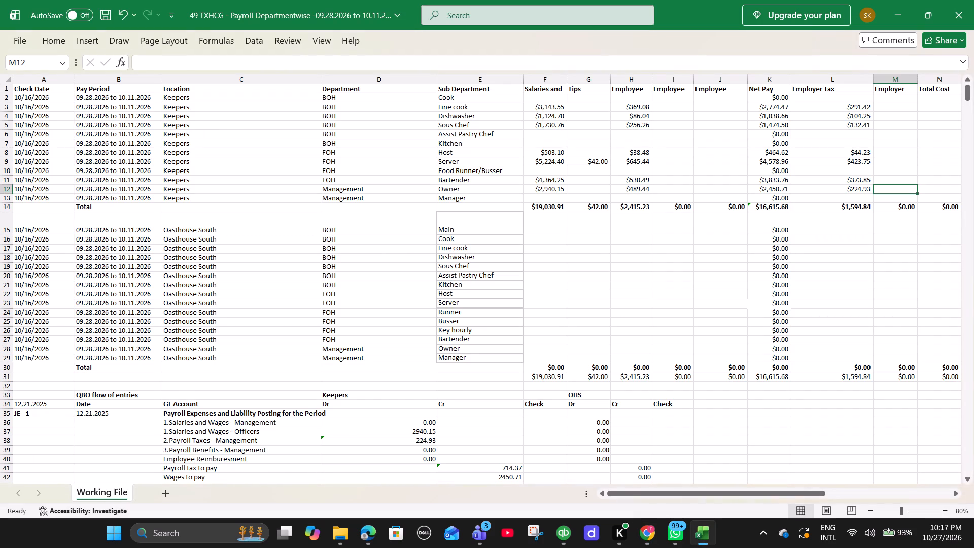
left_click_drag(537, 206, 575, 205)
key("alt+Tab")
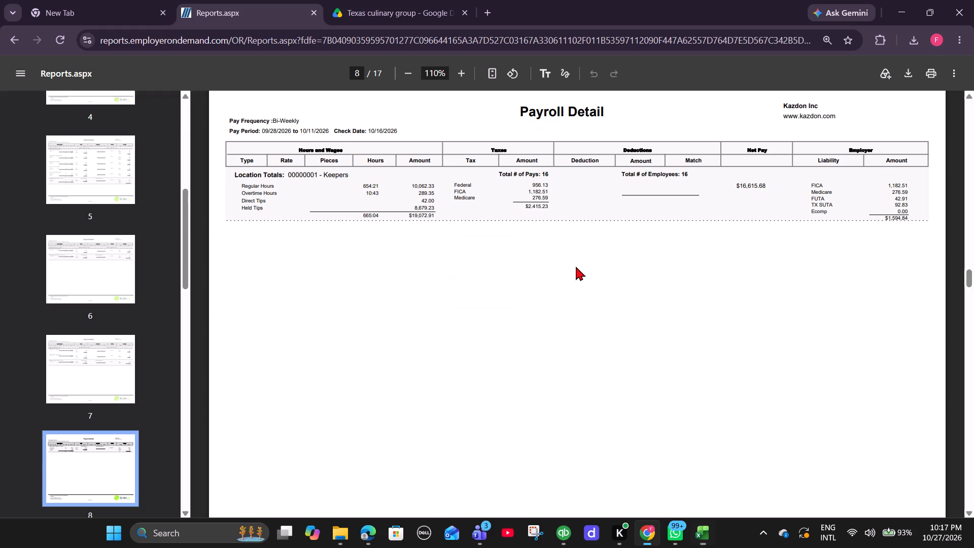
key("alt+Tab")
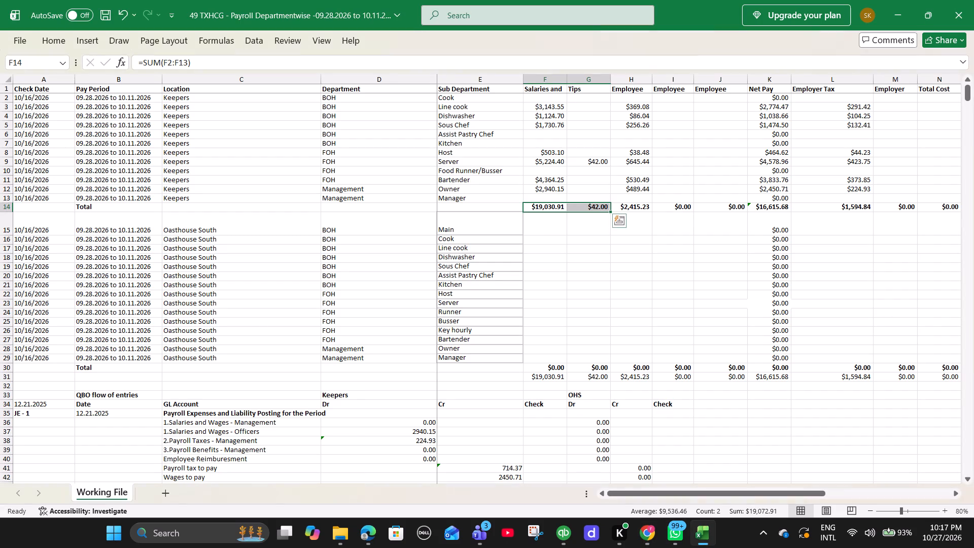
key("alt+Tab")
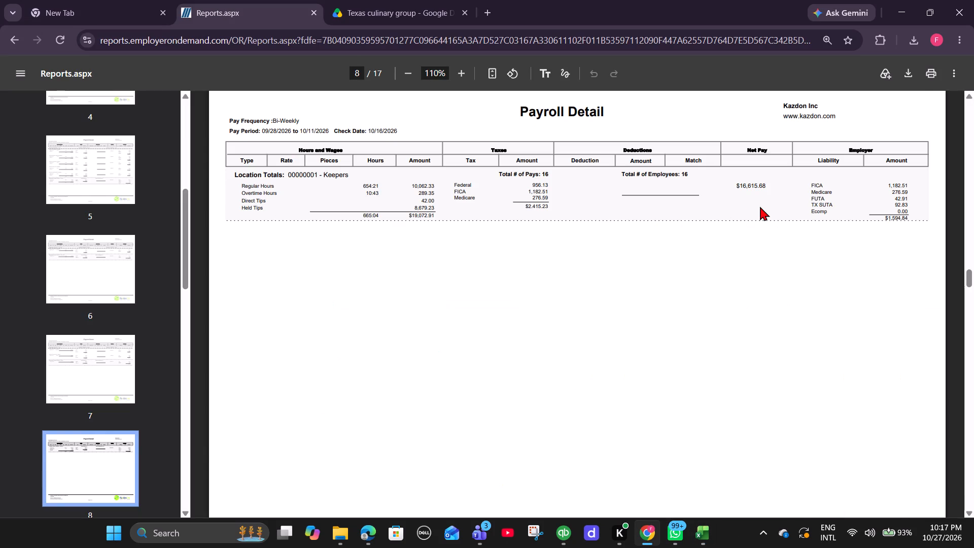
key("alt+Tab")
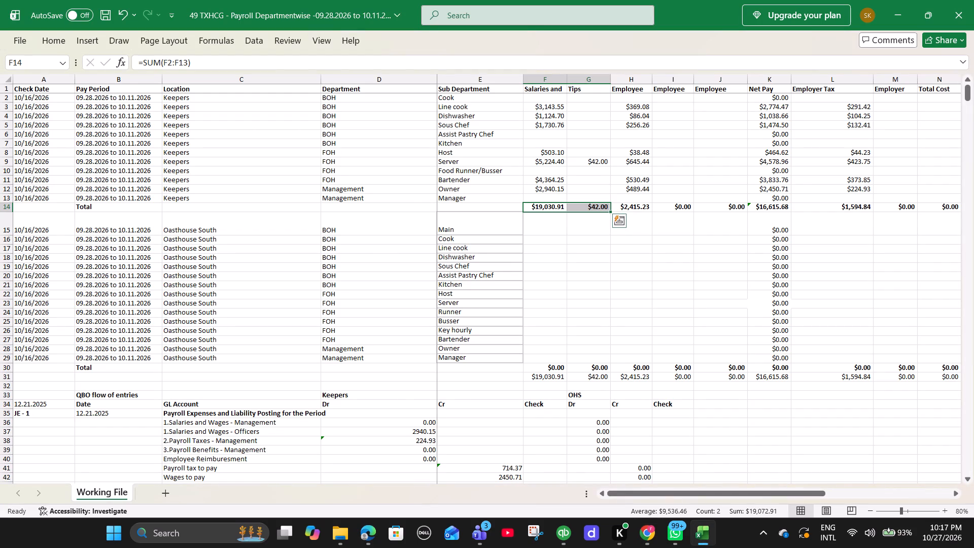
Find the Oasthouse South Bartender department totals in the report and select the matching wages cell F27 in the workbook.
left_click(547, 244)
key("alt+Tab")
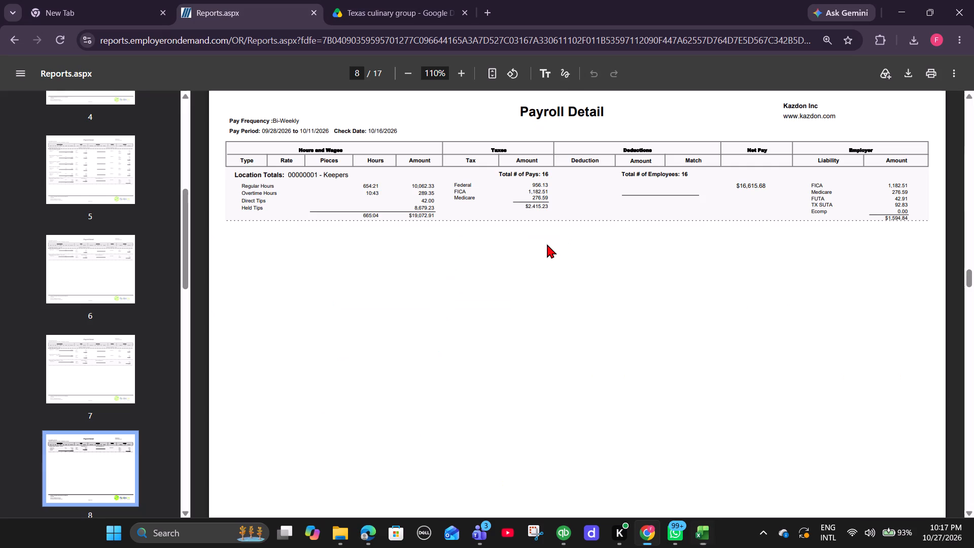
scroll(490, 264, "down", 10)
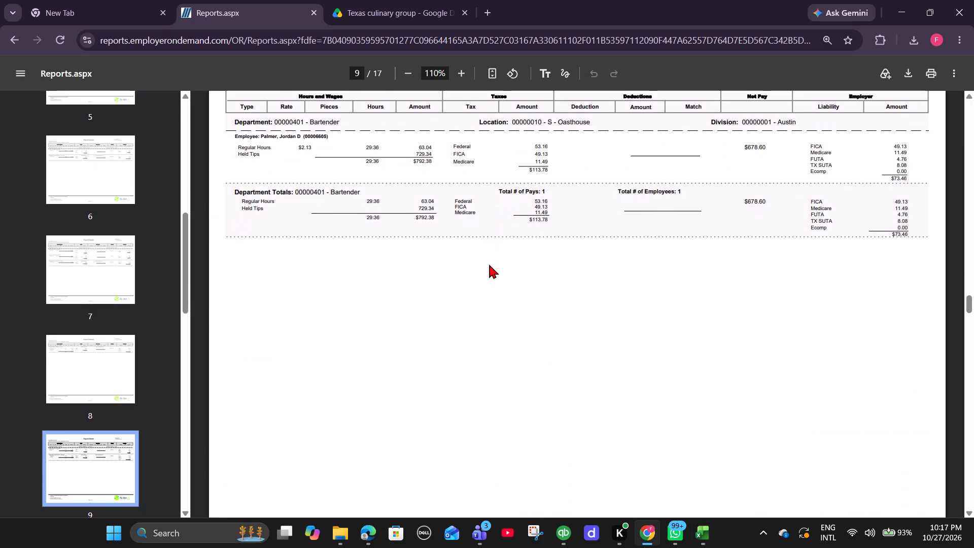
key("alt+Tab")
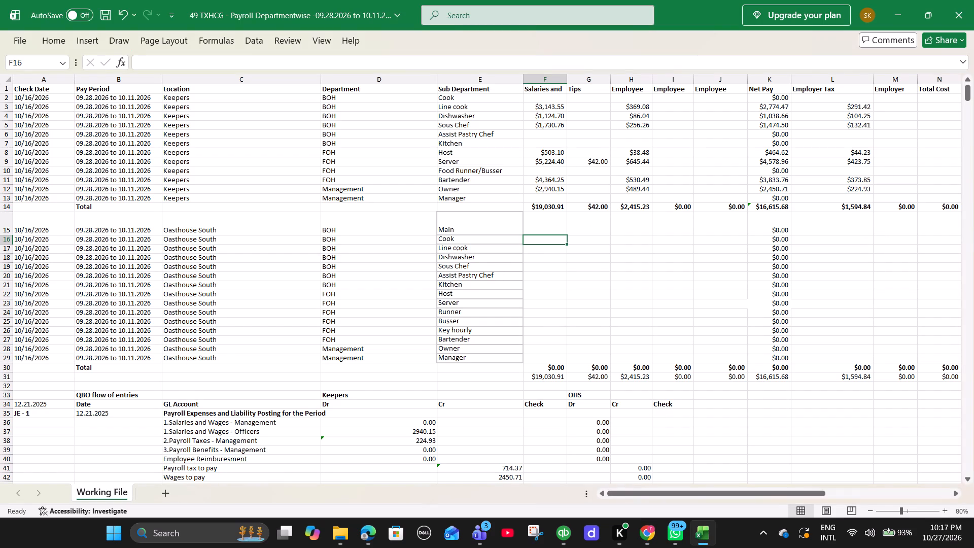
left_click(537, 337)
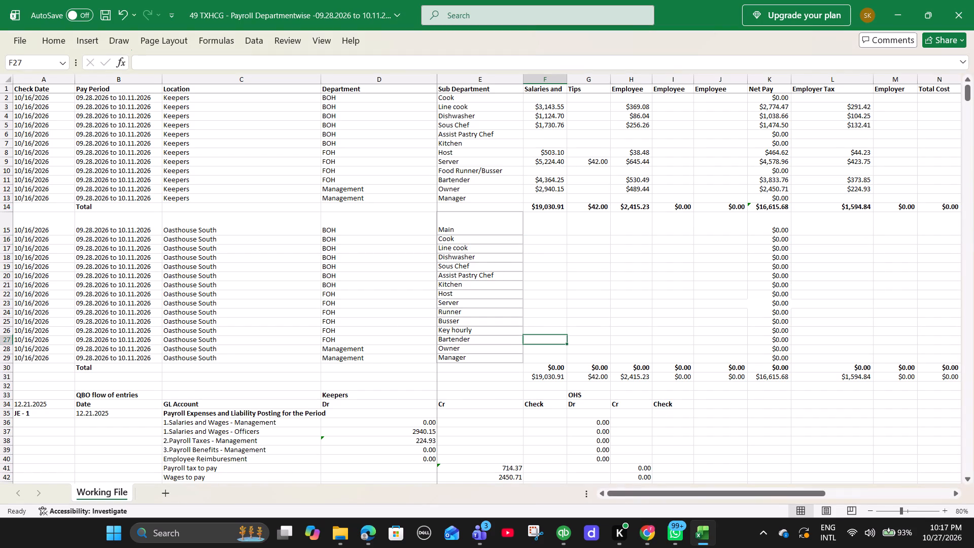
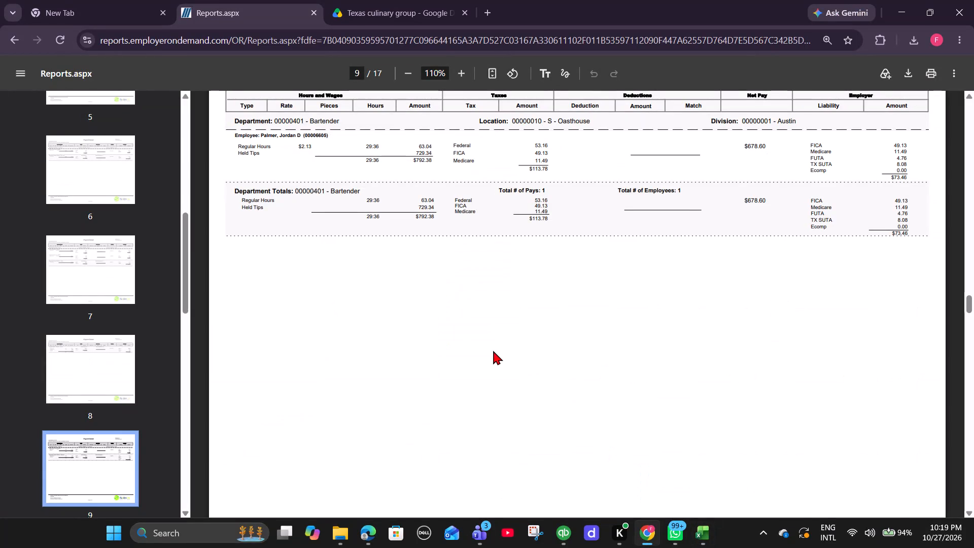
Enter the Oasthouse South Bartender wages total of 792.38 from the Payroll Detail report in F27.
key("alt+Tab")
key("alt+Tab")
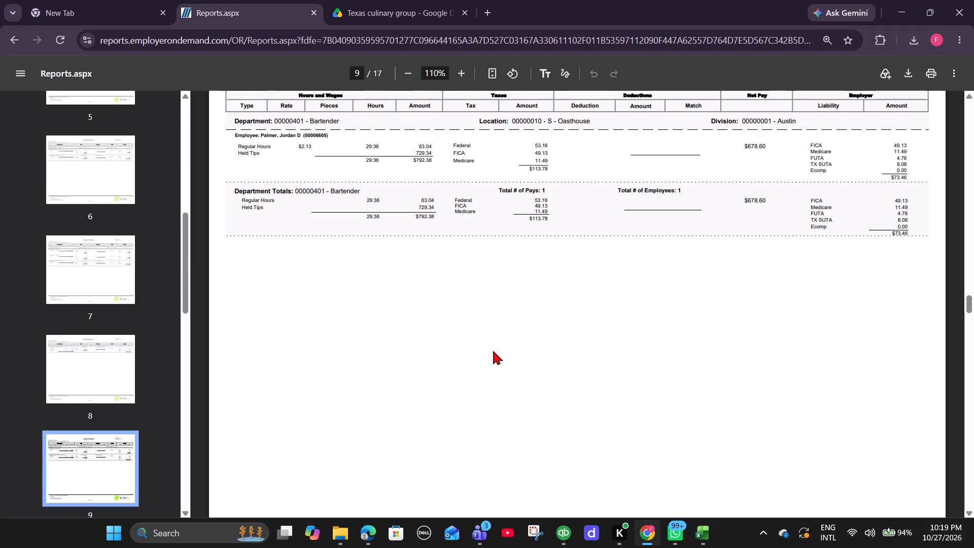
key("alt+Tab")
type("792.")
key("alt+Tab")
key("alt+Tab")
type("38")
key("Right")
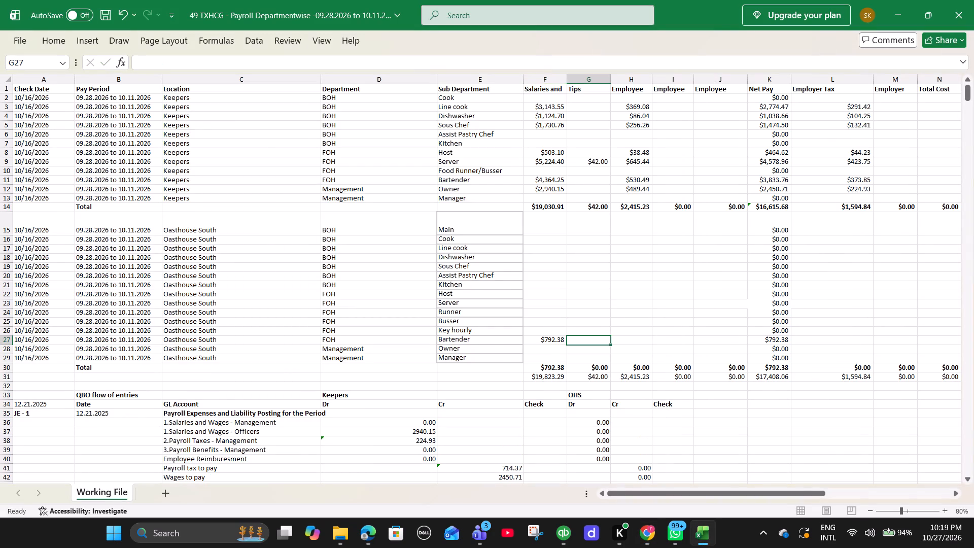
Enter the Oasthouse South Bartender employee tax total of 113.78 from the Payroll Detail report in H27.
key("alt+Tab")
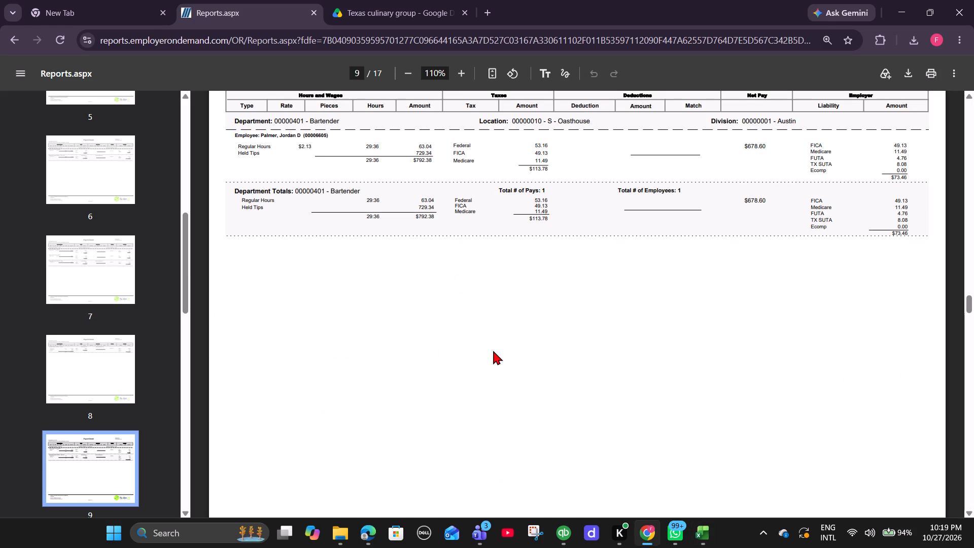
key("alt+Tab")
key("Right")
type("113.78")
key("Right")
Enter the Oasthouse South Bartender employer tax total of 73.46 from the Payroll Detail report in L27.
key("alt+Tab")
key("alt+Tab")
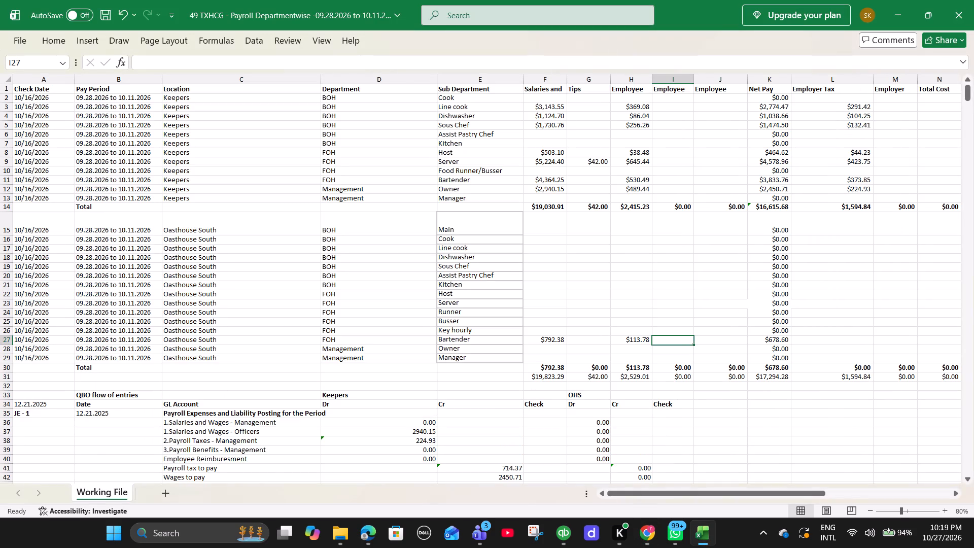
key("Right")
key("Right")
key("Right")
key("alt+Tab")
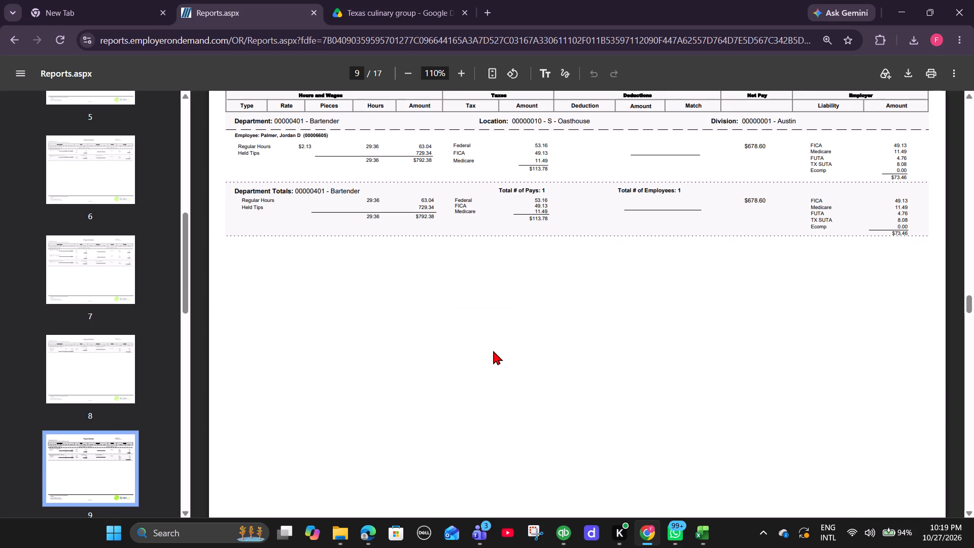
key("alt+Tab")
type("73.46")
key("Right")
Find the Oasthouse South Host department totals in the report and enter the wages total of 1948.70 in F22.
key("alt+Tab")
scroll(589, 221, "down", 11)
key("alt+Tab")
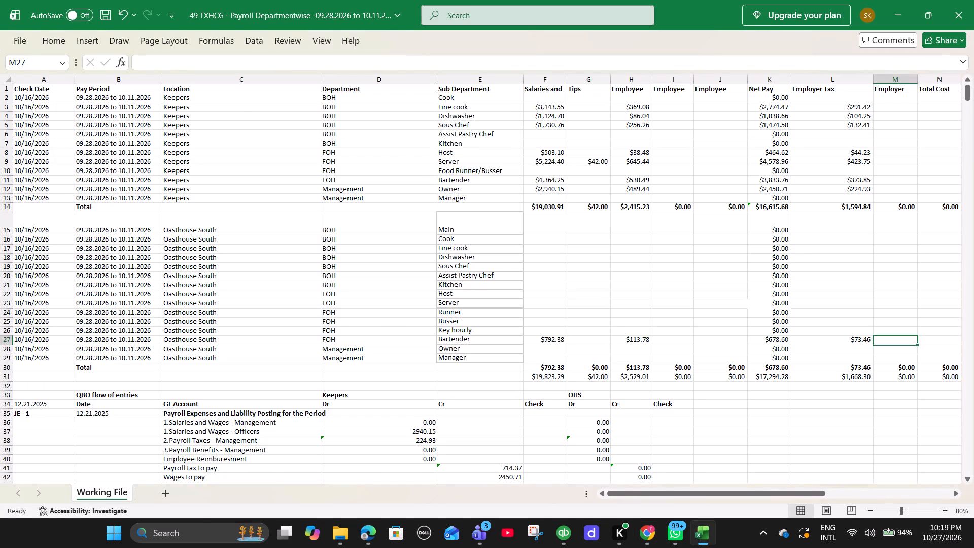
left_click(540, 289)
left_click(541, 297)
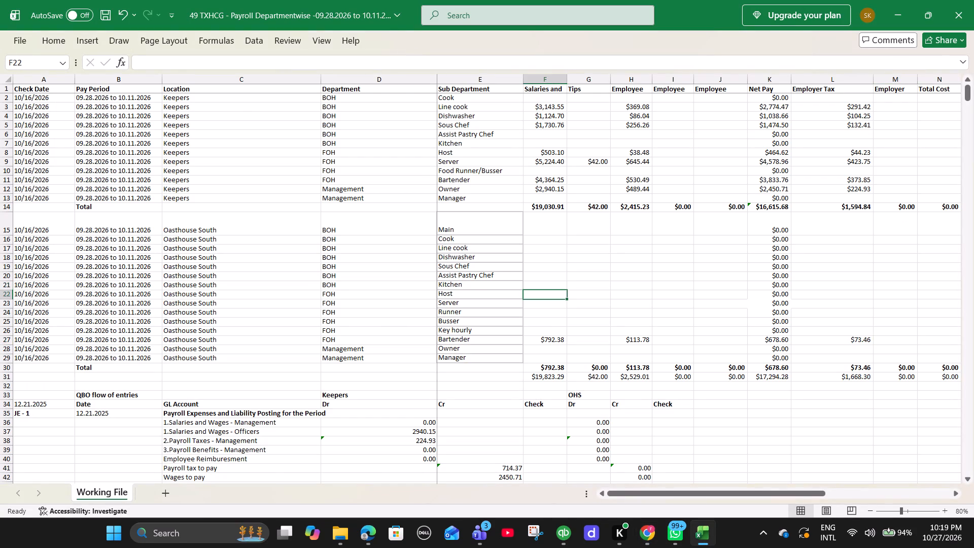
key("alt+Tab")
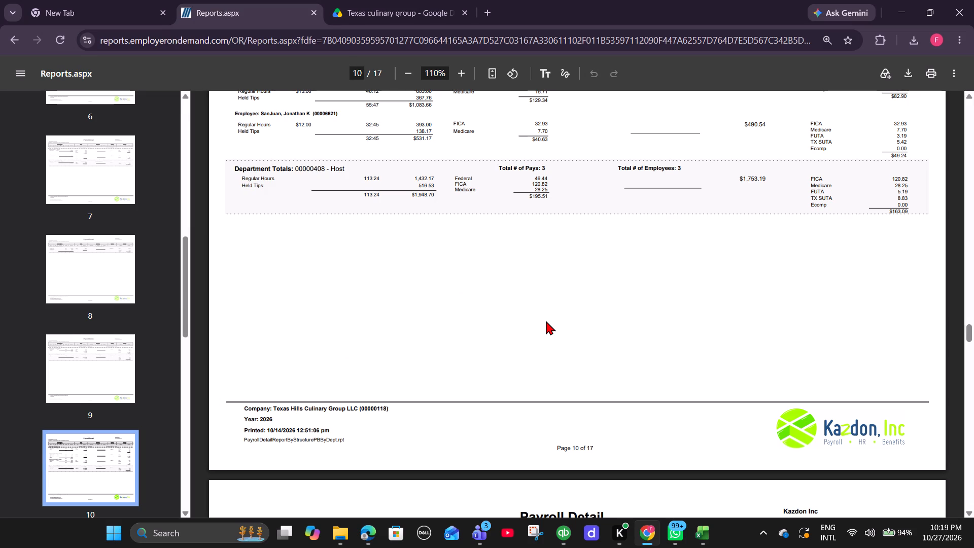
key("alt+Tab")
type("1948.")
key("alt+Tab")
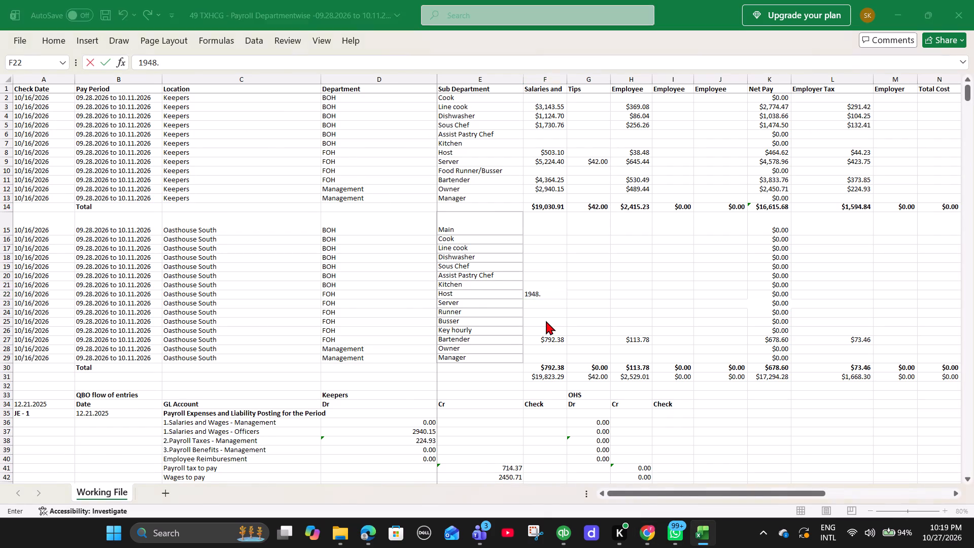
key("alt+Tab")
type("70")
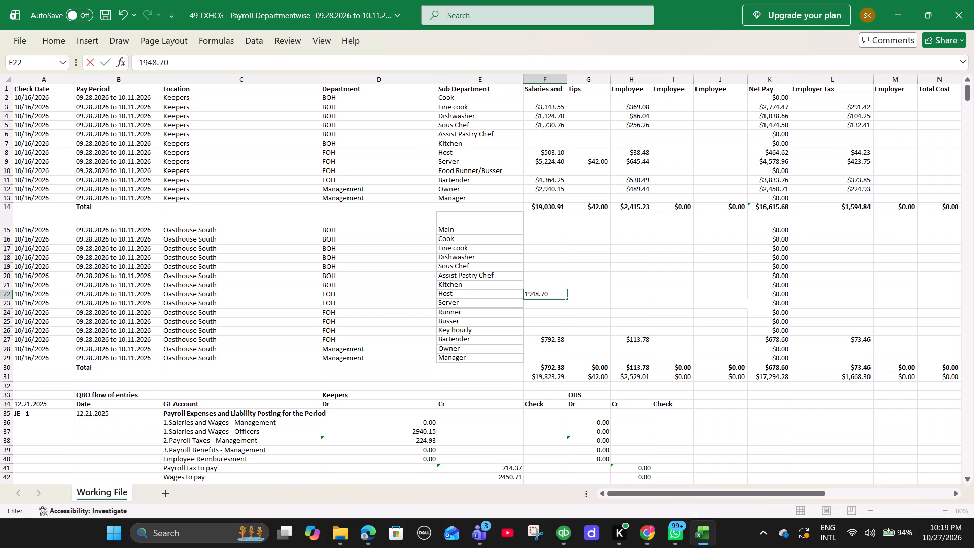
key("Right")
Enter the Oasthouse South Host employee tax total of 195.51 from the Payroll Detail report in H22.
key("alt+Tab")
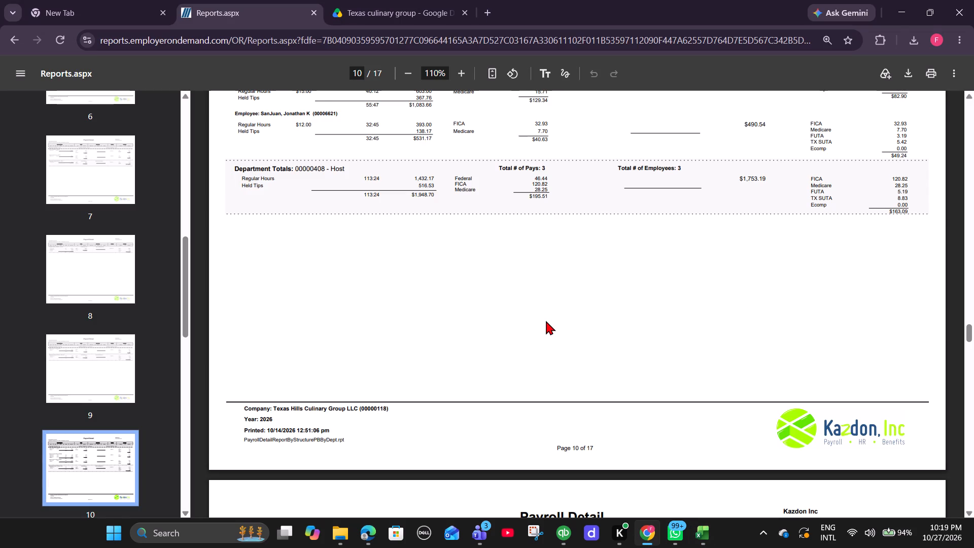
key("alt+Tab")
key("Right")
key("1")
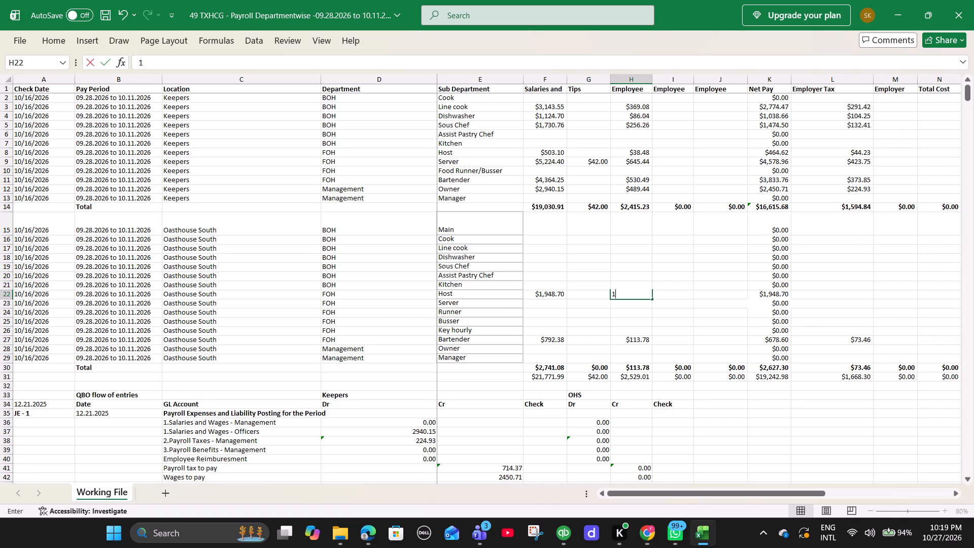
type("95.")
key("alt+Tab")
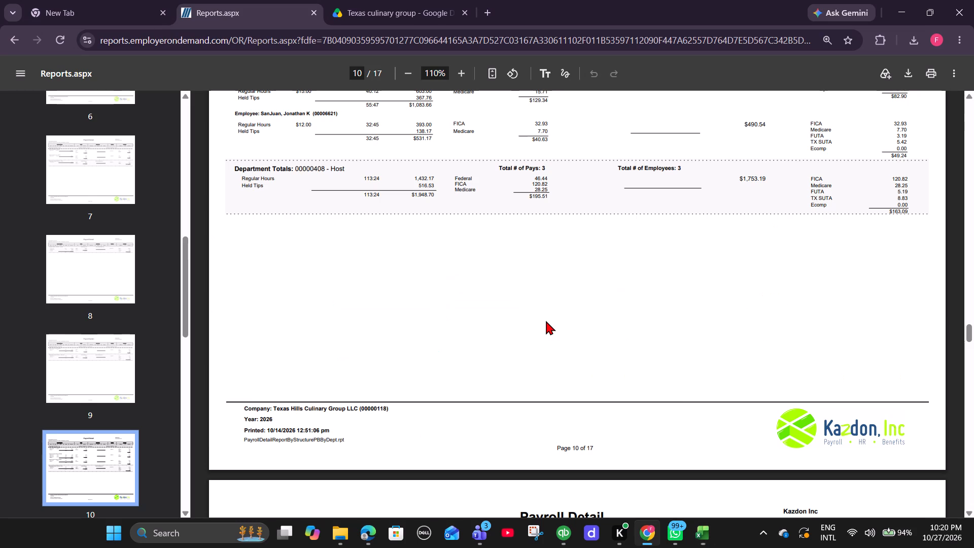
key("alt+Tab")
type("51")
key("Right")
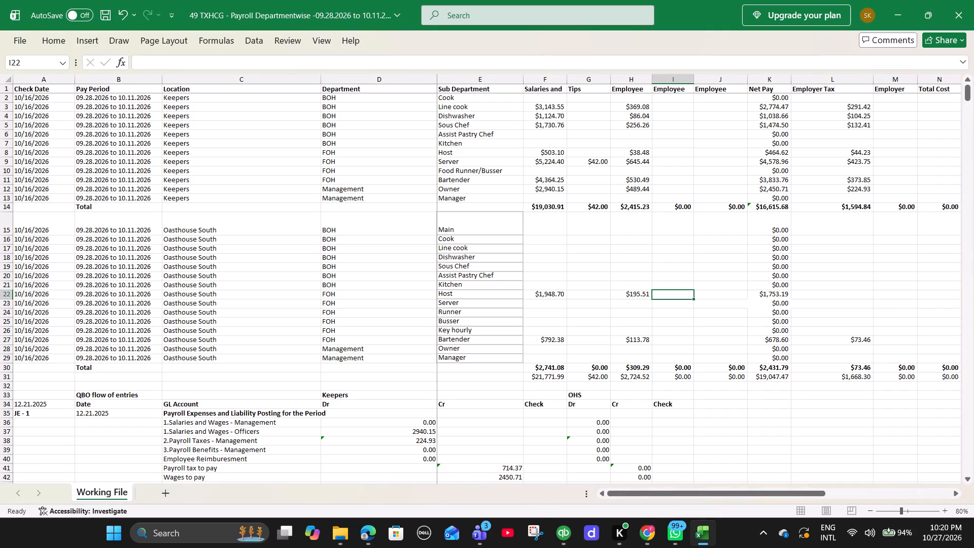
Enter the Oasthouse South Host employer tax total of 163.09 from the Payroll Detail report in L22.
key("alt+Tab")
key("alt+Tab")
key("Right")
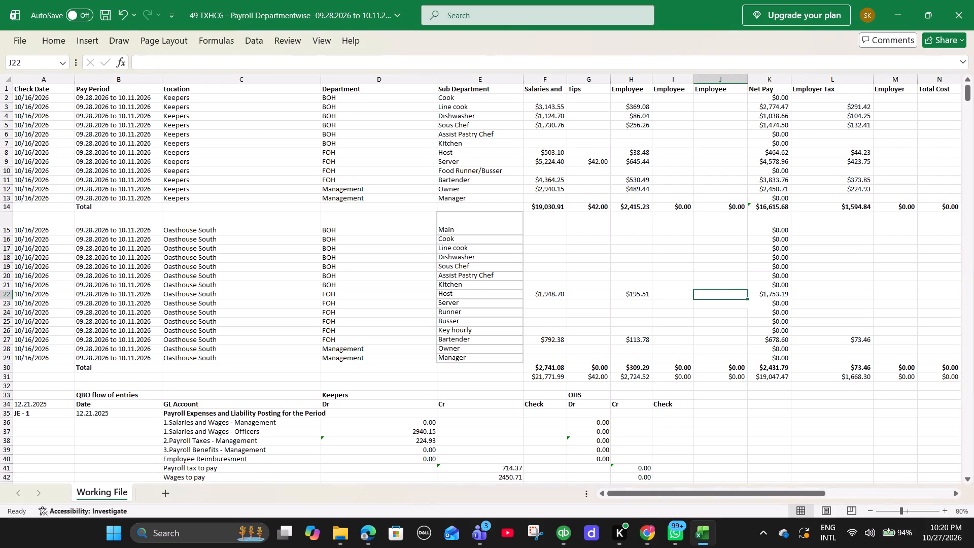
key("Right")
key("Right")
key("alt+Tab")
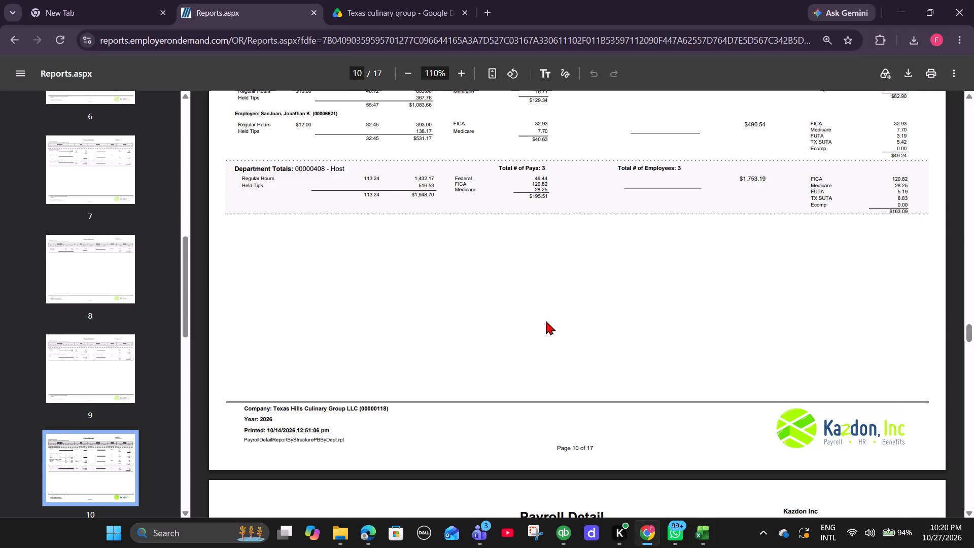
key("alt+Tab")
type("163.09")
key("Right")
Find the Oasthouse South Cook department totals in the report and enter the wages total of 7699.17 in F16.
key("alt+Tab")
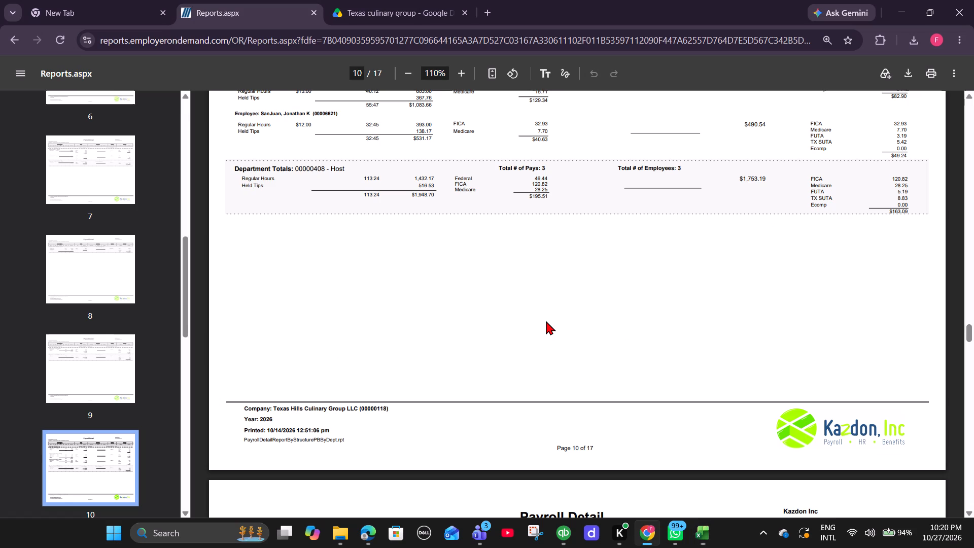
scroll(546, 321, "down", 1)
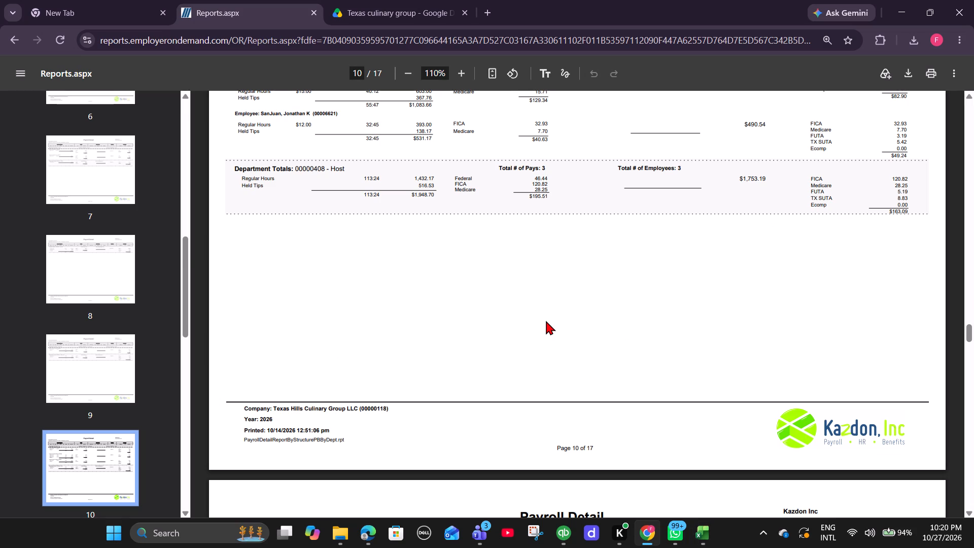
scroll(546, 321, "down", 8)
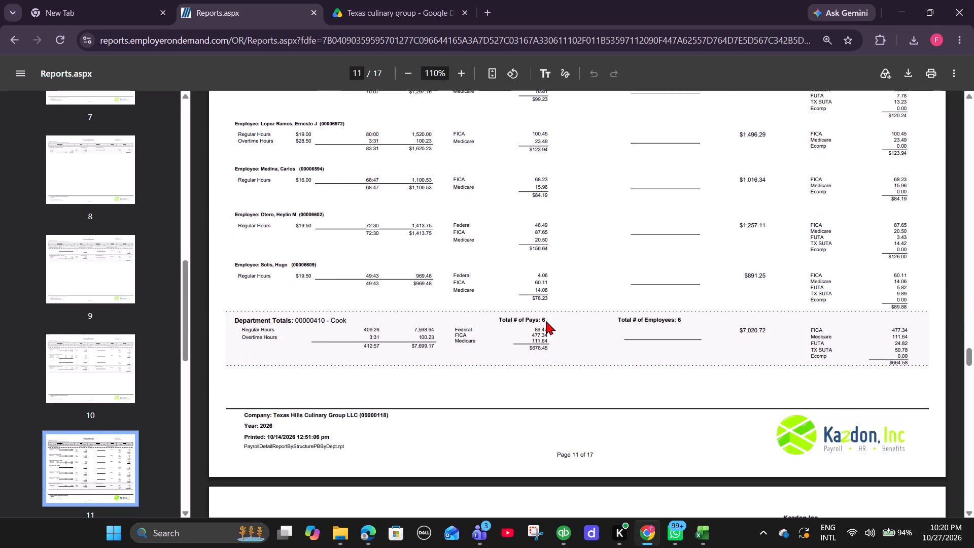
scroll(546, 321, "down", 3)
key("alt+Tab")
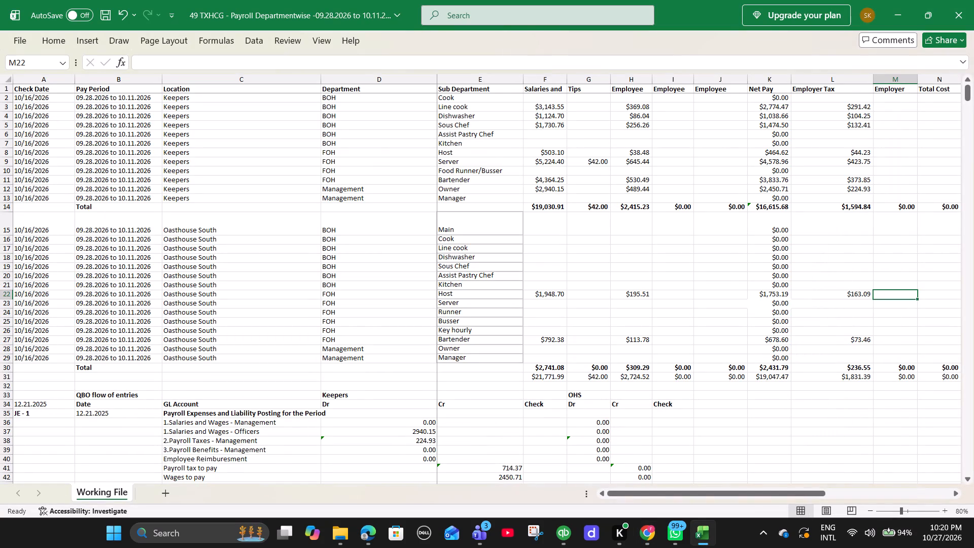
left_click(540, 237)
key("alt+Tab")
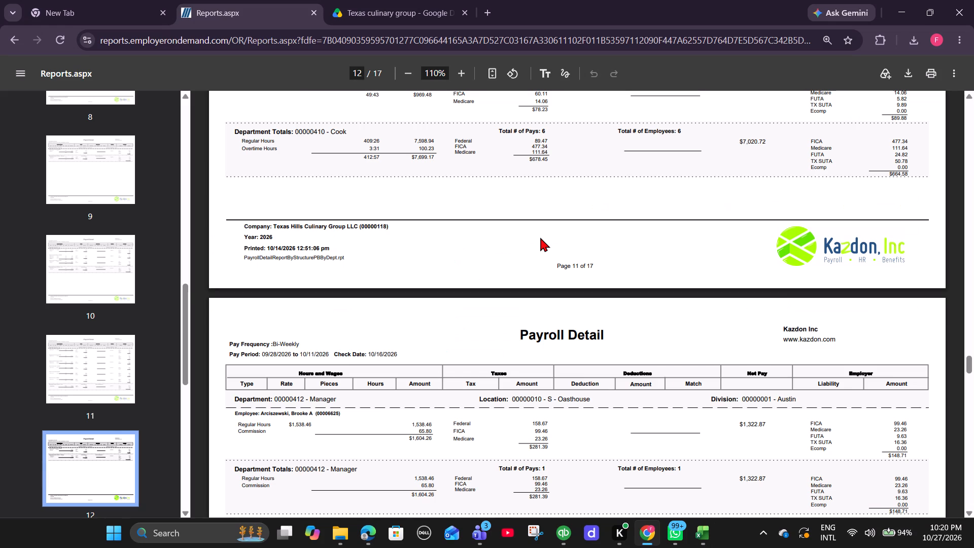
scroll(540, 237, "up", 1)
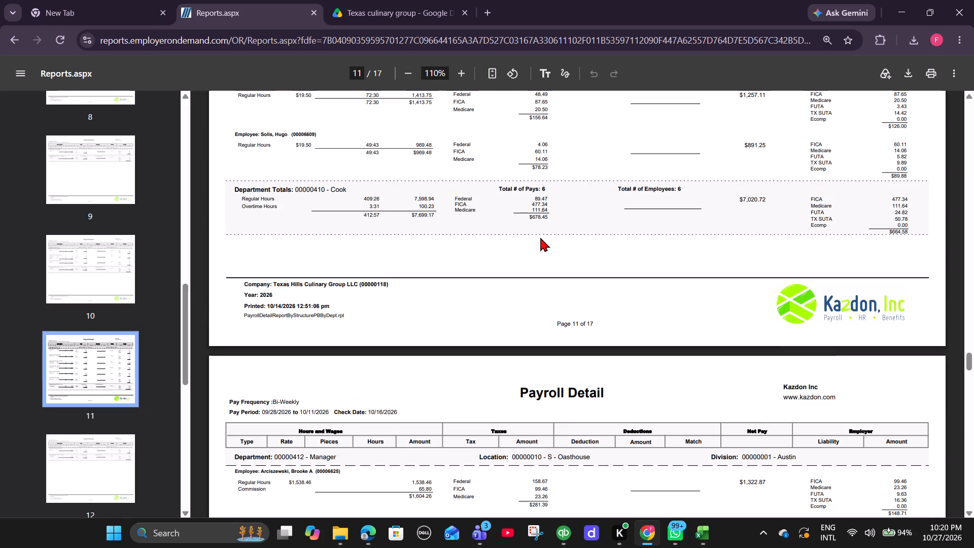
key("alt+Tab")
type("7699.")
key("alt+Tab")
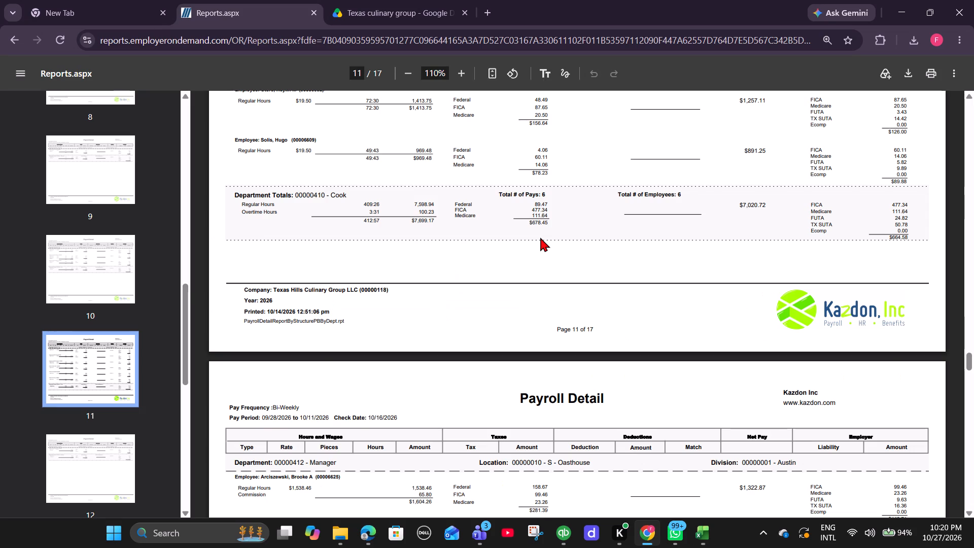
key("alt+Tab")
type("17")
key("Right")
Enter the Oasthouse South Cook employee tax total of 678.45 from the Payroll Detail report in H16.
key("alt+Tab")
key("alt+Tab")
key("Right")
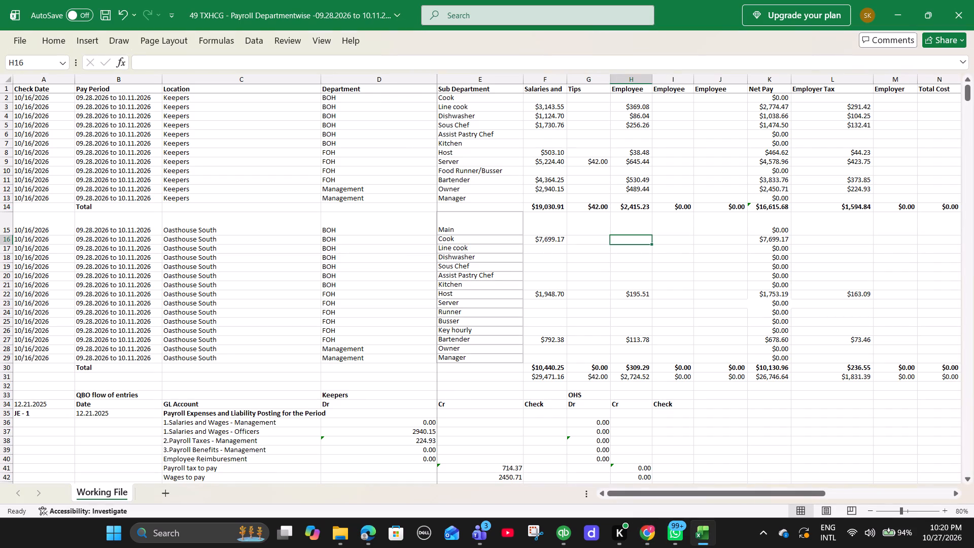
type("678.45")
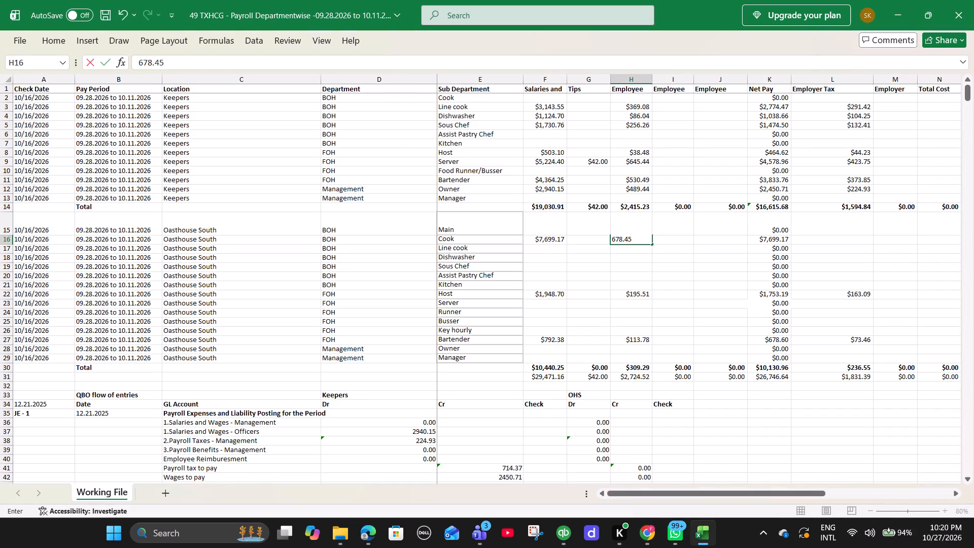
key("Right")
Enter the Oasthouse South Cook employer tax total of 664.58 from the Payroll Detail report in L16.
key("alt+Tab")
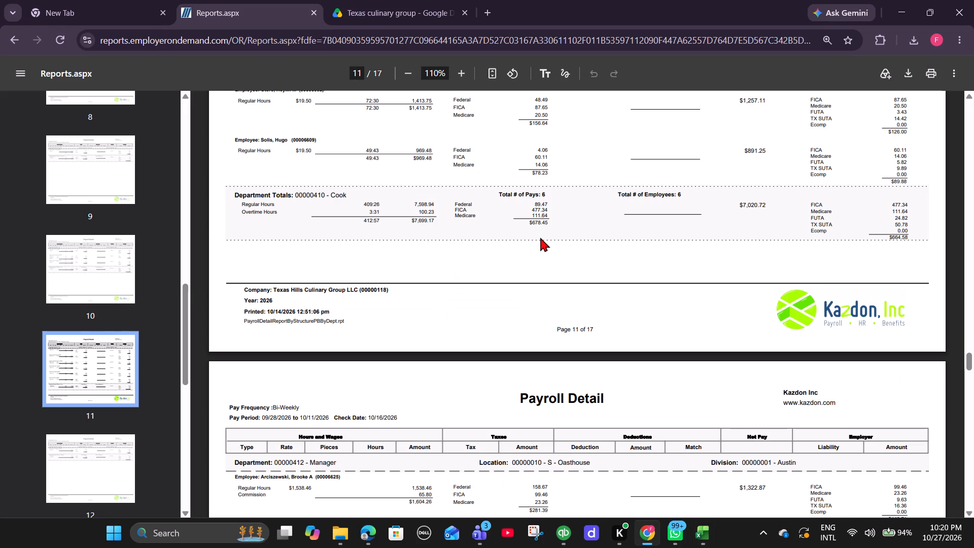
key("alt+Tab")
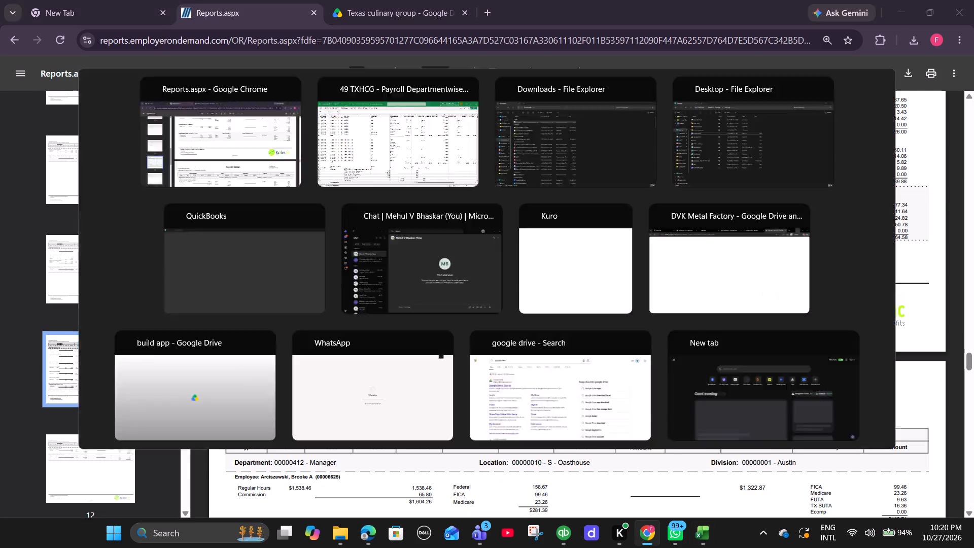
key("Right")
key("Right")
key("Right")
key("alt+Tab")
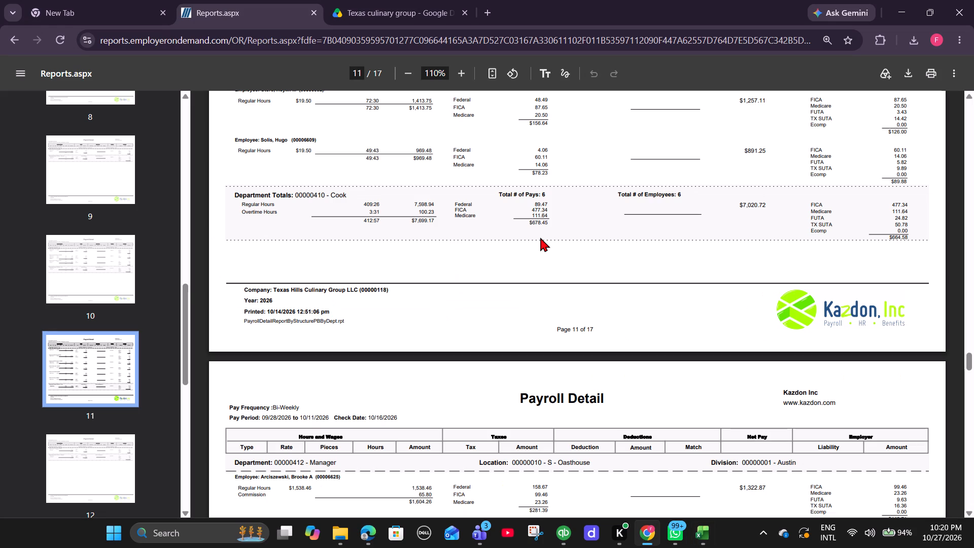
key("alt+Tab")
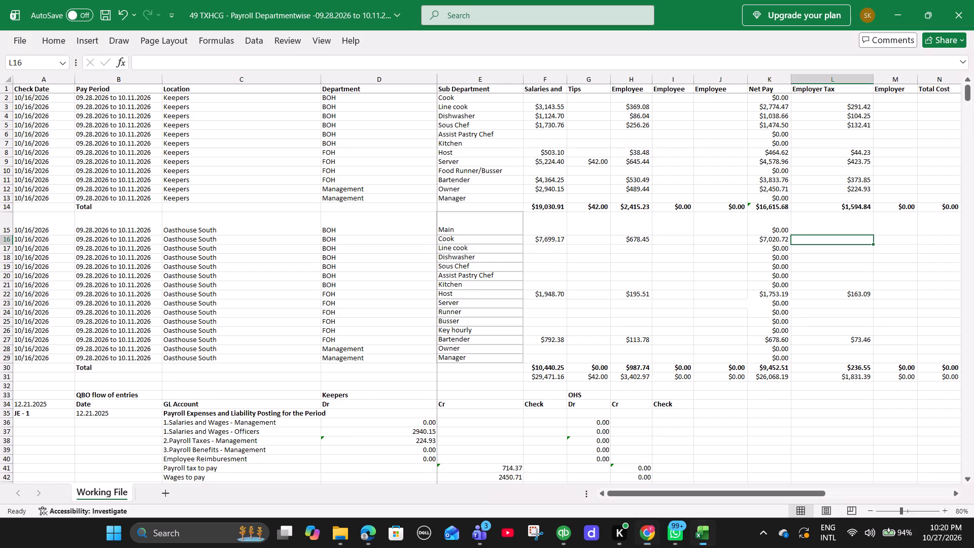
type("664.58")
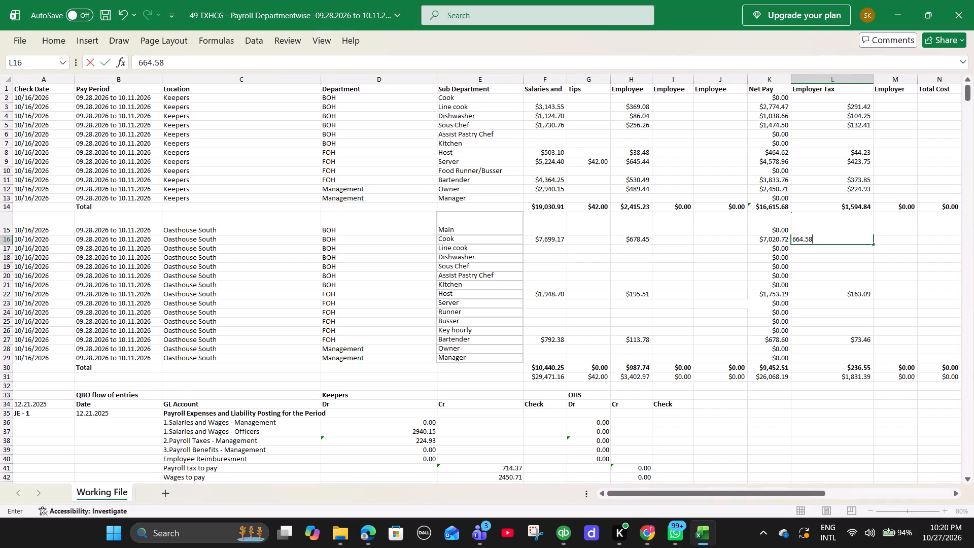
key("Right")
Find the Oasthouse South Manager department totals in the Payroll Detail report and enter the wages total as =1604.26 in F29.
key("alt+Tab")
scroll(540, 237, "down", 1)
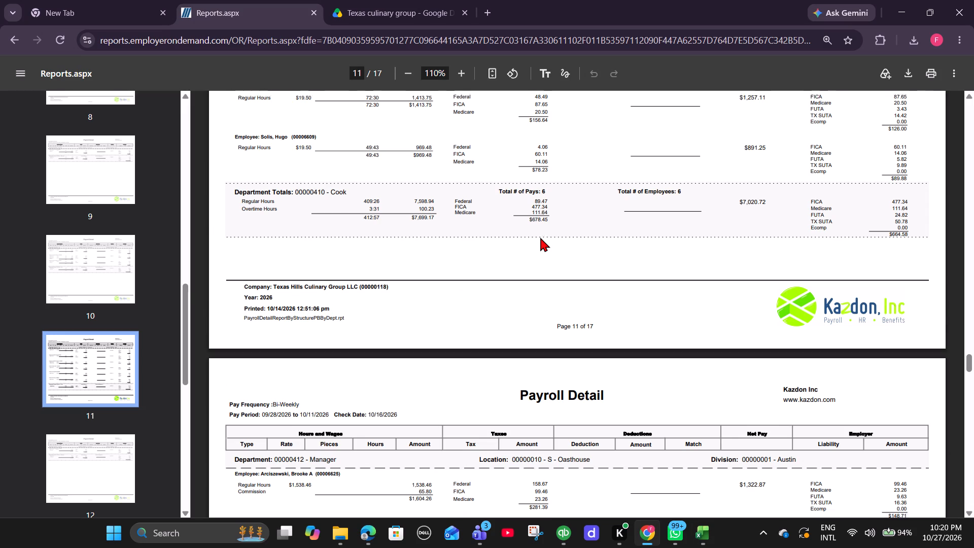
scroll(540, 237, "down", 6)
scroll(540, 237, "up", 1)
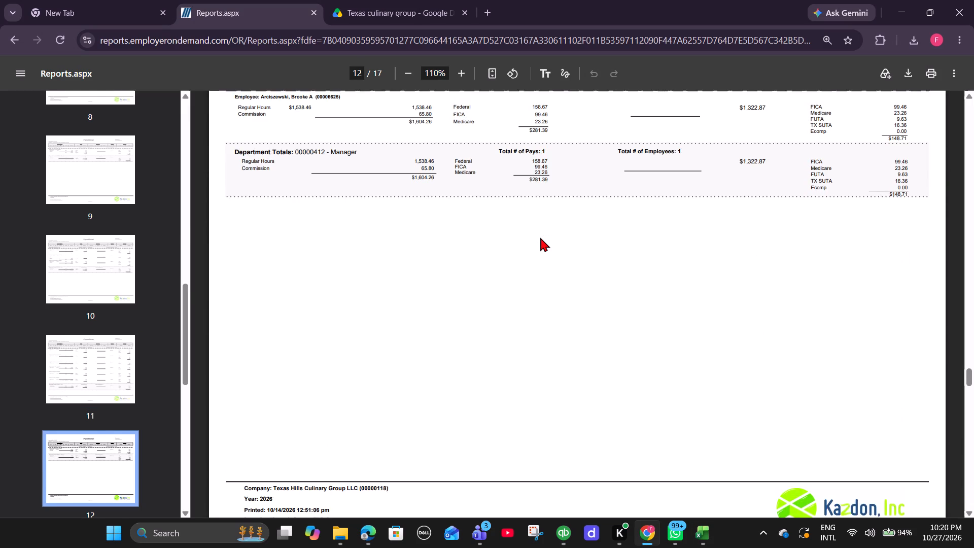
key("alt+Tab")
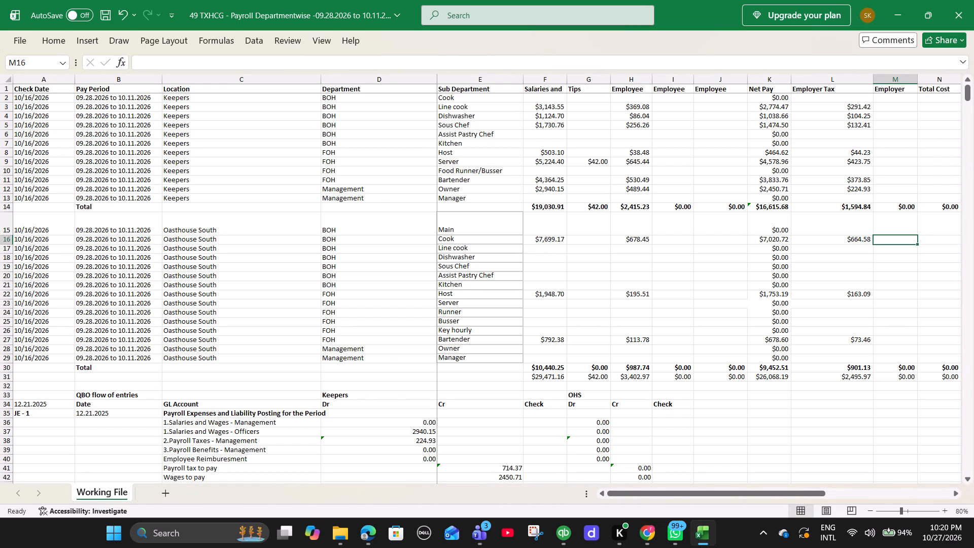
left_click(541, 358)
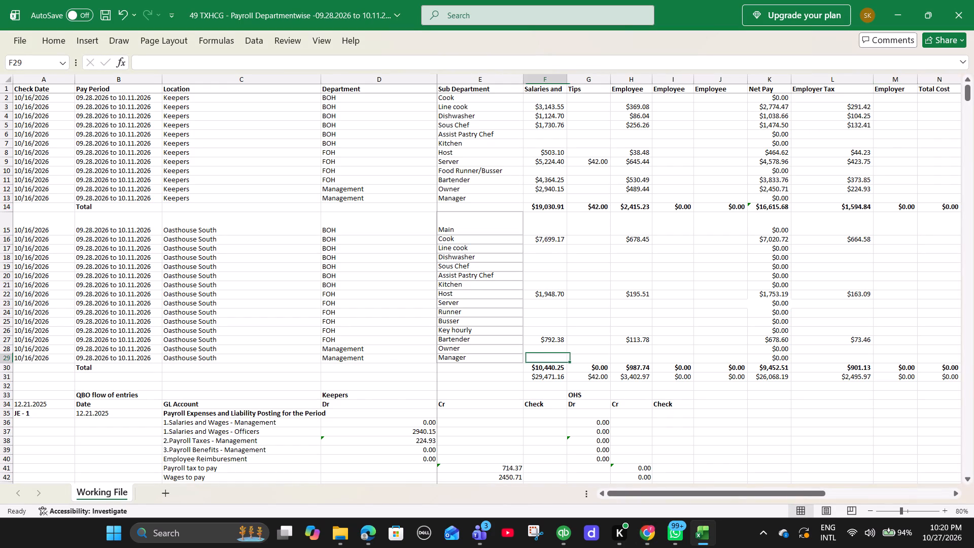
key("equal")
key("alt+Tab")
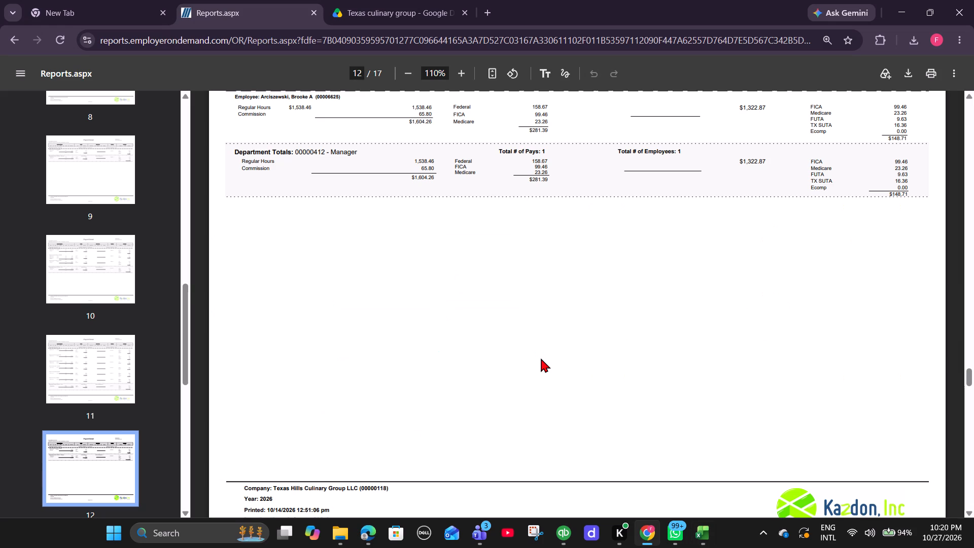
key("alt+Tab")
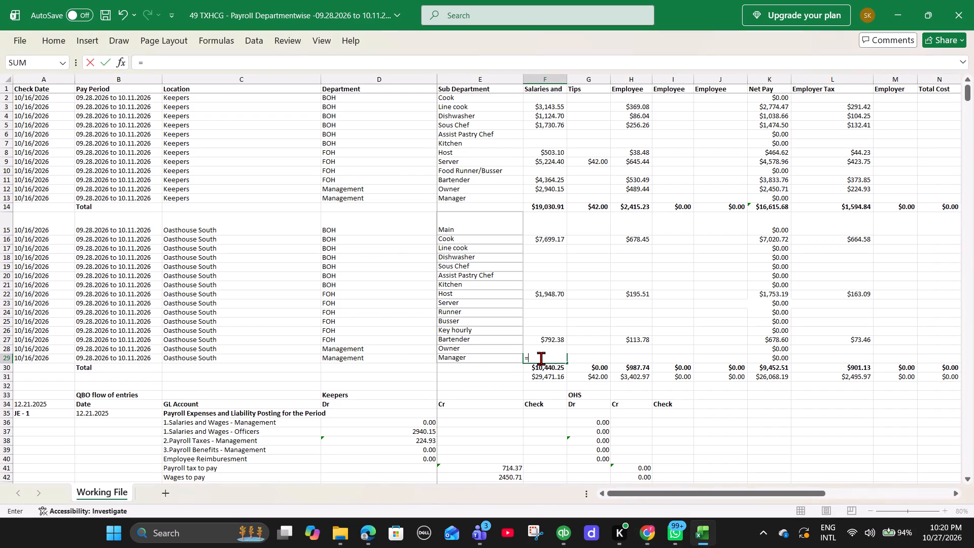
type("1604.")
key("alt+Tab")
key("alt+Tab")
type("26")
key("Right")
Enter the Oasthouse South Manager employee tax total from the Payroll Detail report as =281.39 in H29.
key("alt+Tab")
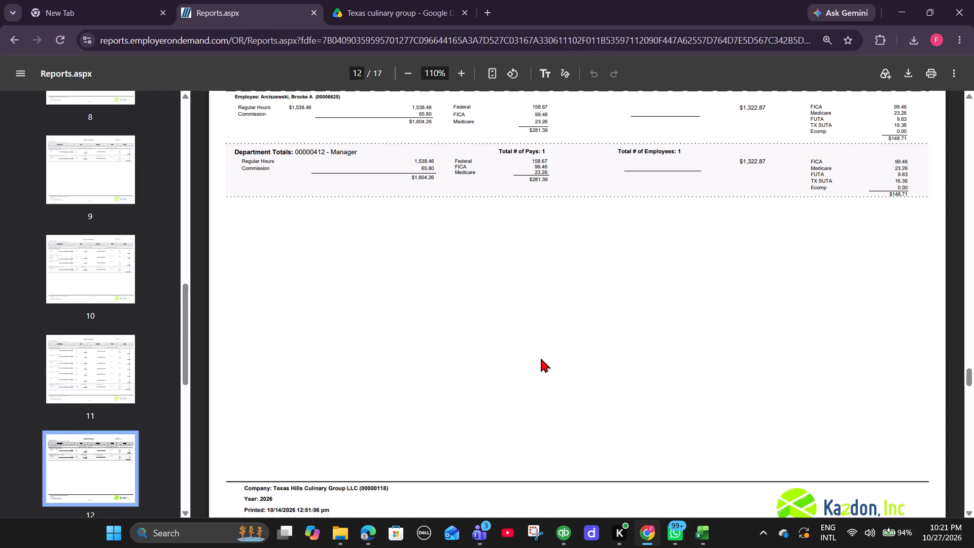
key("alt+Tab")
key("Right")
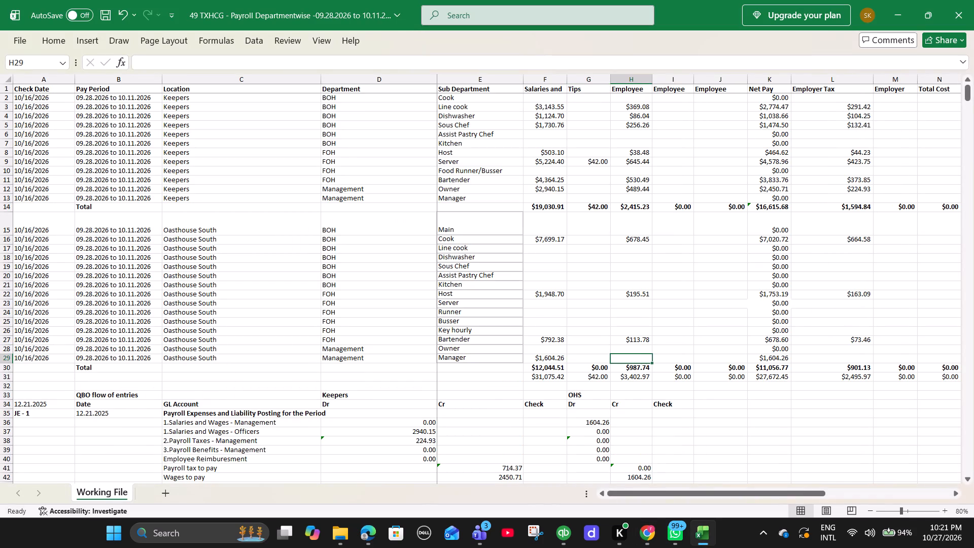
type("=281.")
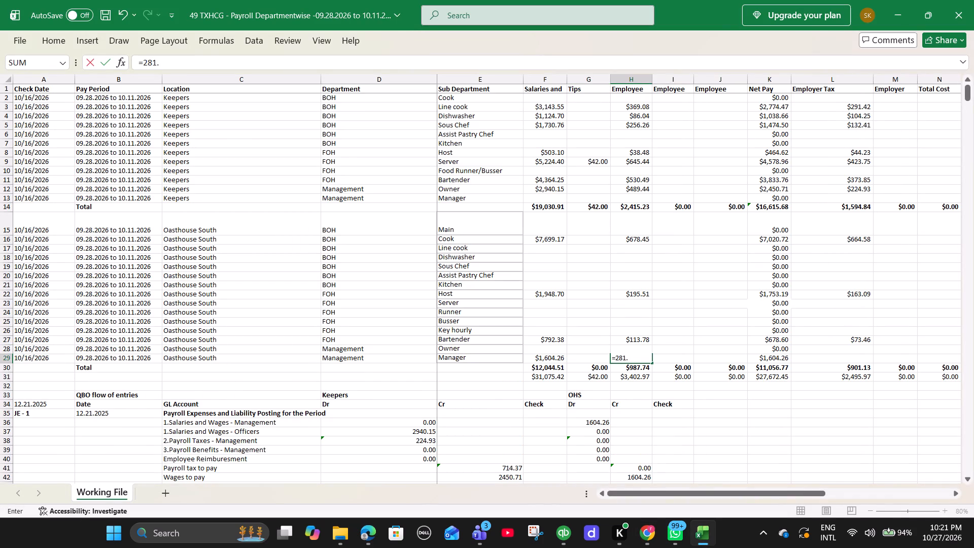
key("alt+Tab")
key("alt+Tab")
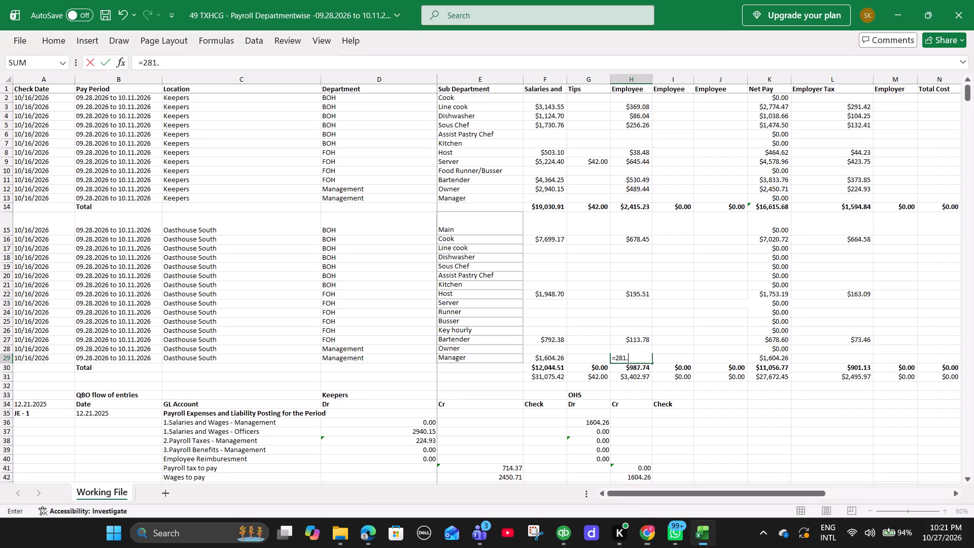
type("39")
key("Right")
key("Right")
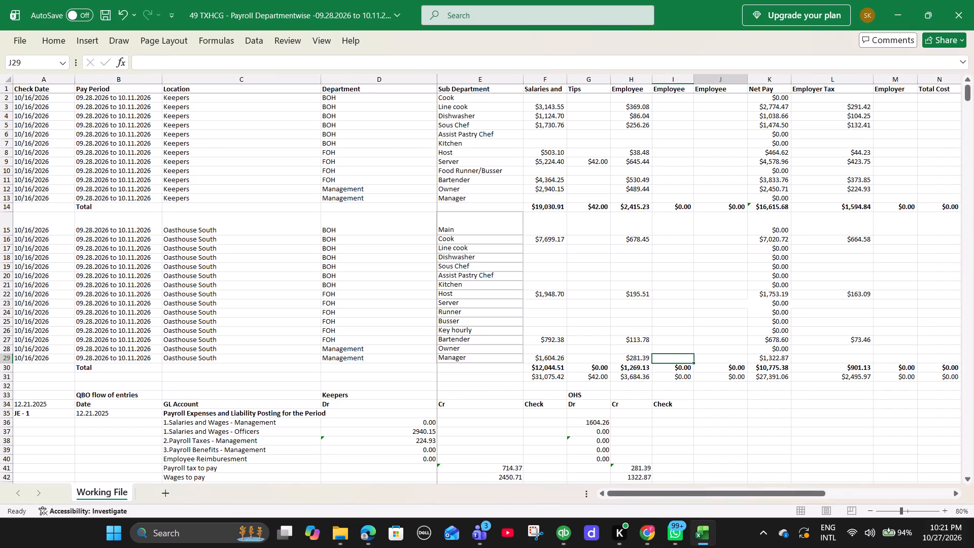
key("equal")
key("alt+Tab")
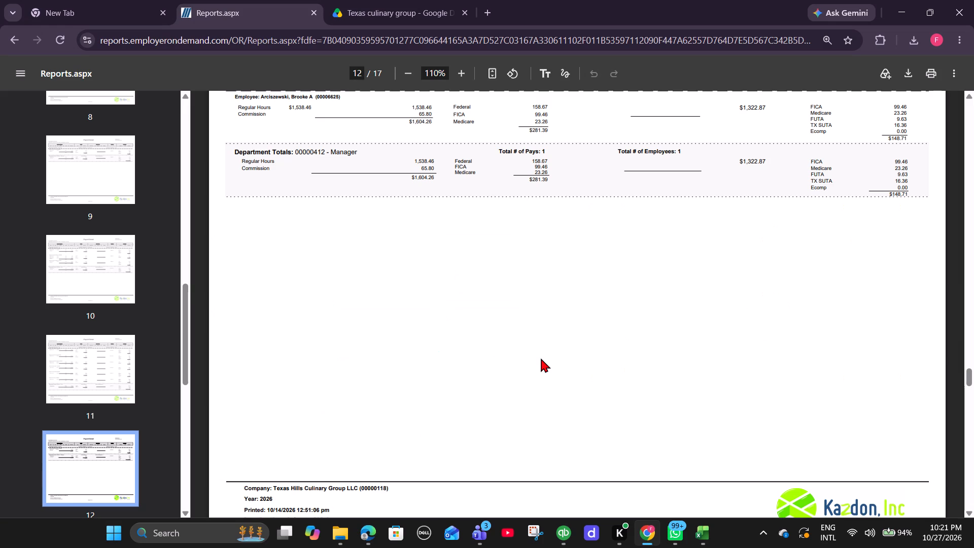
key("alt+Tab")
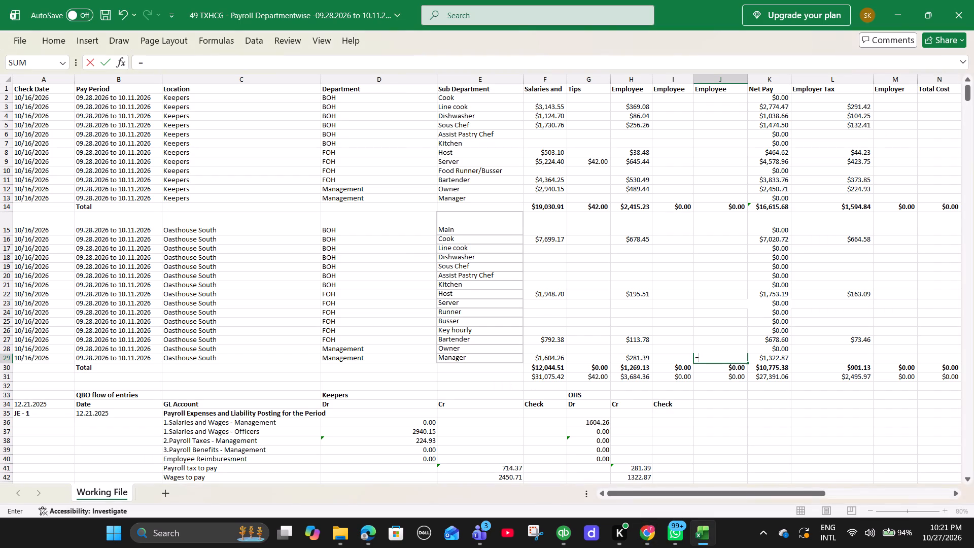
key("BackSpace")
Enter the Oasthouse South Manager employer tax total from the Payroll Detail report as =148.71 in L29.
key("Right")
key("Right")
key("alt+Tab")
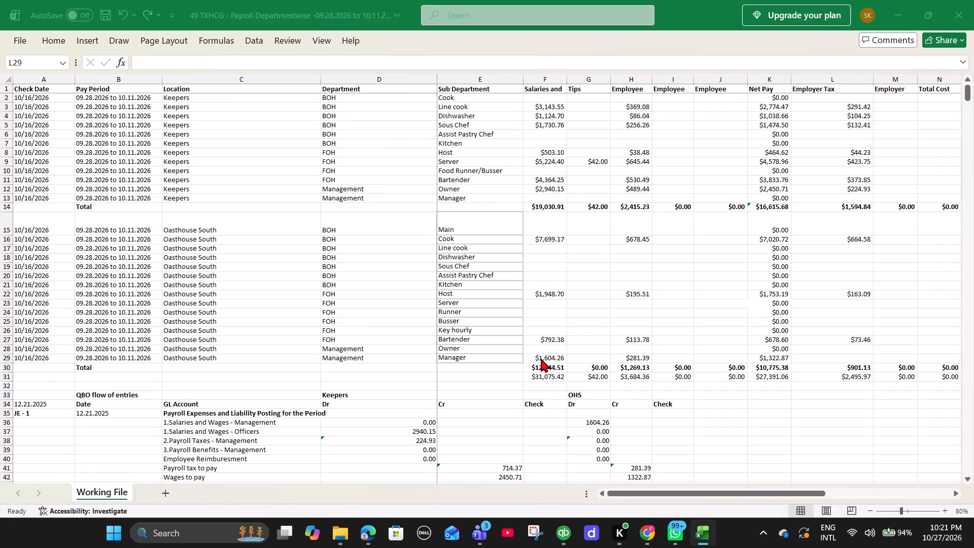
key("alt+Tab")
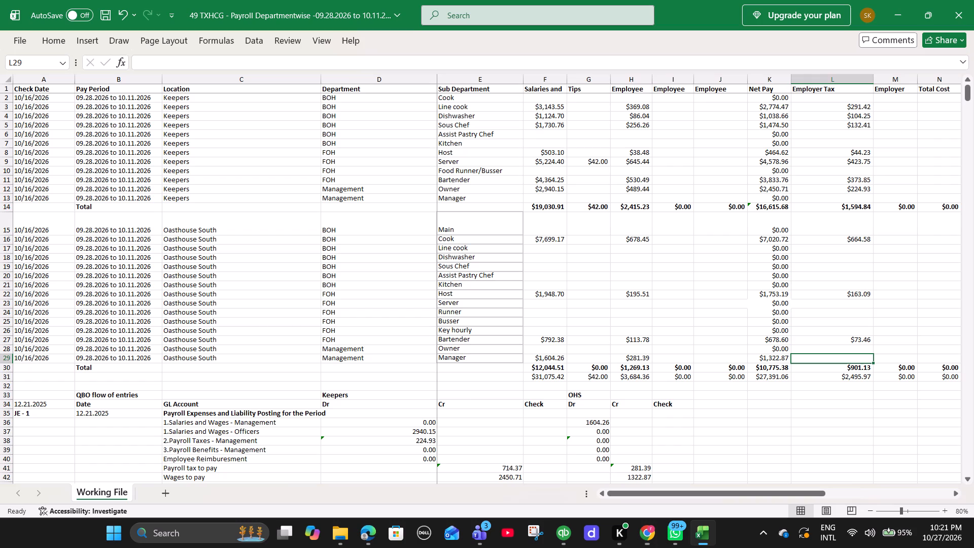
type("=148.71")
key("Right")
Find the Oasthouse South Server department totals in the Payroll Detail report and enter the direct tips of 128 in G23.
key("alt+Tab")
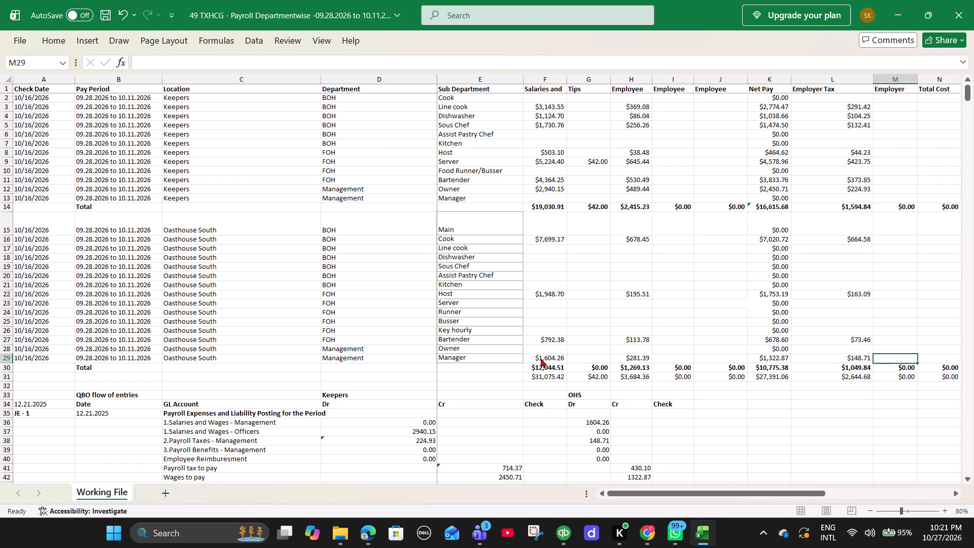
scroll(541, 358, "down", 7)
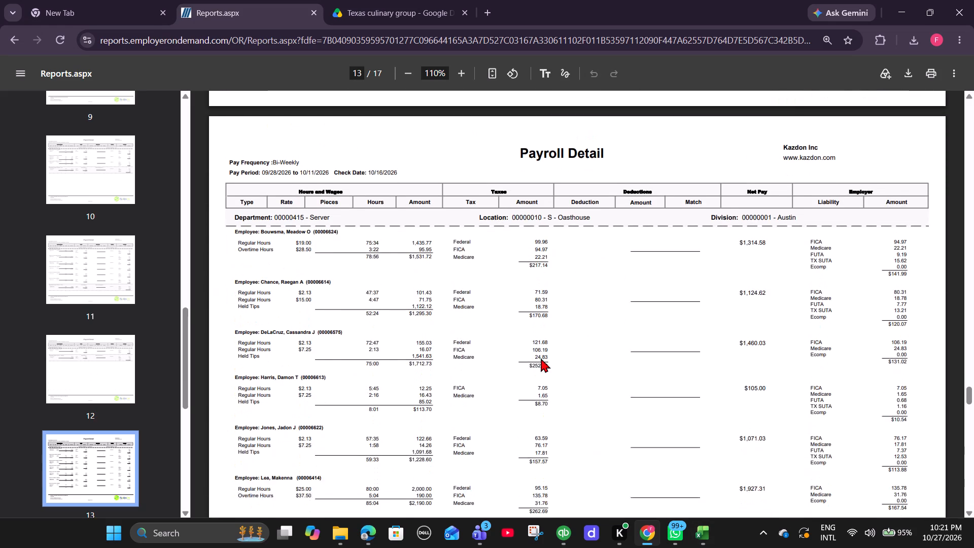
scroll(541, 358, "down", 10)
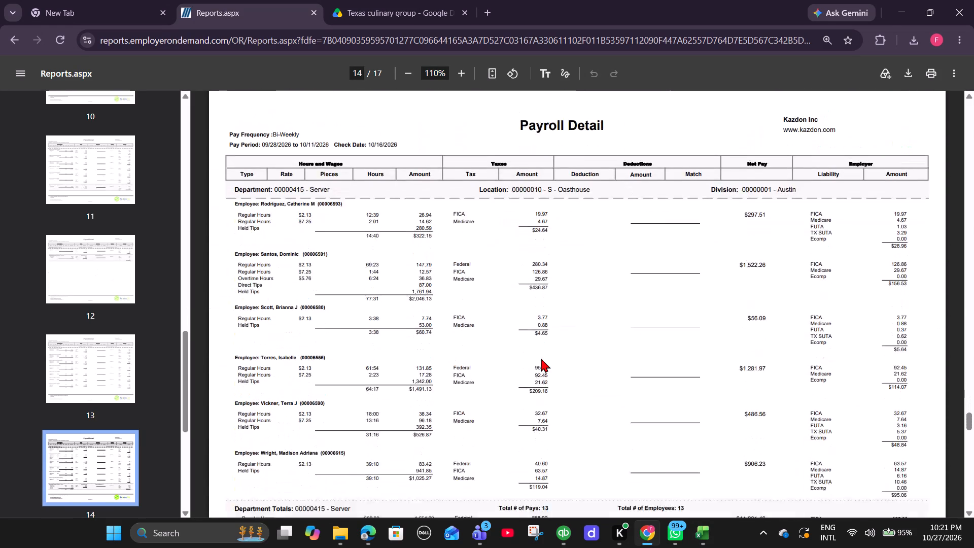
scroll(541, 358, "down", 5)
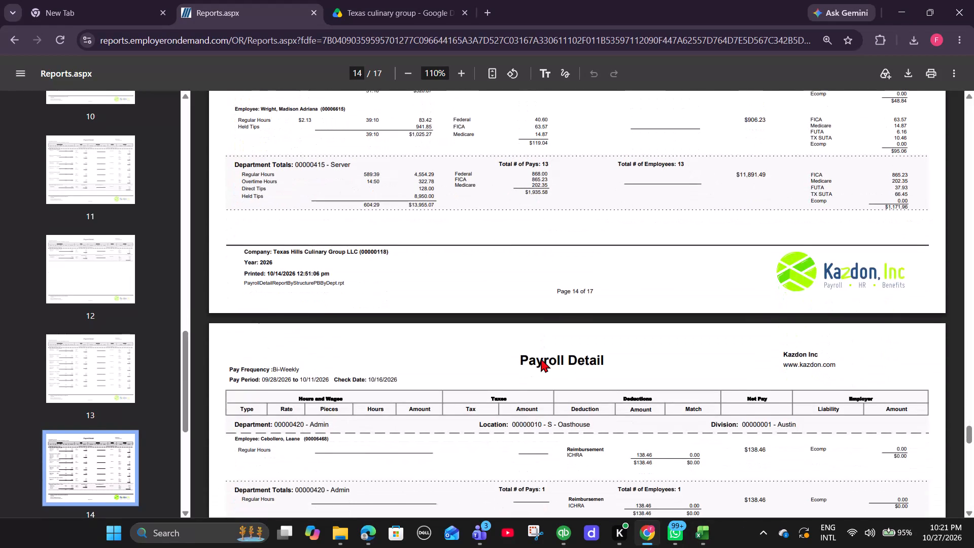
key("alt+Tab")
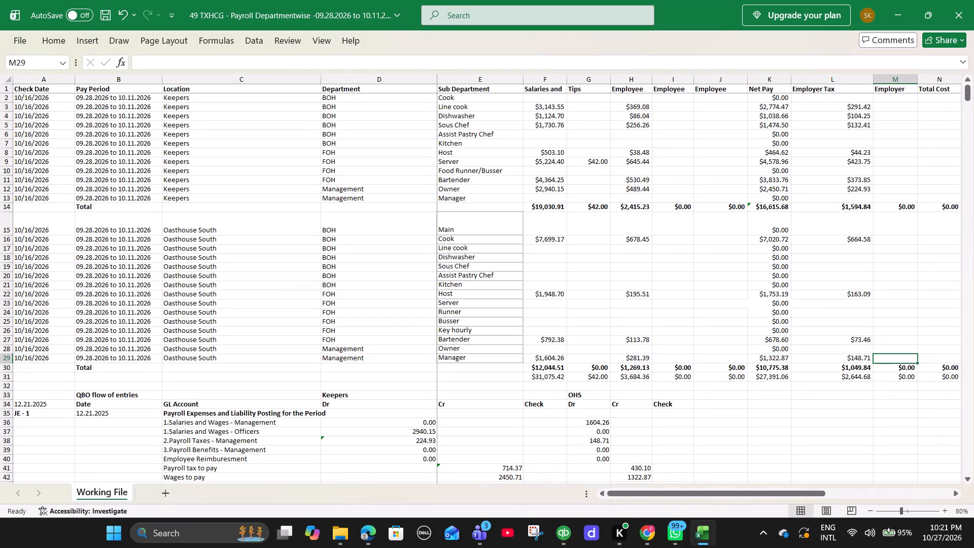
left_click(534, 306)
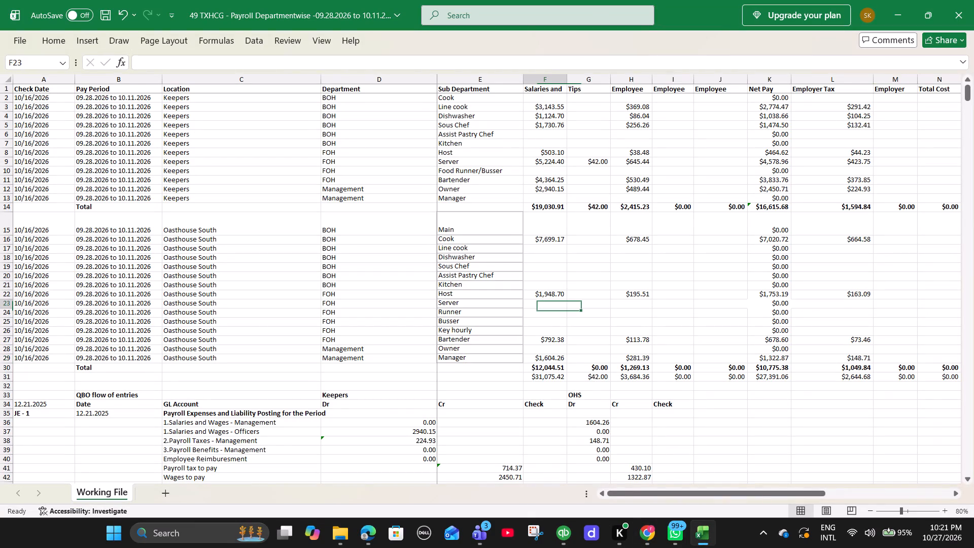
key("alt+Tab")
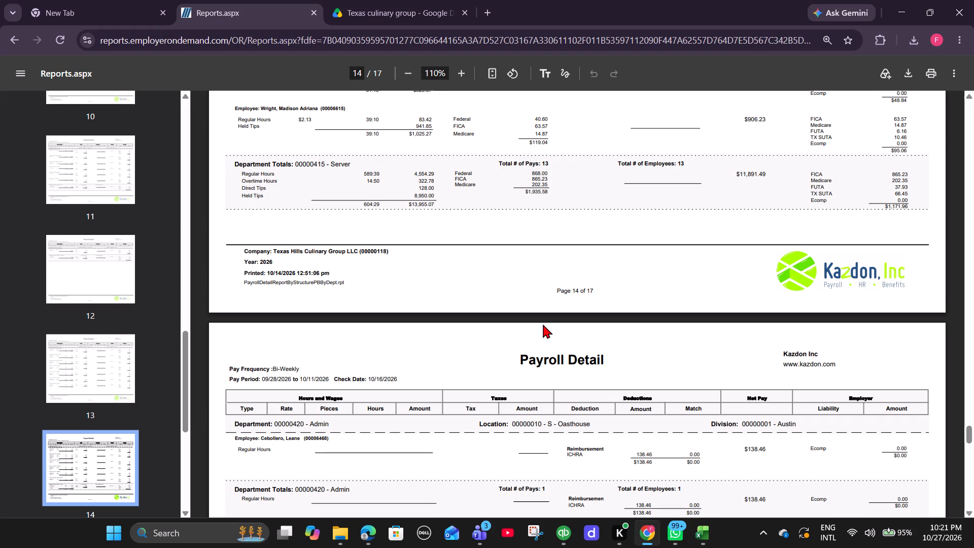
key("alt+Tab")
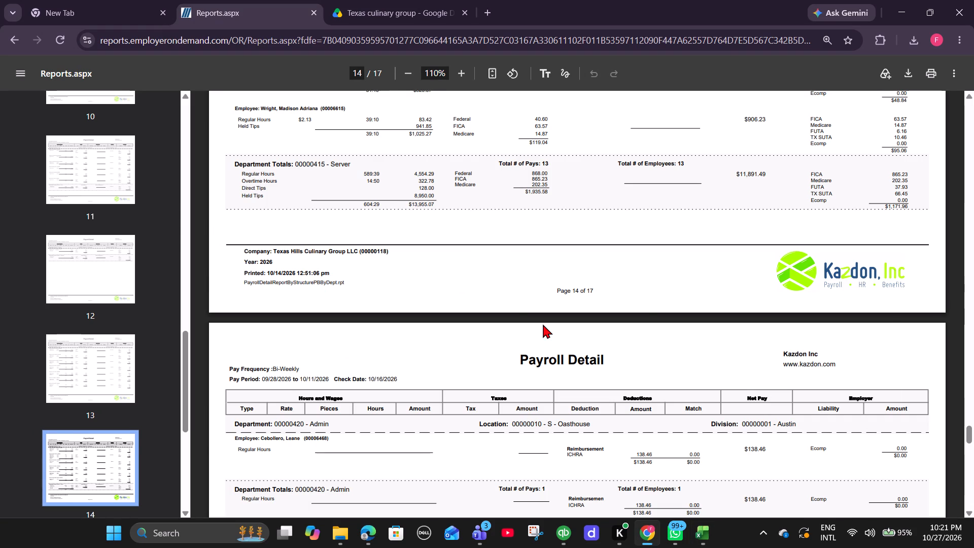
key("Right")
type("128")
key("Left")
Enter the Oasthouse South Server wages total less direct tips, 13827.07, in F23.
key("alt+Tab")
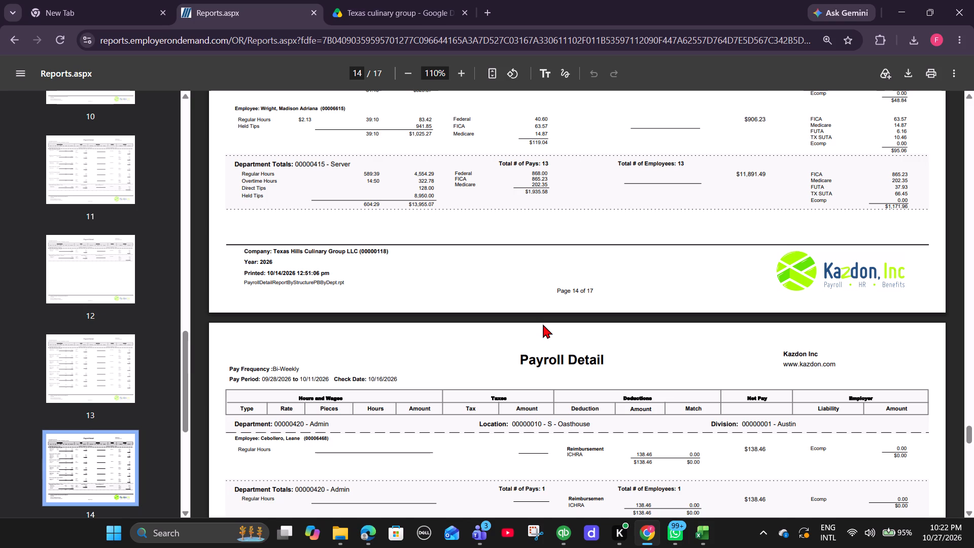
key("alt+Tab")
type("13")
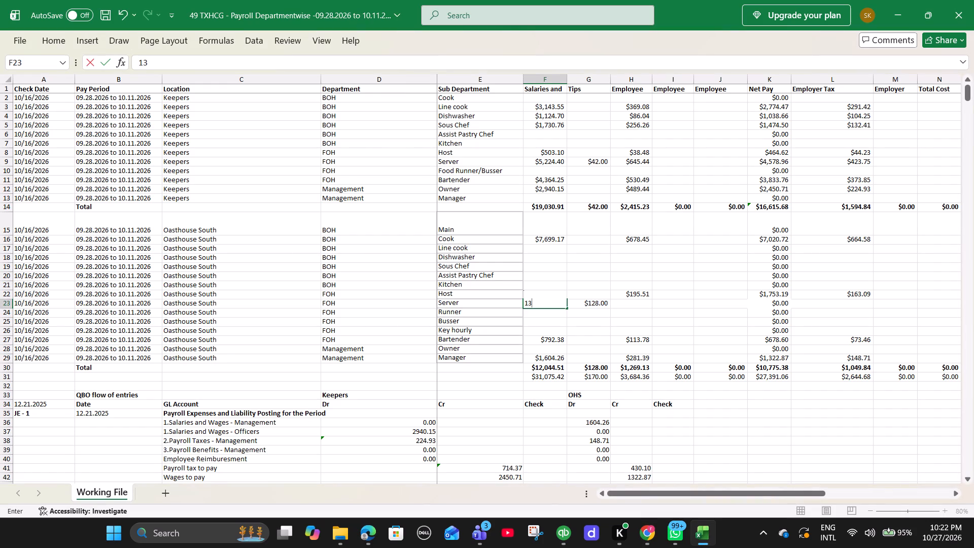
type("827")
type(".07")
key("Right")
Enter the Oasthouse South Server employee tax total of 1935.58 from the Payroll Detail report in H23.
key("Right")
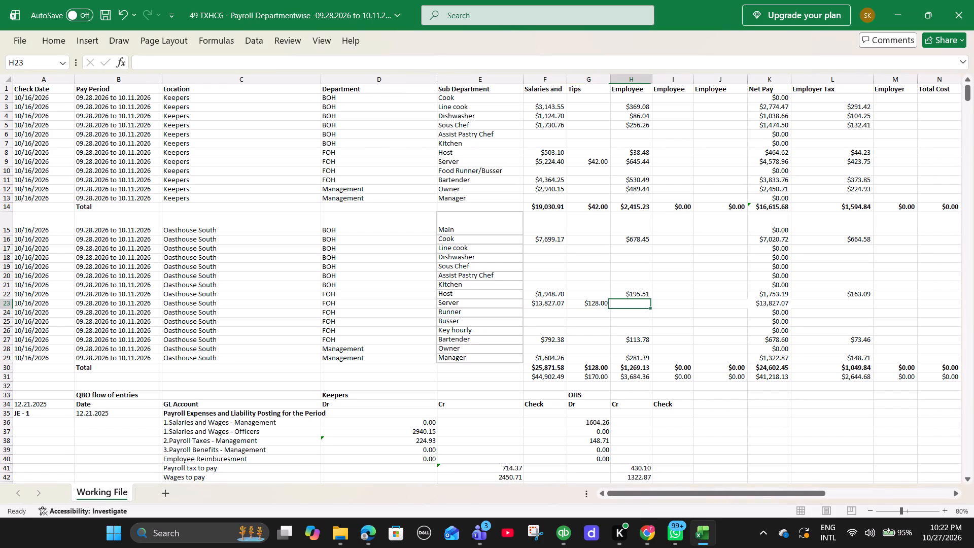
key("alt+Tab")
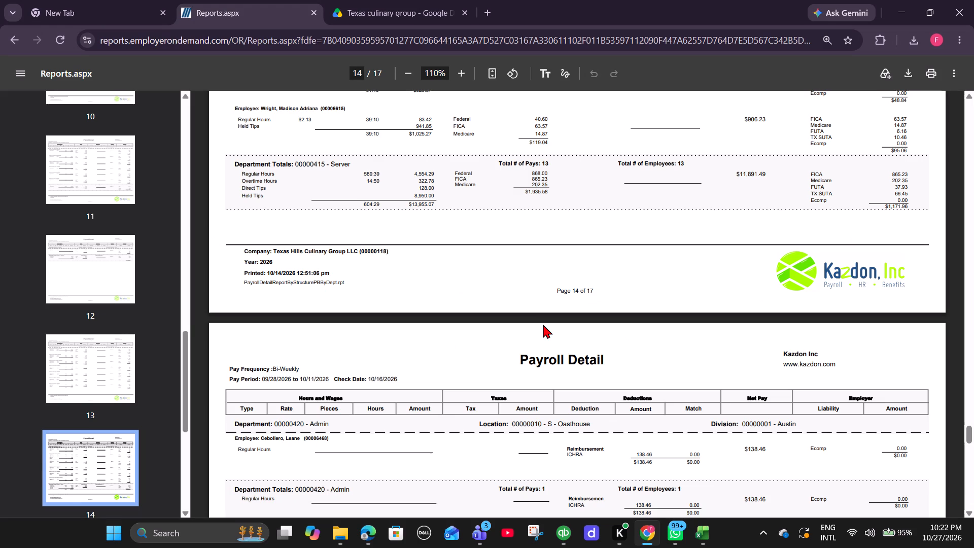
key("alt+Tab")
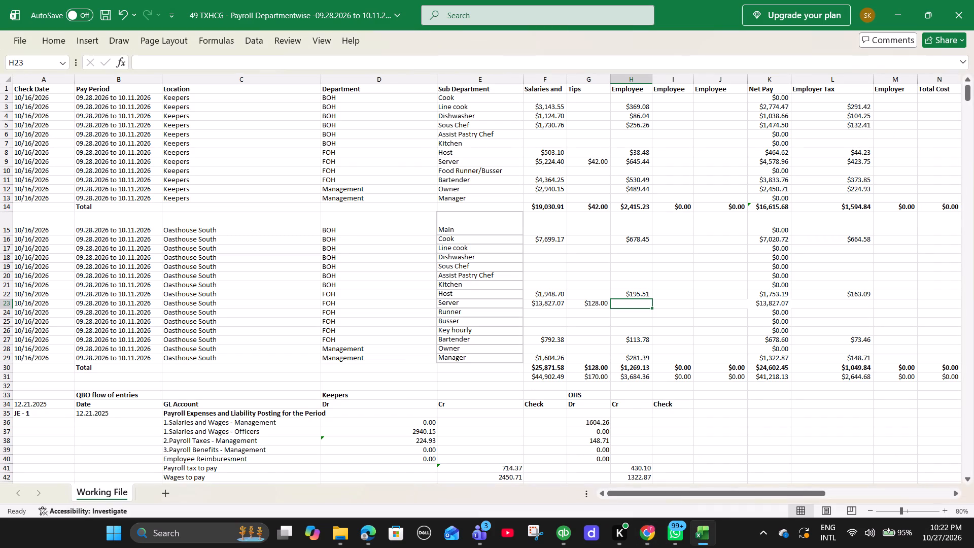
type("1935.")
key("alt+Tab")
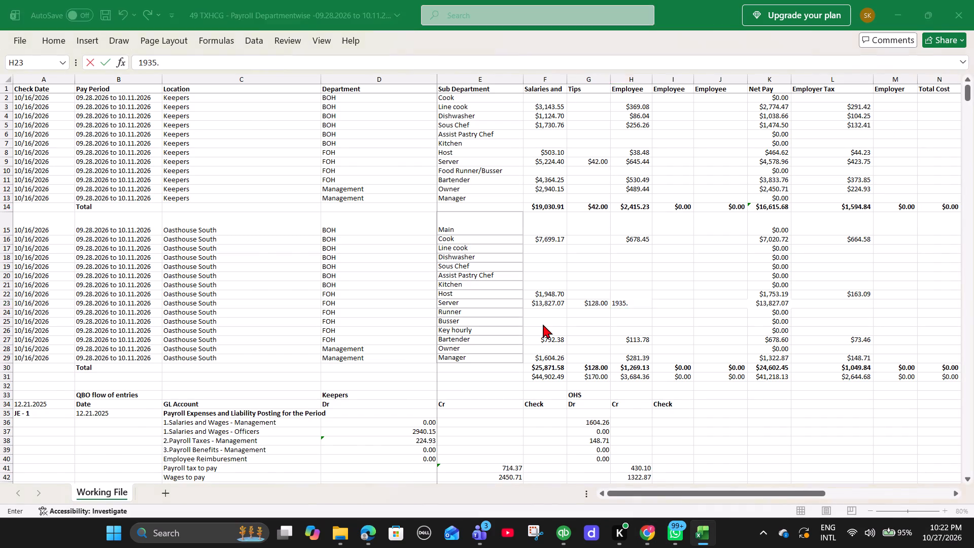
key("alt+Tab")
type("58")
key("Right")
Enter the Oasthouse South Server employer tax total of 1171.96 from the Payroll Detail report in L23.
key("alt+Tab")
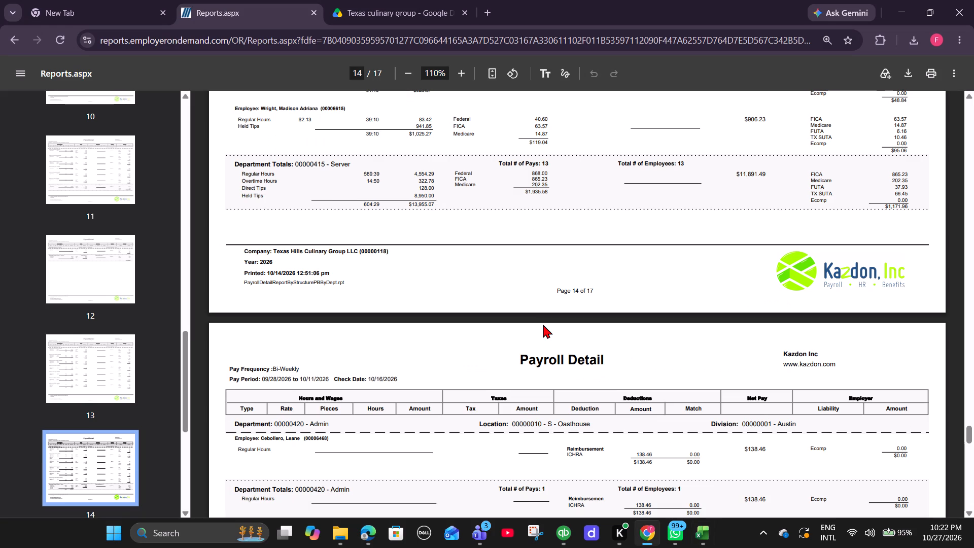
key("alt+Tab")
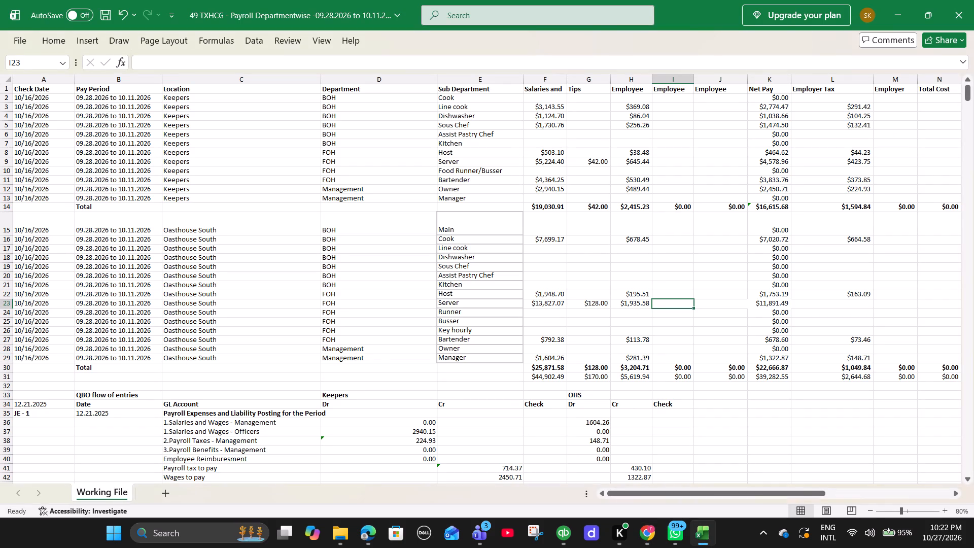
key("Right")
key("Right")
key("Right")
key("alt+Tab")
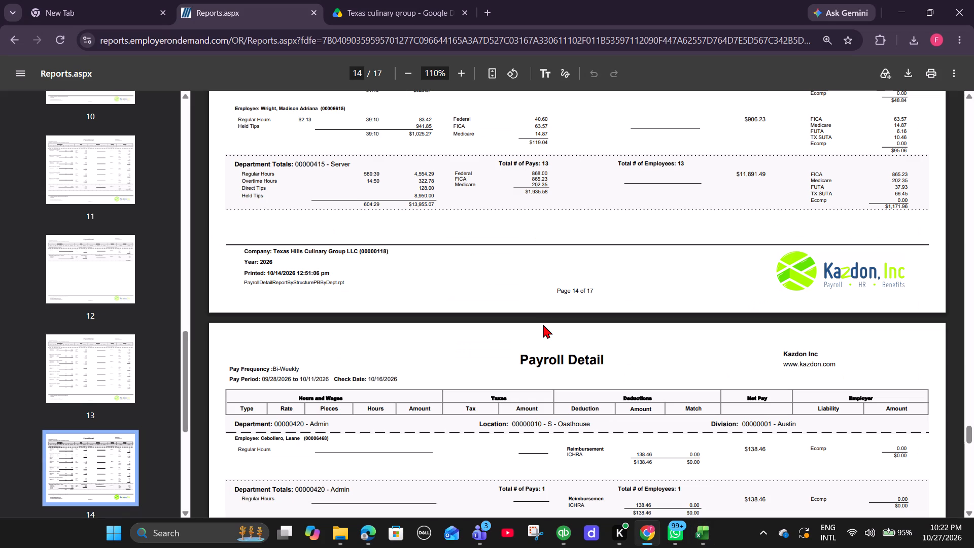
key("alt+Tab")
type("1171.96")
key("Right")
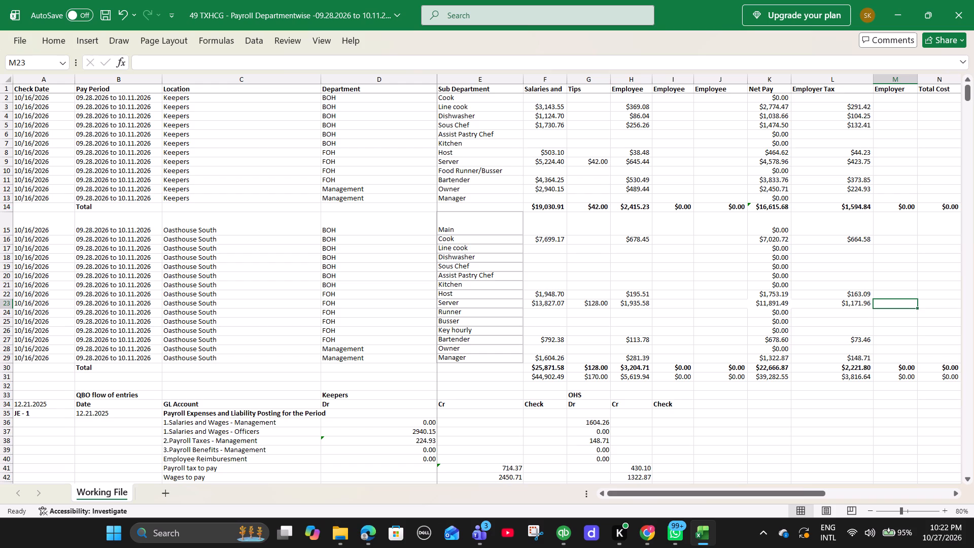
Find the Oasthouse South Admin department totals in the Payroll Detail report and enter the employee reimbursement as =138.46 in the Manager row, J29.
key("alt+Tab")
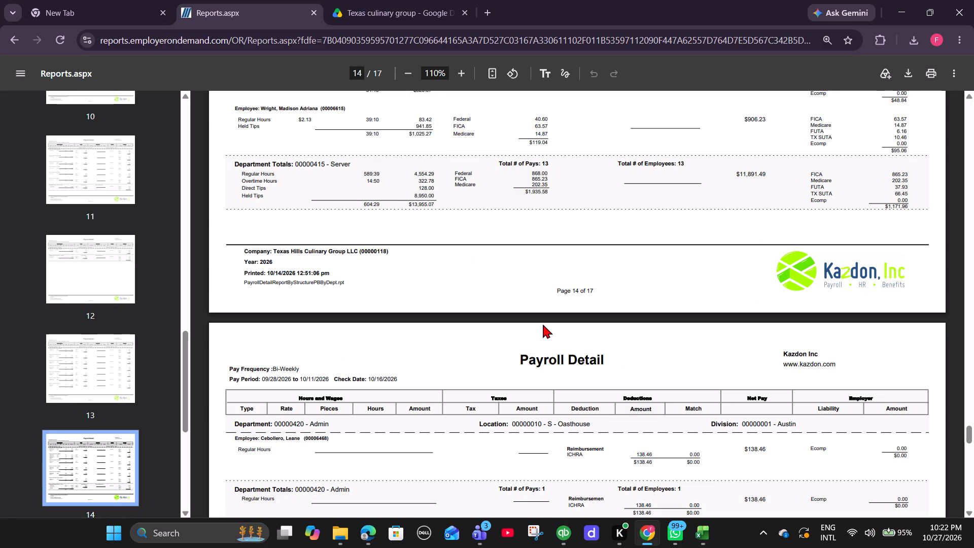
scroll(483, 284, "down", 5)
scroll(483, 284, "up", 1)
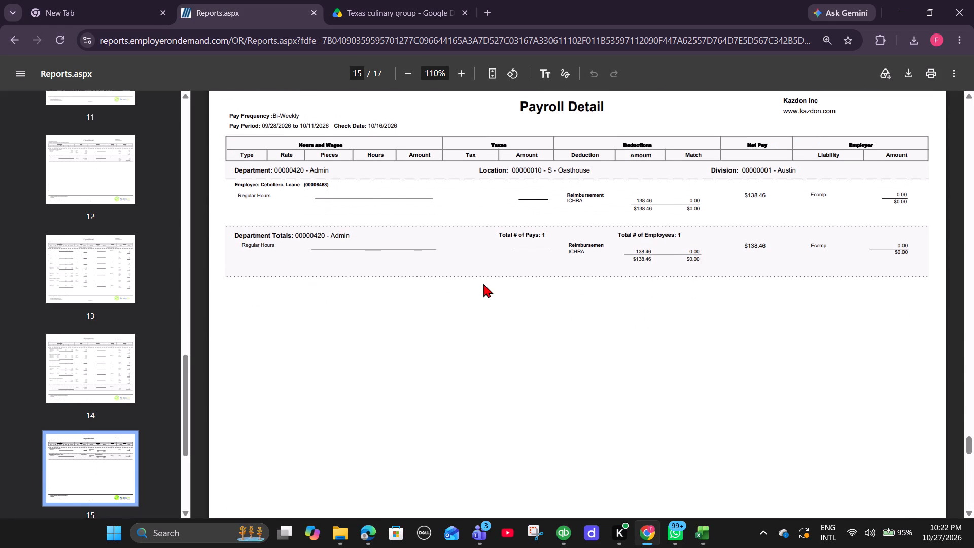
scroll(273, 260, "down", 1)
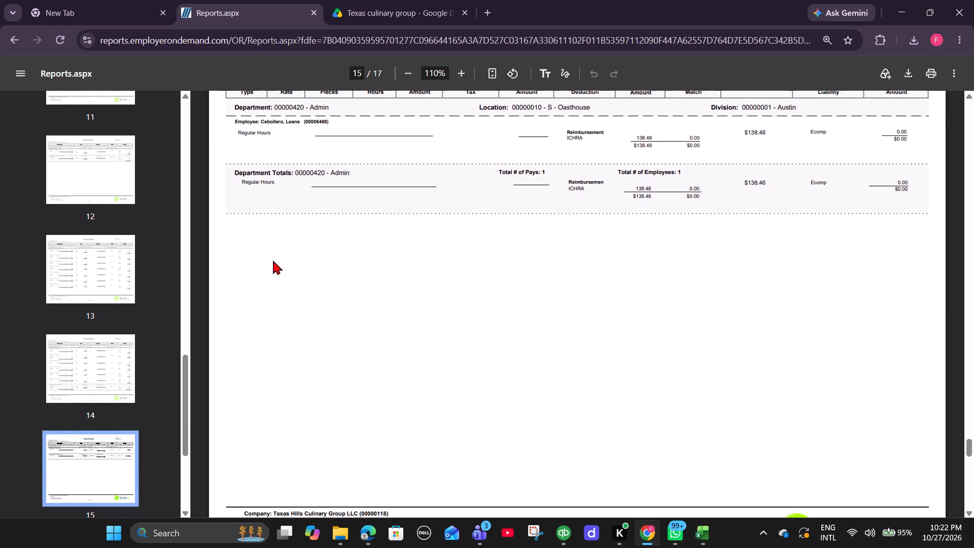
key("alt+Tab")
left_click(550, 360)
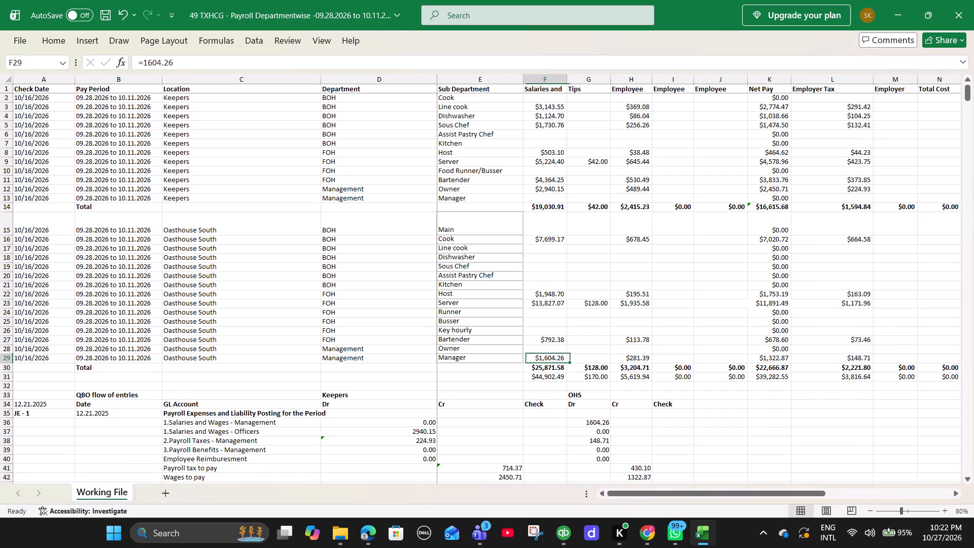
left_click(203, 67)
key("alt+Tab")
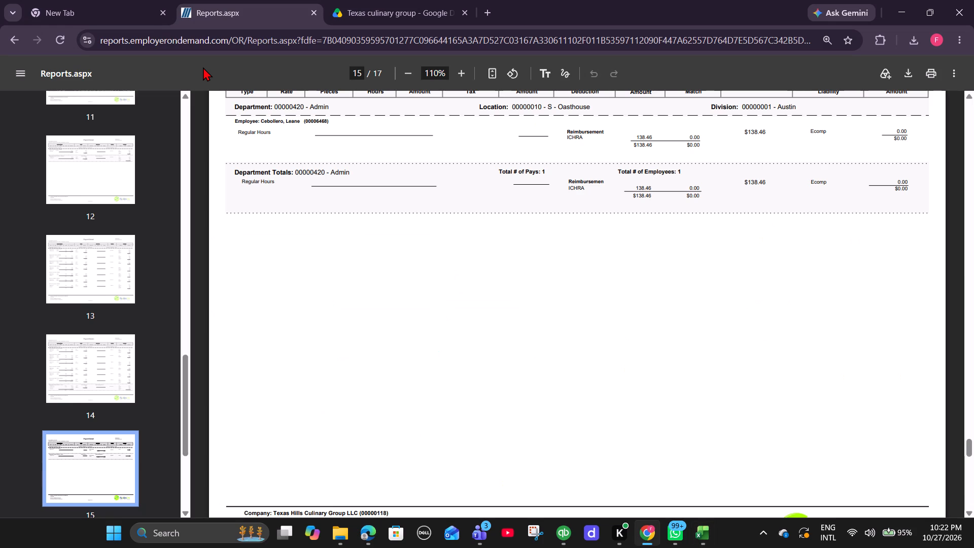
key("alt+Tab")
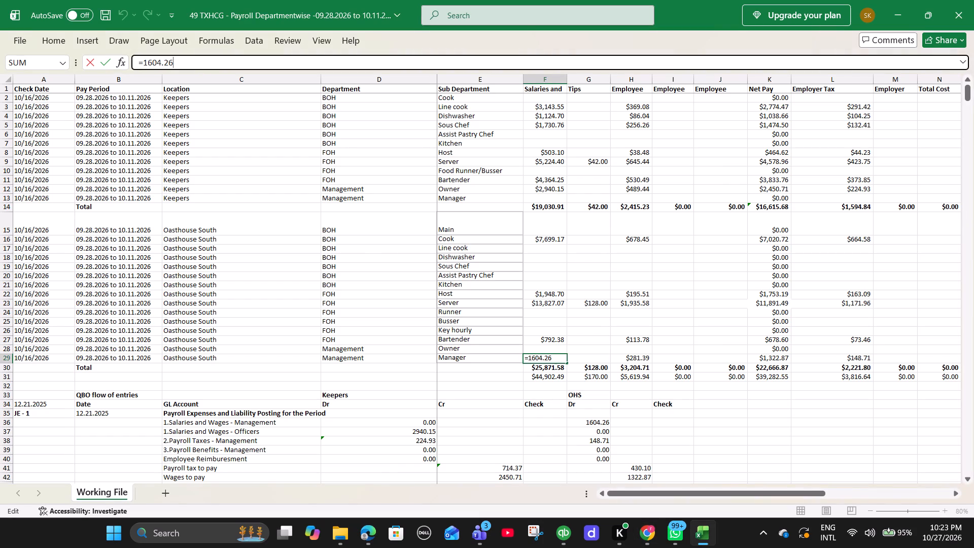
left_click(708, 92)
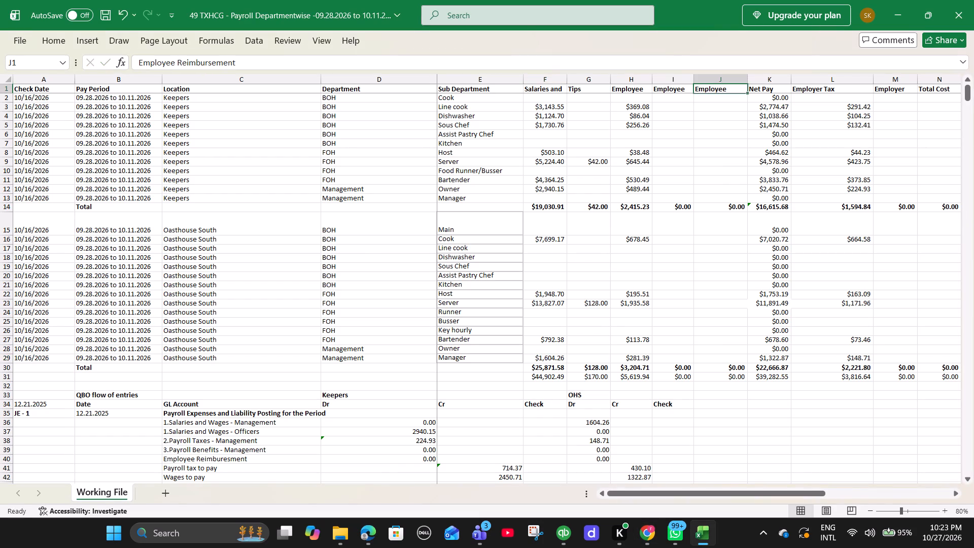
left_click(718, 361)
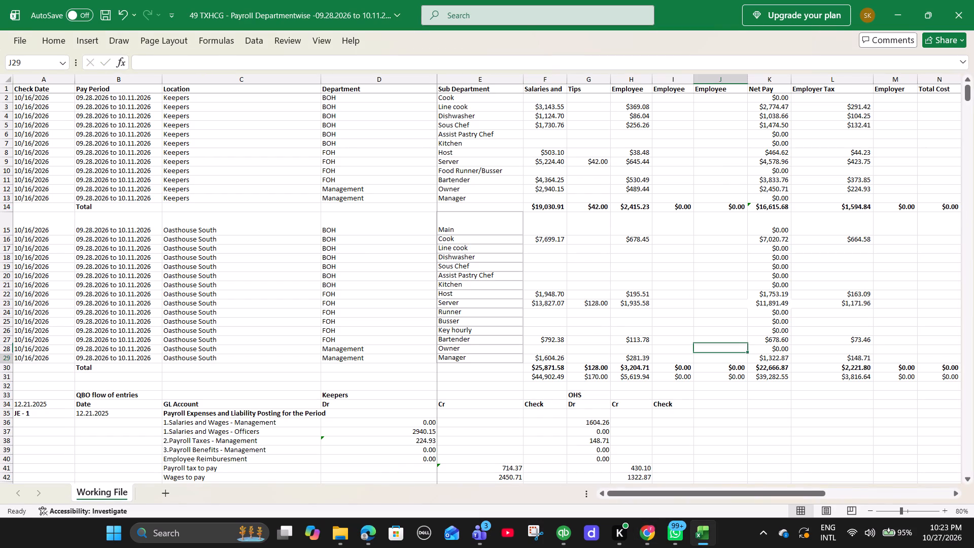
key("equal")
type("138.46")
key("Return")
Find the Oasthouse South Officer department totals in the Payroll Detail report and enter the wages of 3273.49 in the Owner row, F28.
key("alt+Tab")
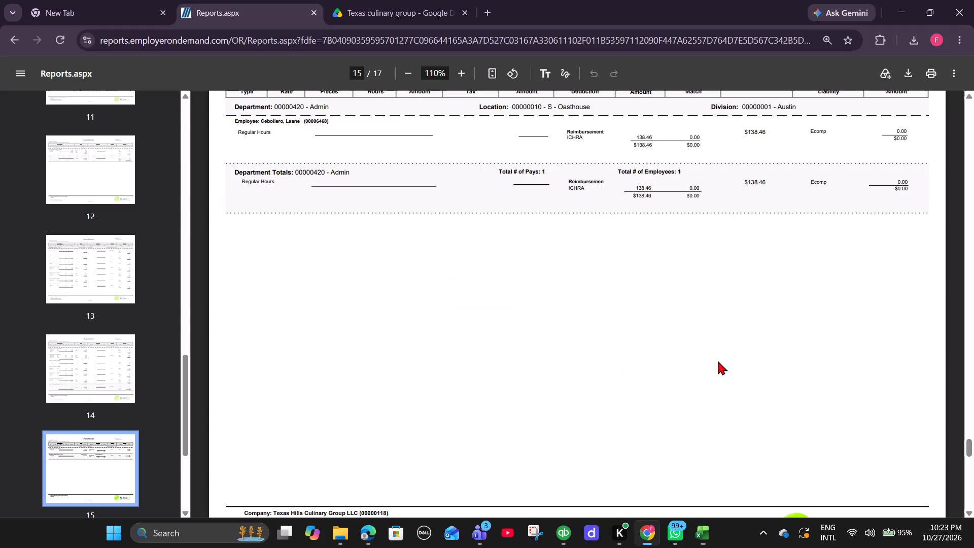
scroll(421, 276, "down", 8)
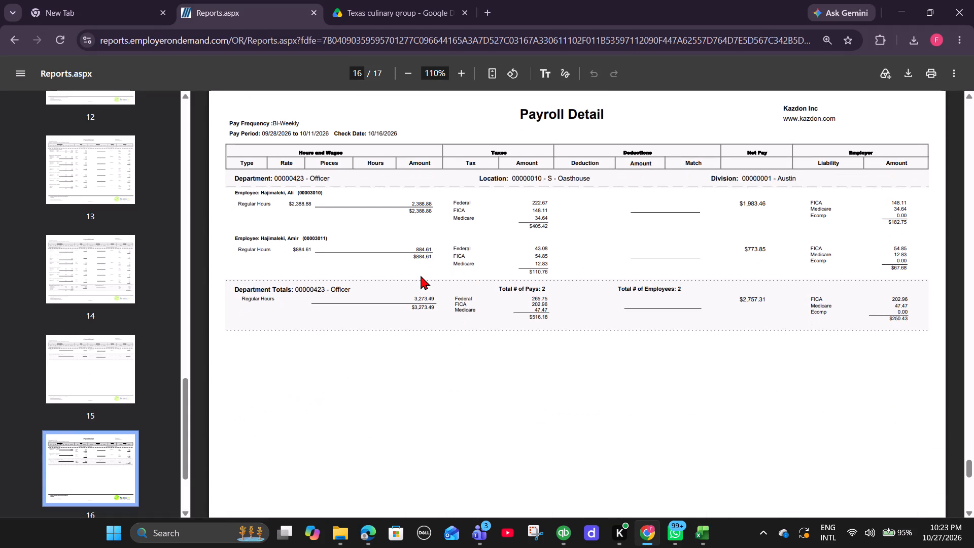
scroll(421, 276, "down", 1)
key("alt+Tab")
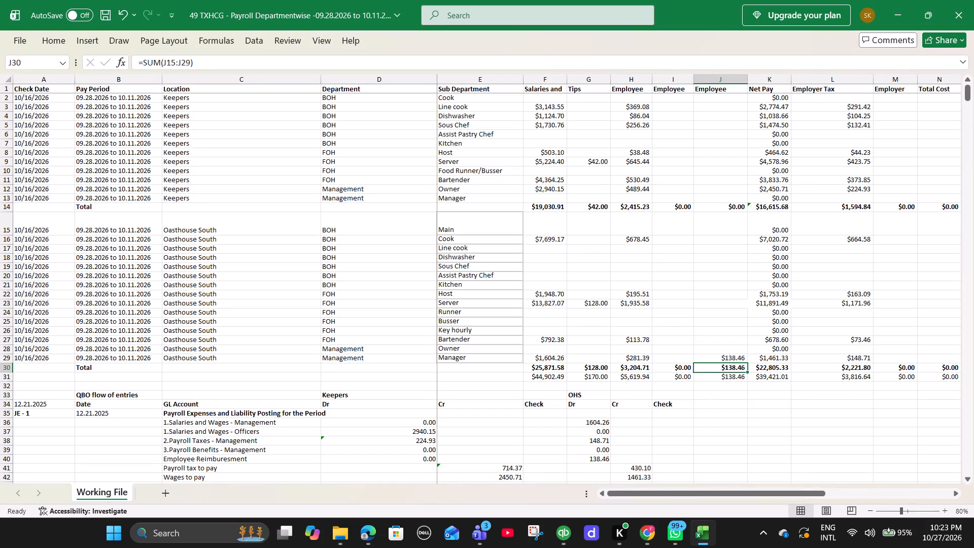
left_click(538, 349)
key("alt+Tab")
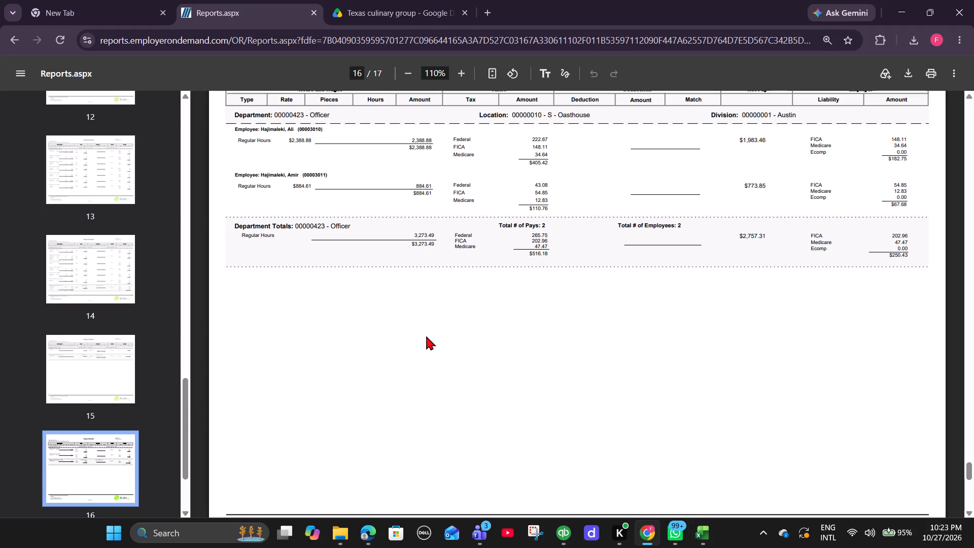
key("alt+Tab")
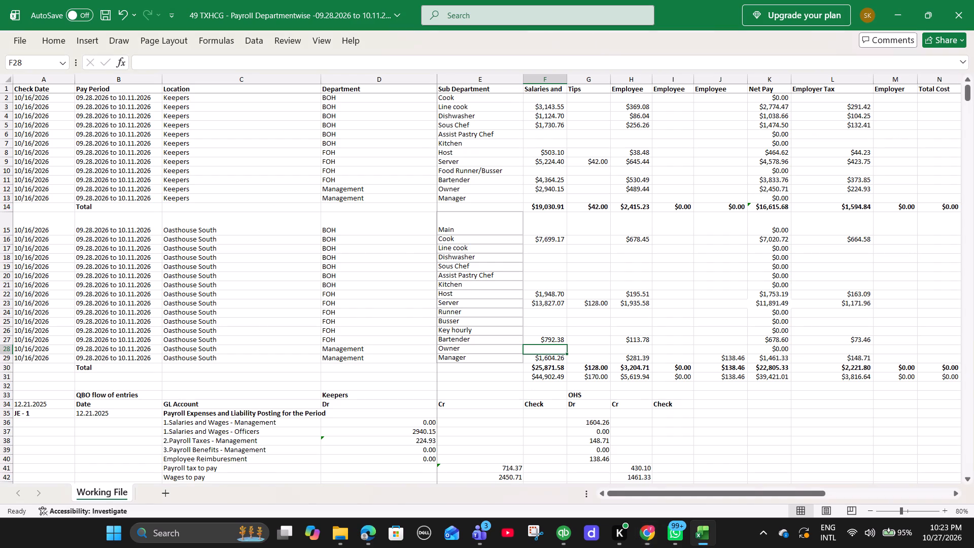
type("3273.")
key("alt+Tab")
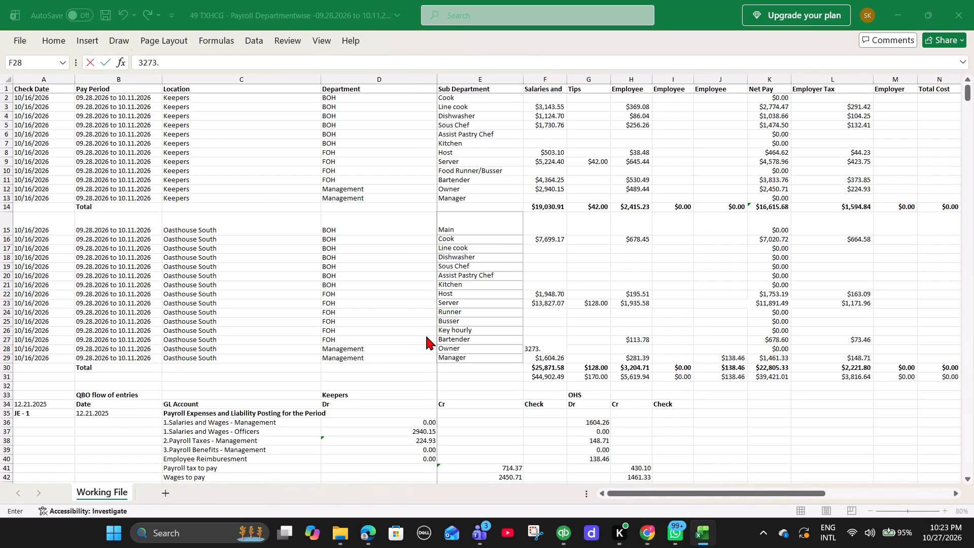
key("alt+Tab")
type("49")
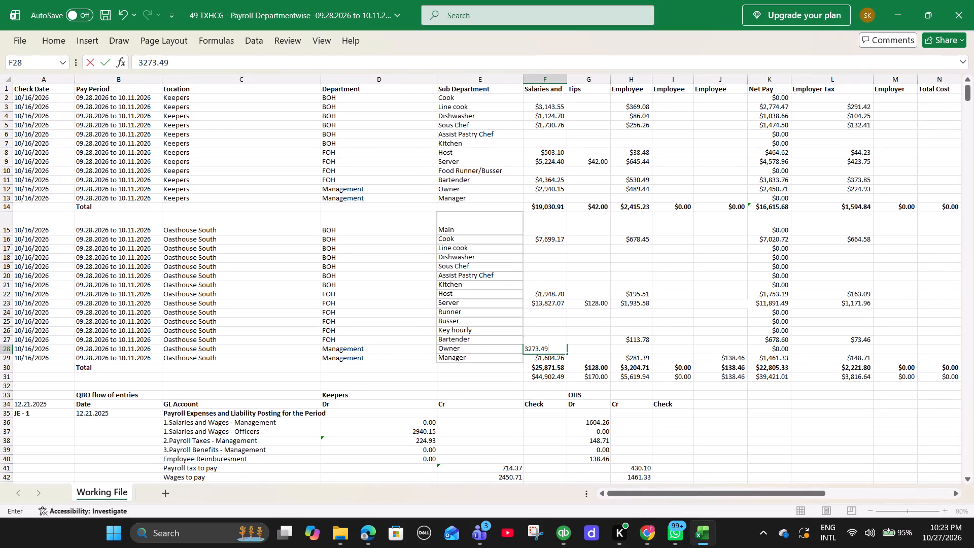
key("Right")
Enter the Oasthouse South Officer employee tax total of 516.18 from the Payroll Detail report in H28.
key("Right")
key("alt+Tab")
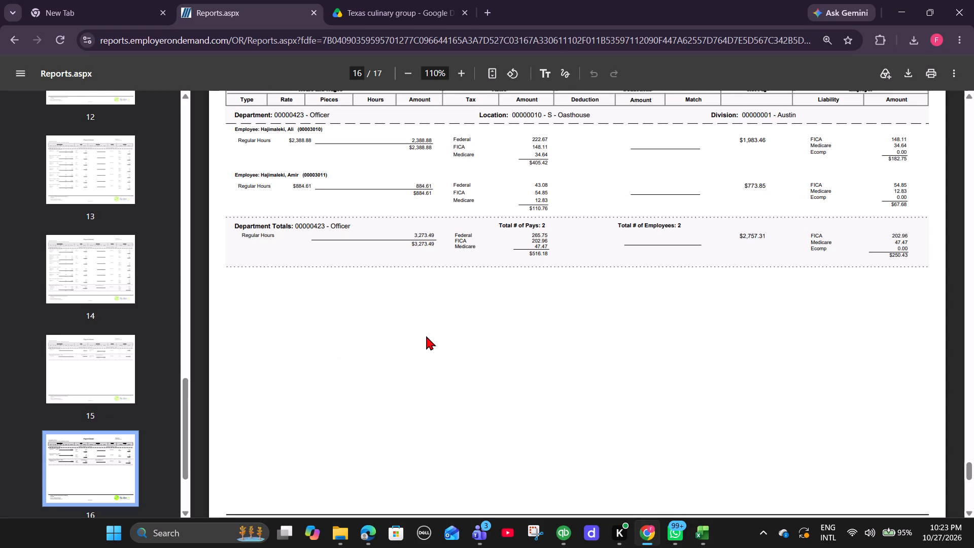
key("alt+Tab")
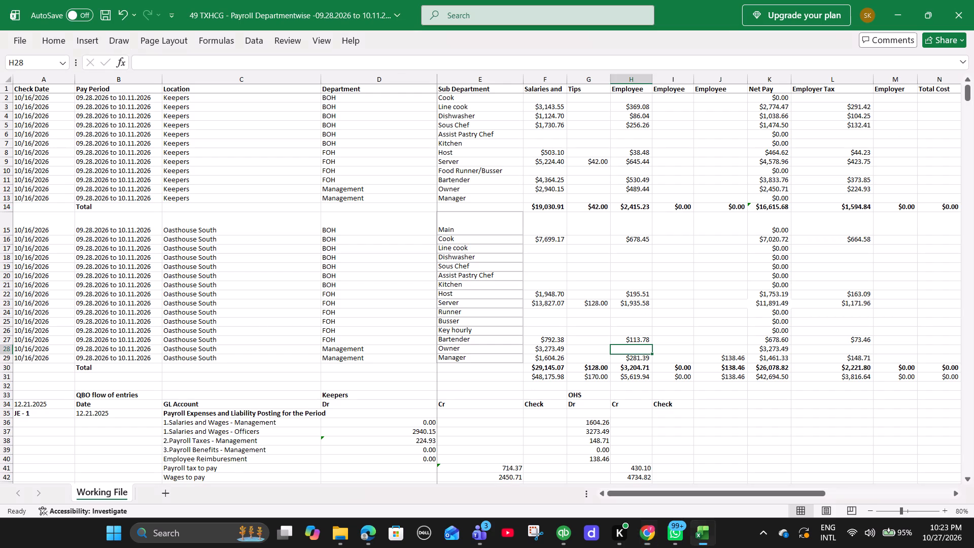
type("516.18")
key("Right")
Enter the Oasthouse South Officer employer tax total of 250.43 from the Payroll Detail report in L28.
key("alt+Tab")
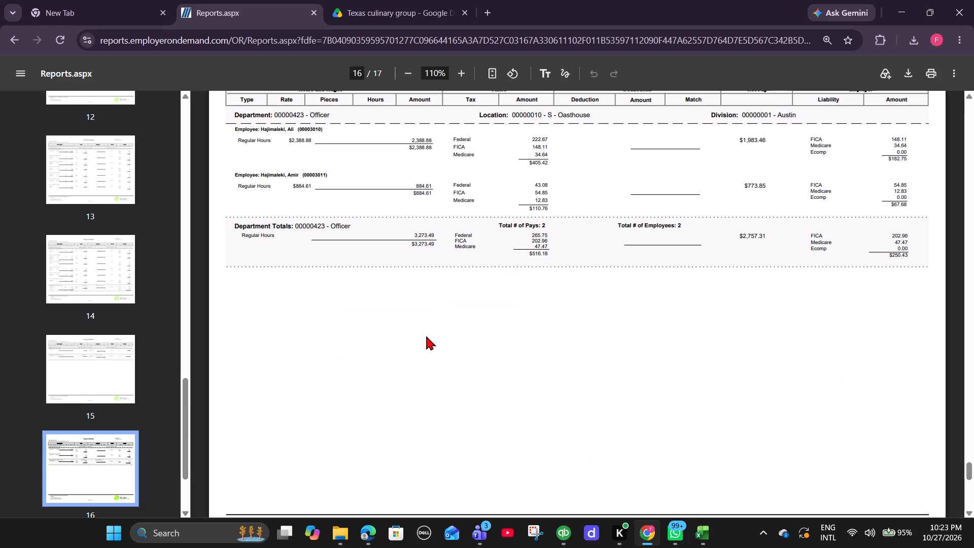
key("alt+Tab")
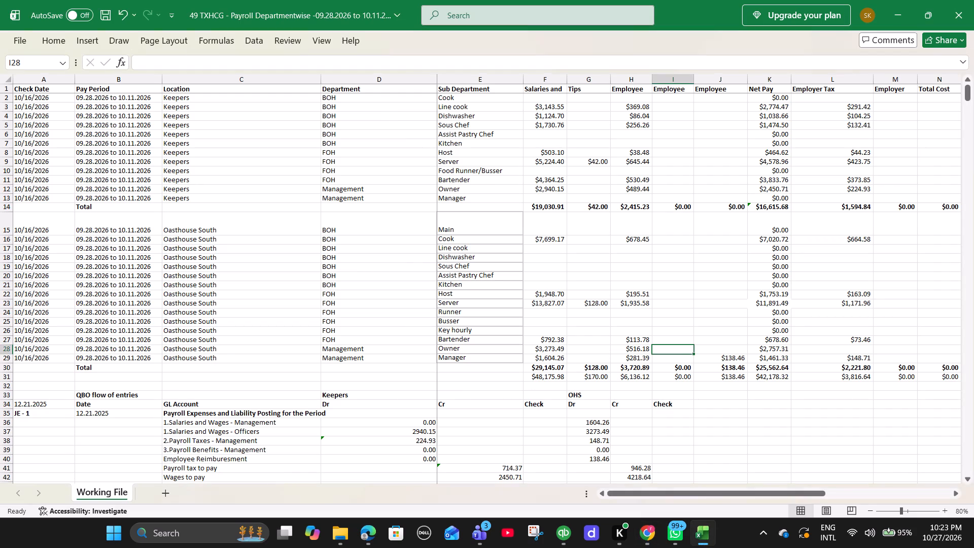
key("Right")
key("Right")
key("Right")
key("alt+Tab")
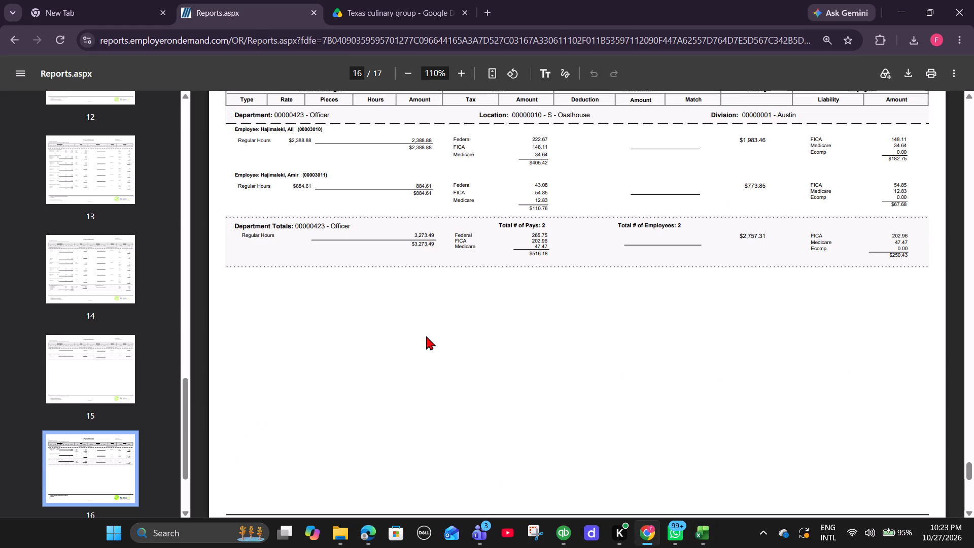
key("alt+Tab")
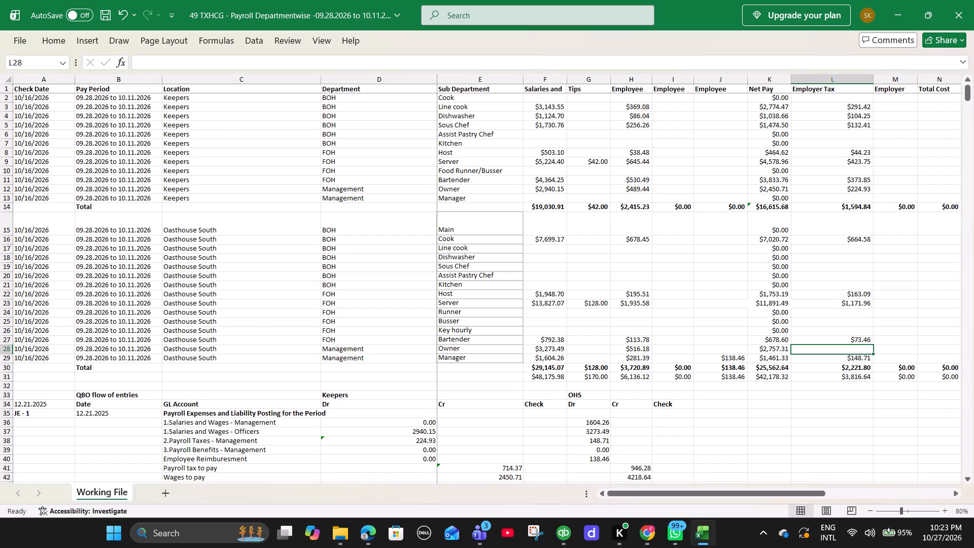
type("250.43")
key("Right")
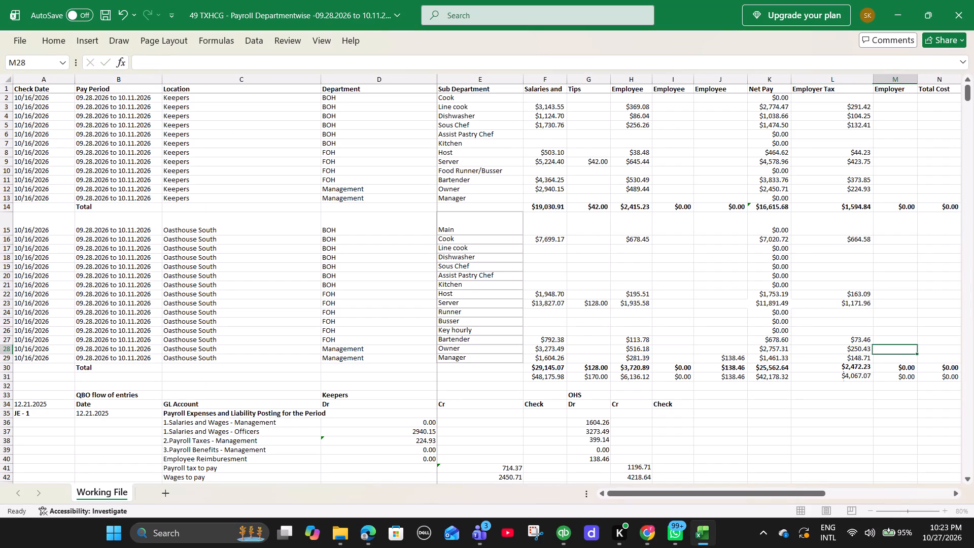
Check the workbook's row 31 totals, including combined wages and tips in F31:G31, against the location, division and company totals in the Payroll Detail report.
key("alt+Tab")
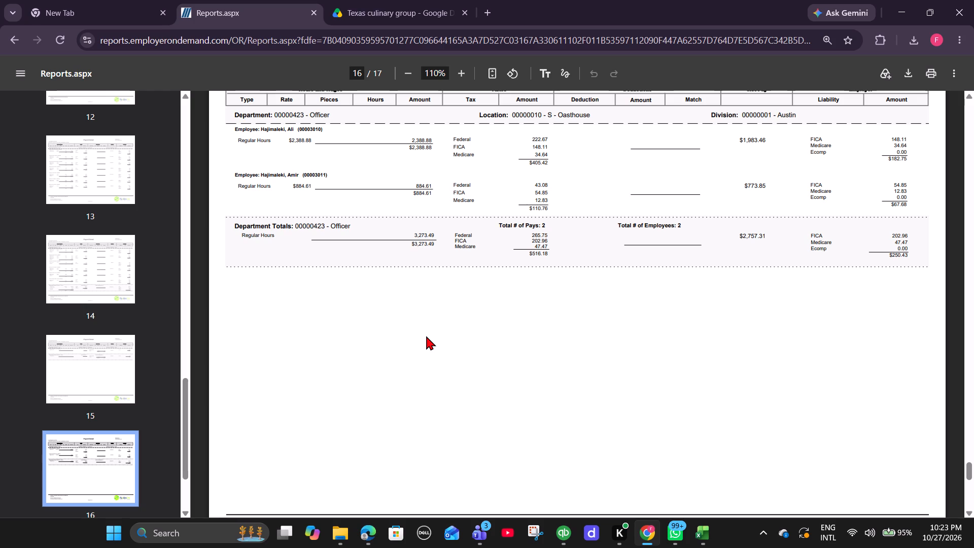
scroll(426, 336, "down", 6)
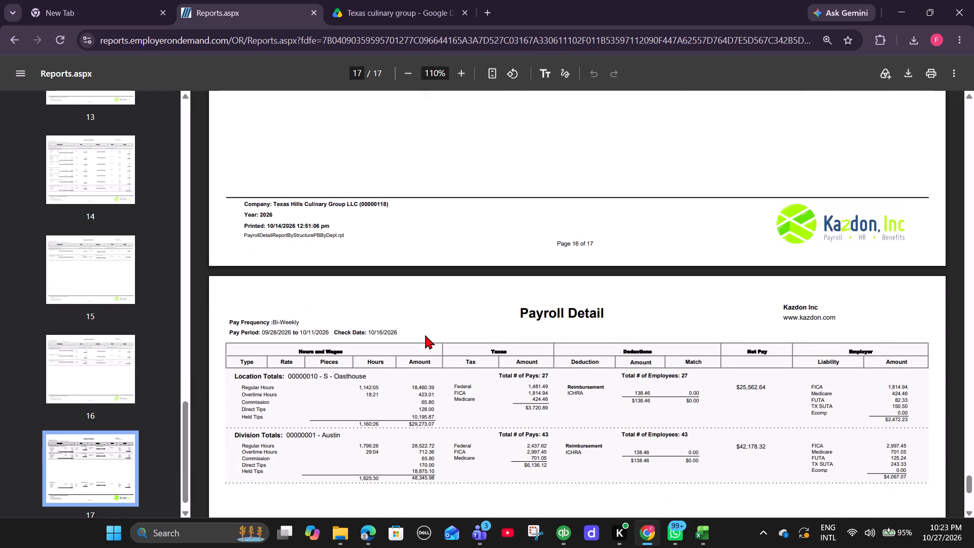
scroll(425, 335, "down", 3)
key("alt+Tab")
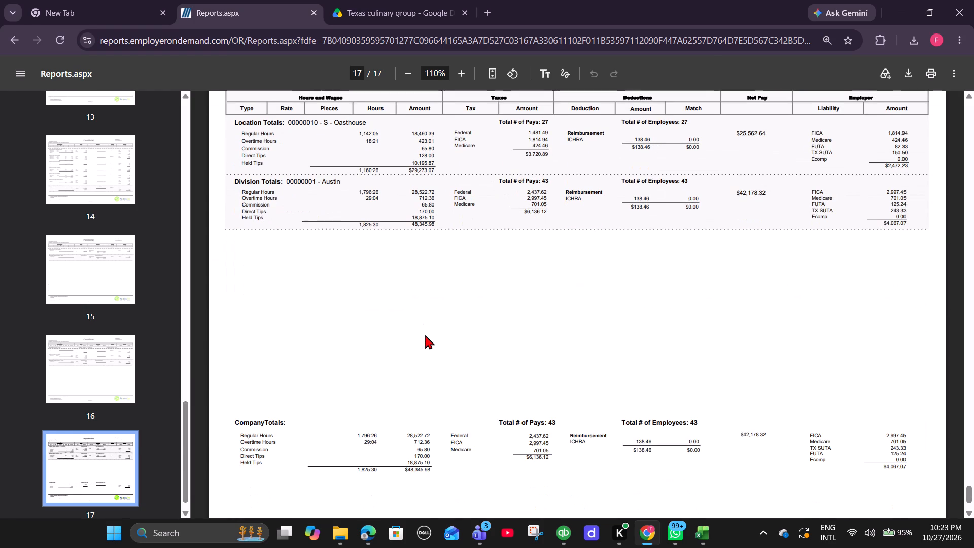
left_click_drag(535, 380, 575, 376)
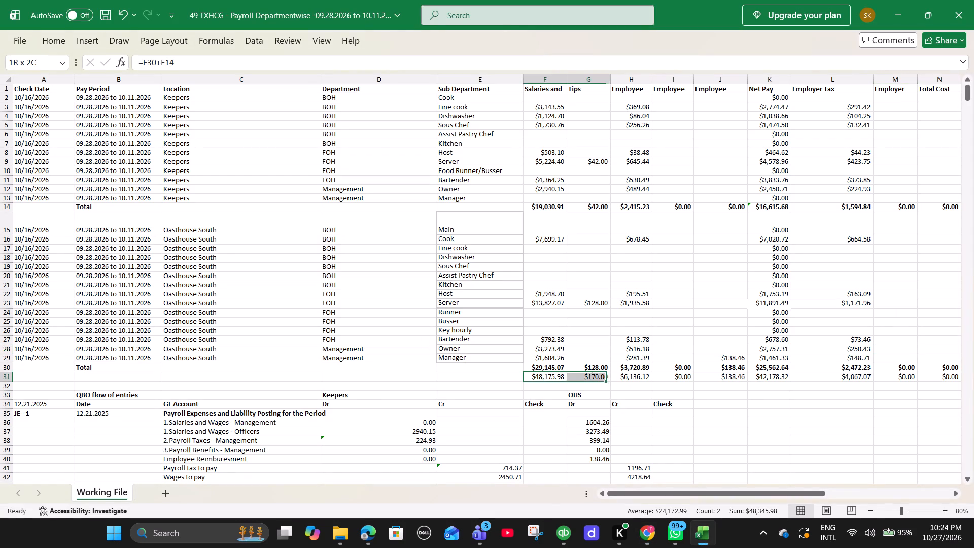
left_click_drag(575, 376, 575, 376)
key("alt+Tab")
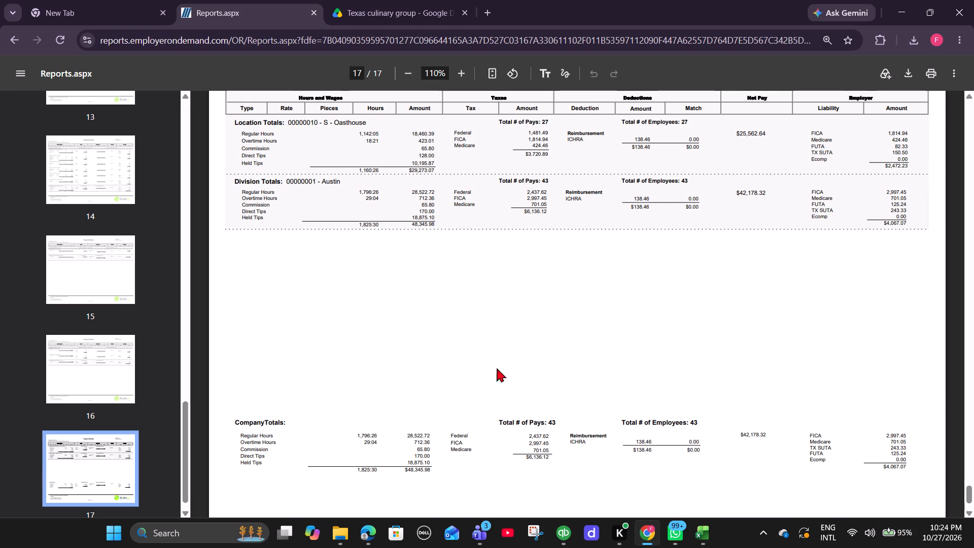
key("alt+Tab")
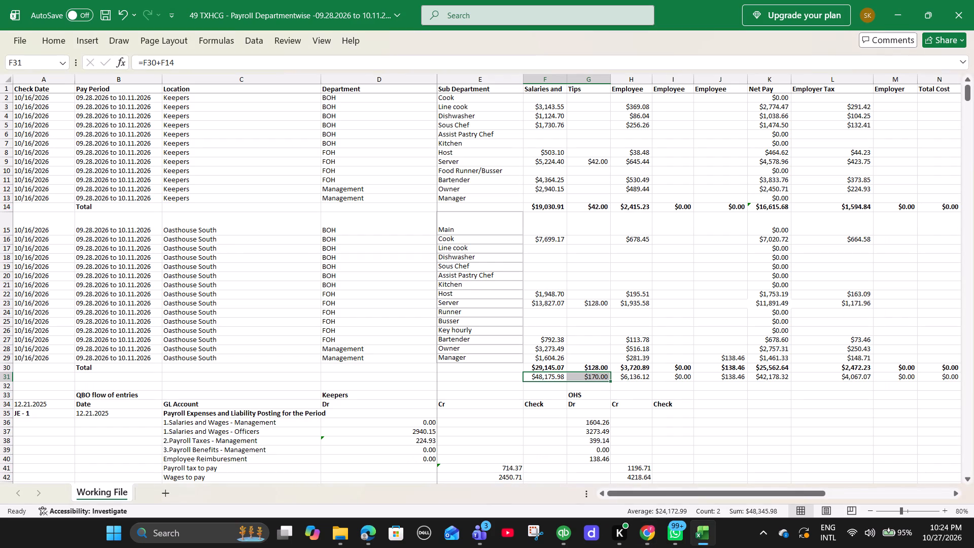
key("alt+Tab")
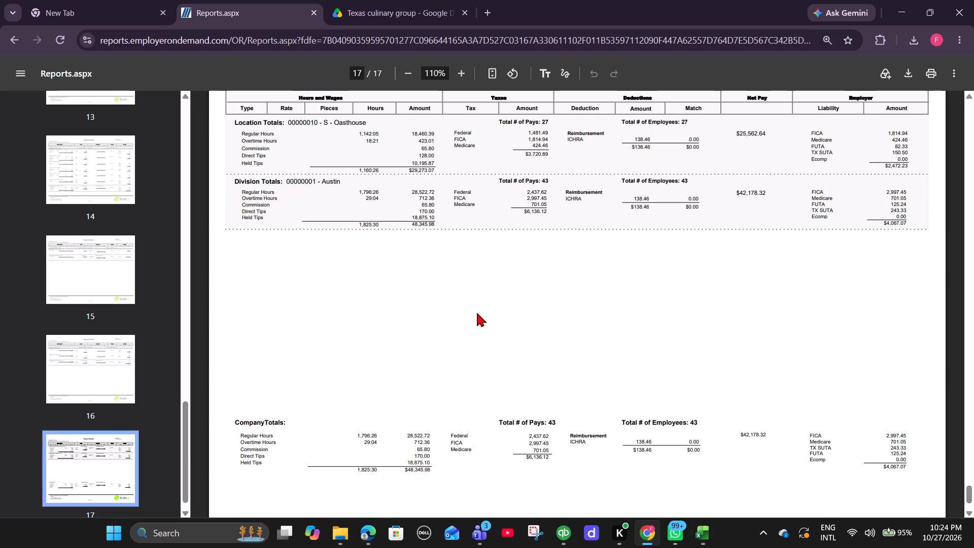
key("alt+Tab")
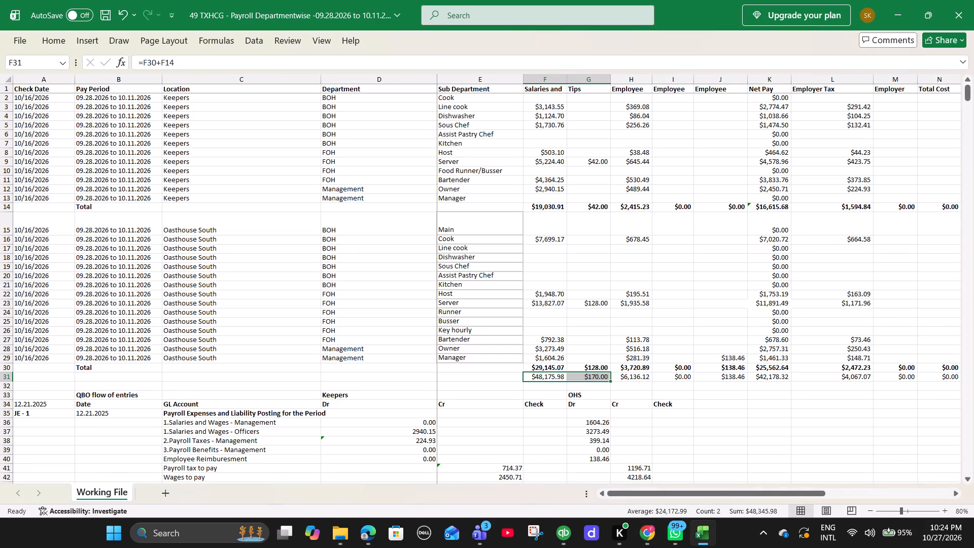
key("alt+Tab")
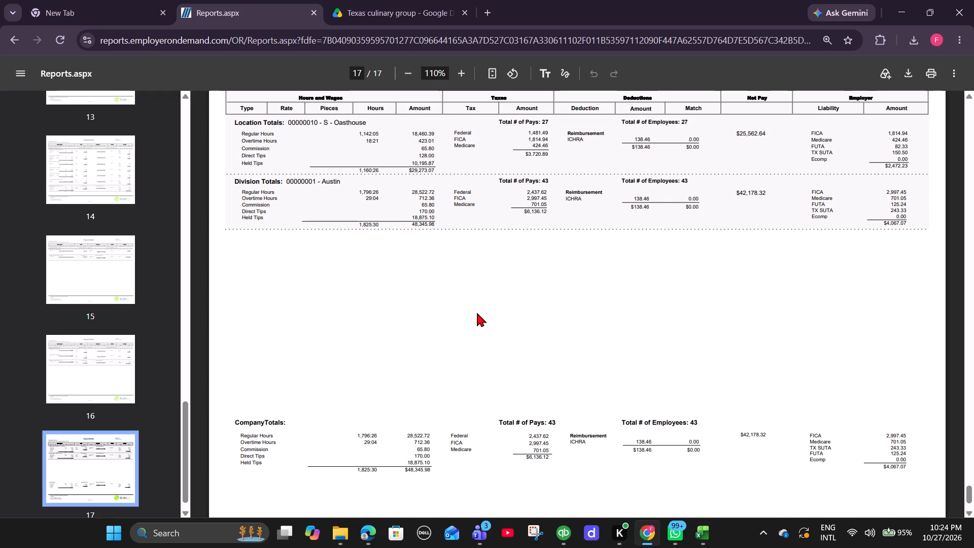
key("alt+Tab")
Review the QBO flow of entries JE - 1 to JE - 4 in the workbook and the report's closing totals.
scroll(705, 381, "down", 1)
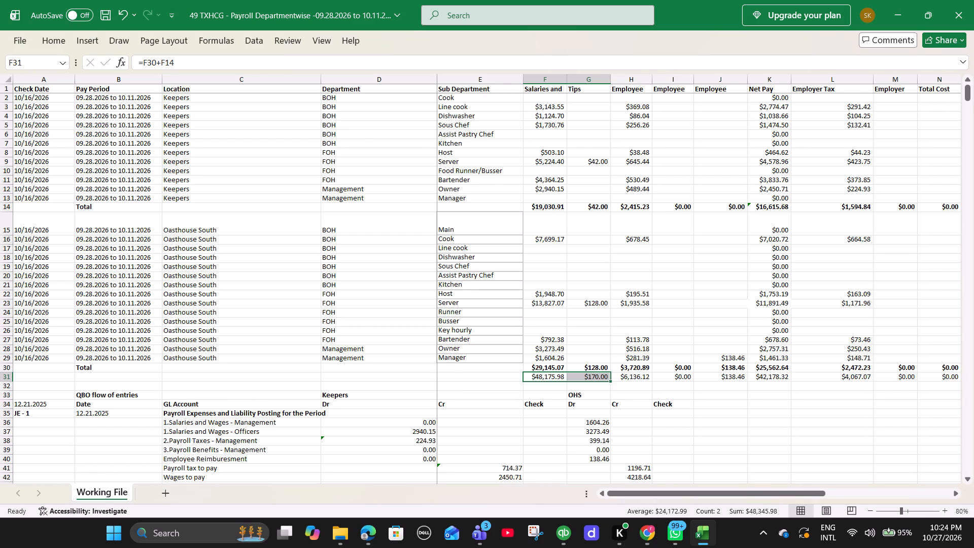
scroll(705, 381, "down", 9)
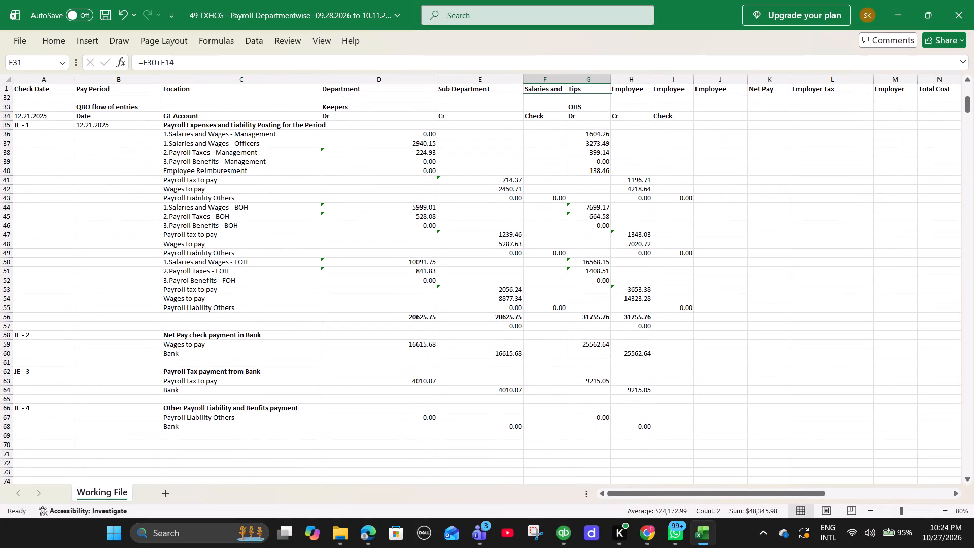
scroll(705, 381, "down", 1)
key("alt+Tab")
scroll(375, 295, "down", 4)
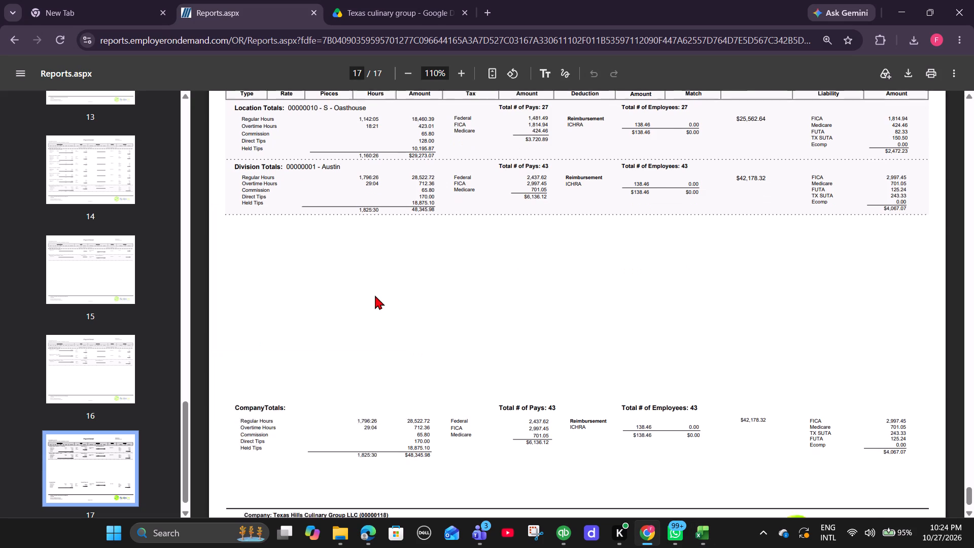
scroll(375, 295, "down", 6)
scroll(339, 285, "up", 6)
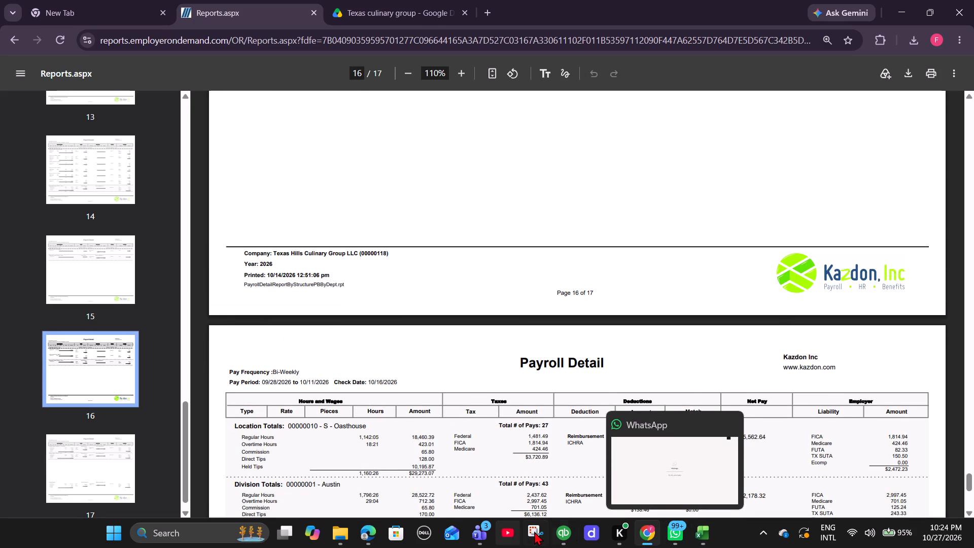
Switch to QuickBooks, open the Profit and Loss by Month report and set its start date to 05/01/2026.
left_click(568, 531)
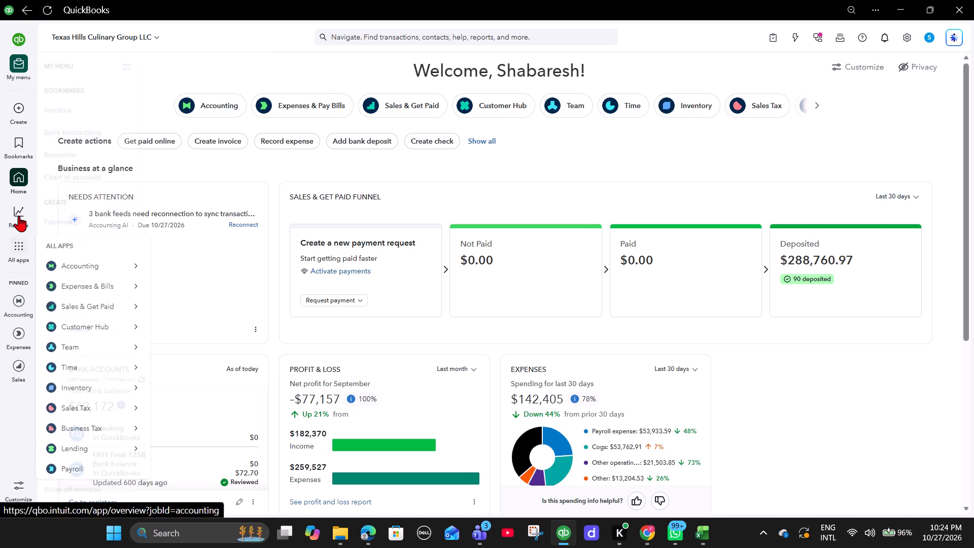
left_click(75, 233)
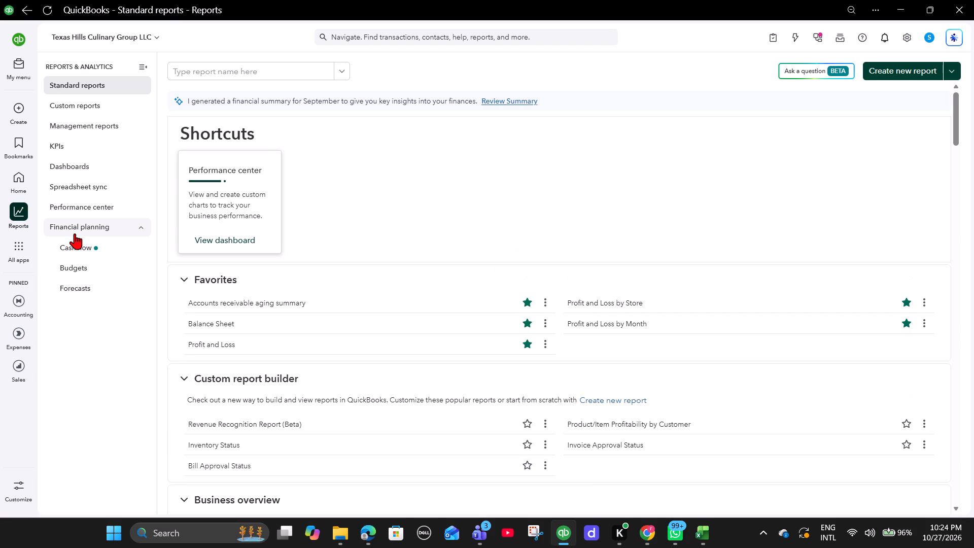
left_click(602, 327)
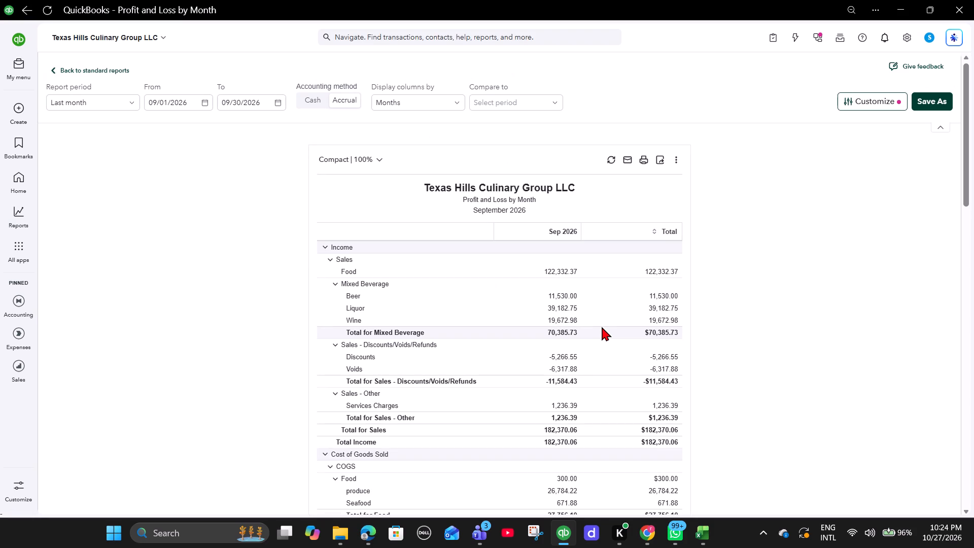
left_click(208, 103)
triple_click(163, 123)
left_click(163, 123)
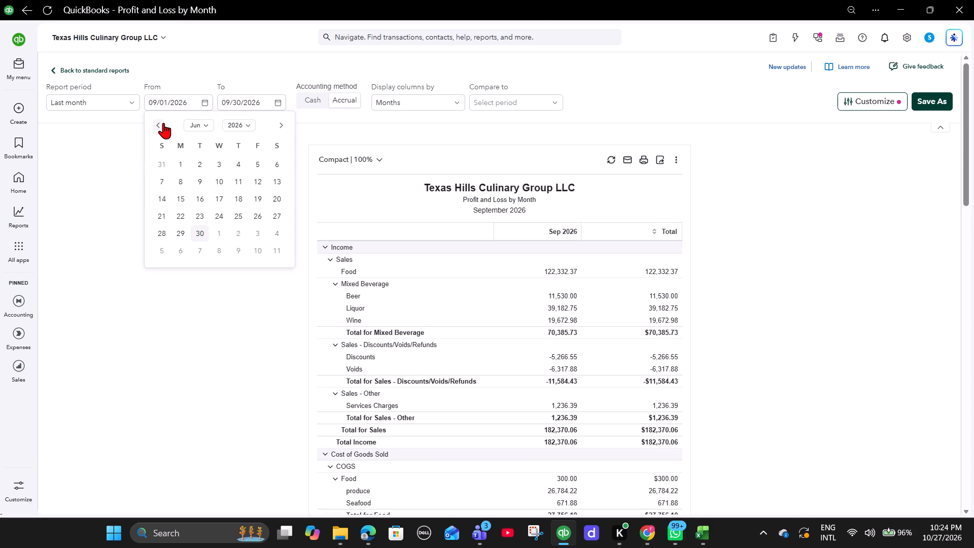
left_click(262, 162)
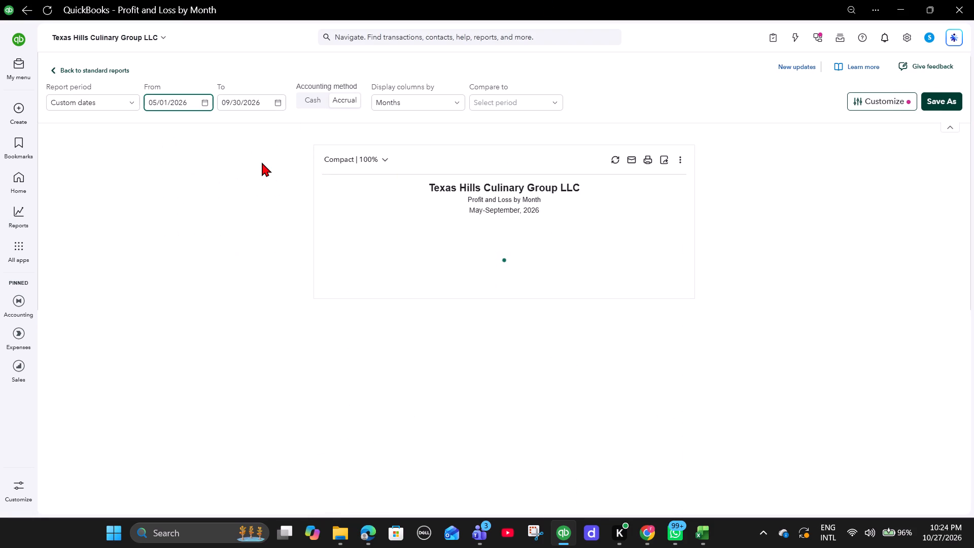
Find Payroll - BOH under Payroll Expense and open the transactions behind the Total for its Salaries and Wages line.
scroll(458, 346, "down", 4)
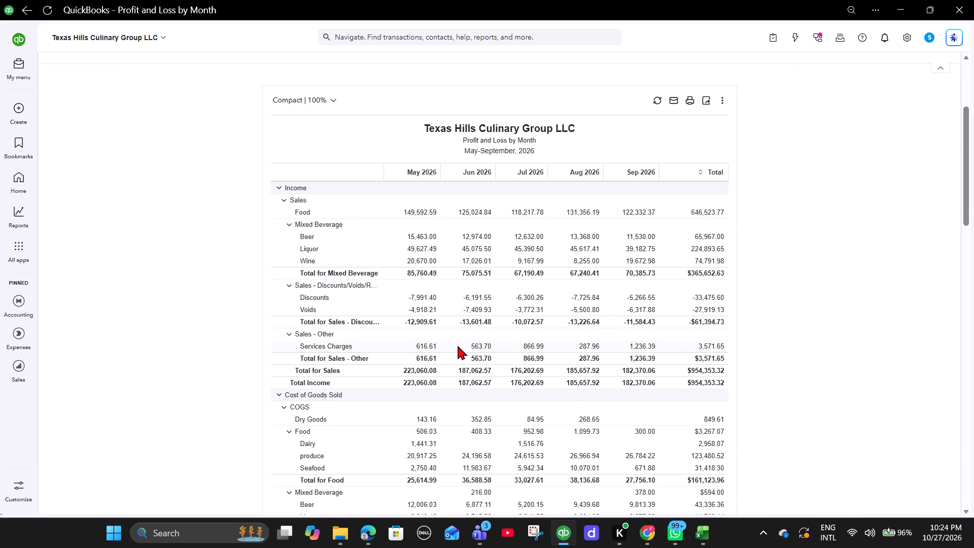
scroll(458, 346, "down", 6)
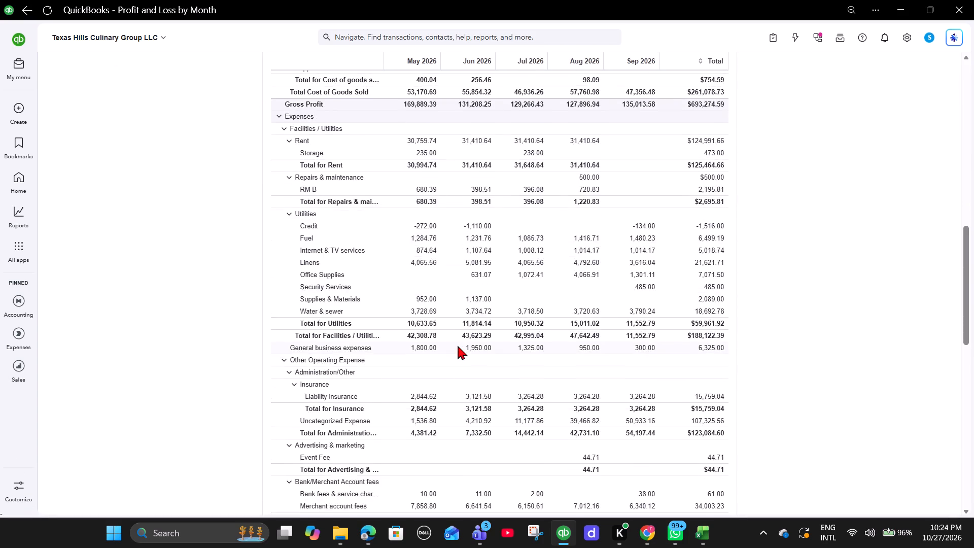
scroll(458, 346, "down", 3)
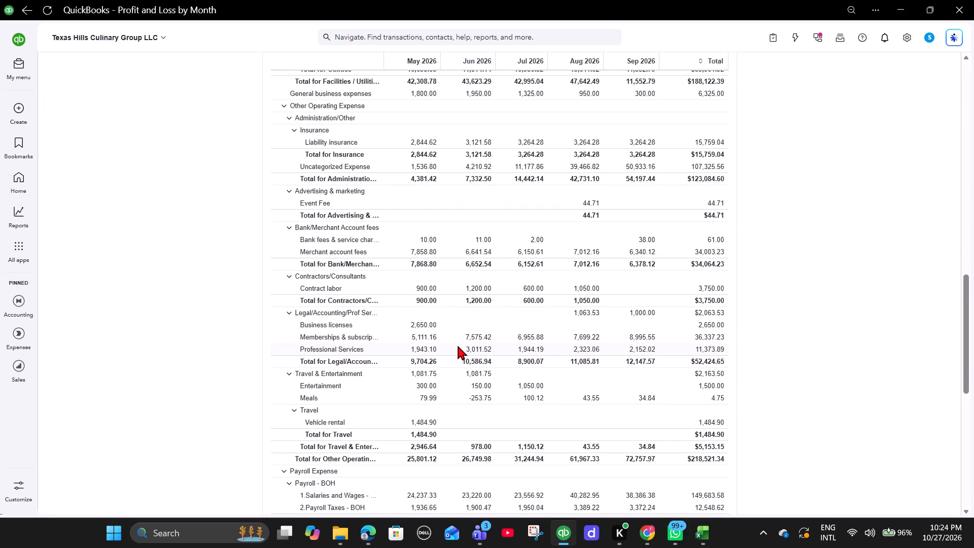
scroll(458, 346, "down", 2)
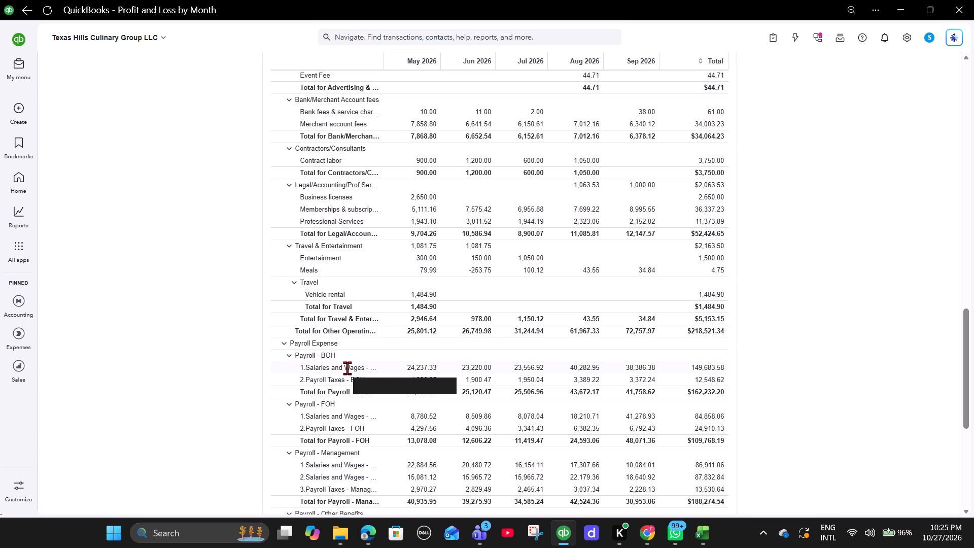
left_click(702, 366)
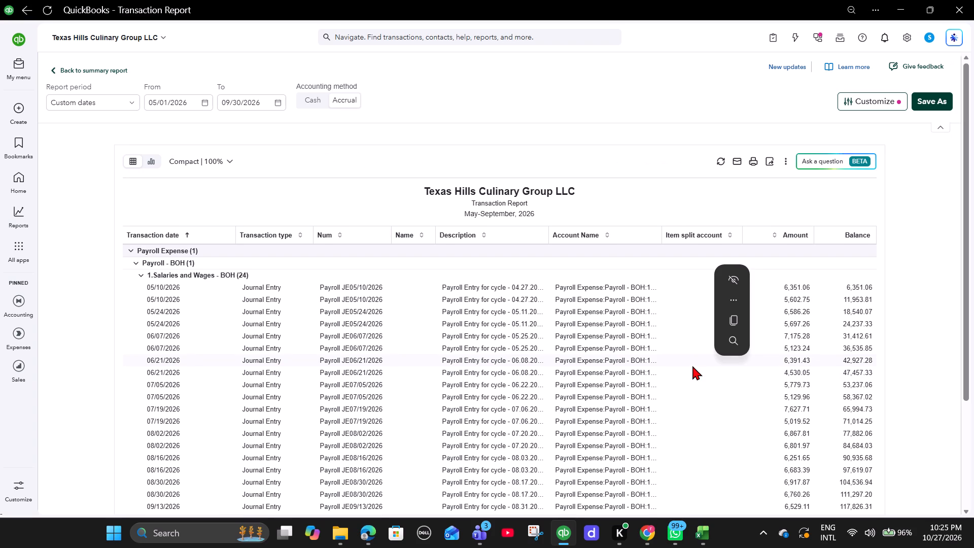
Open the Payroll JE09/27/2026 journal entry from the end of the BOH salaries and wages transaction list.
scroll(309, 278, "down", 4)
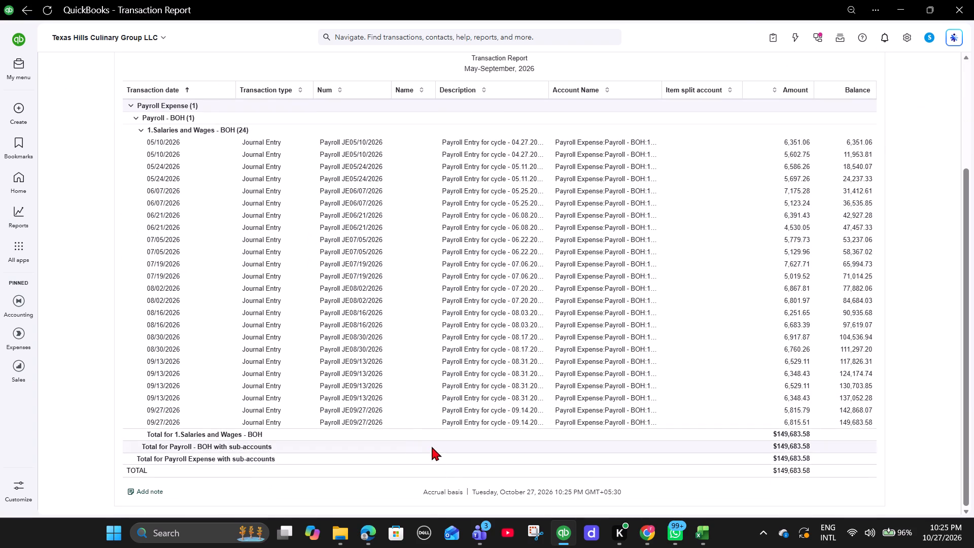
left_click_drag(391, 422, 309, 419)
left_click(337, 374)
left_click(366, 420)
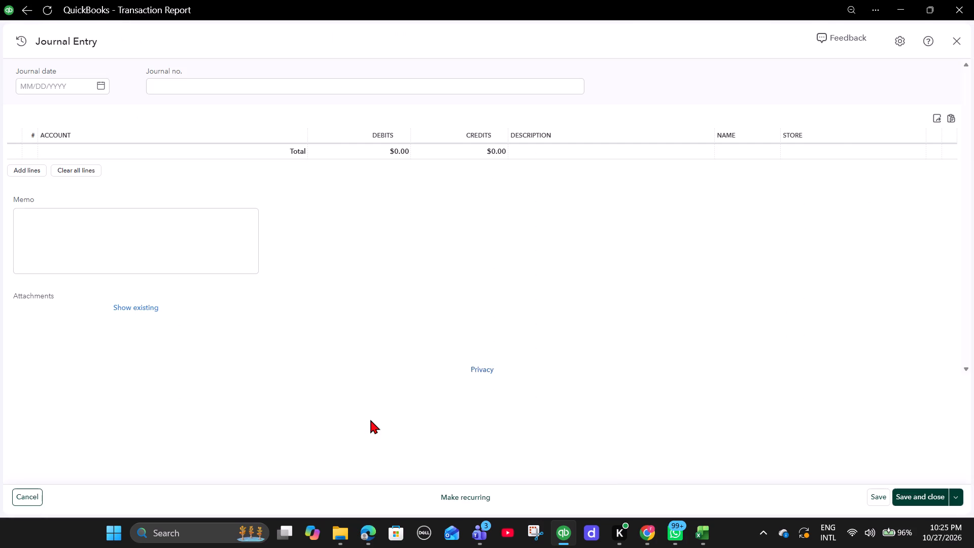
left_click(696, 534)
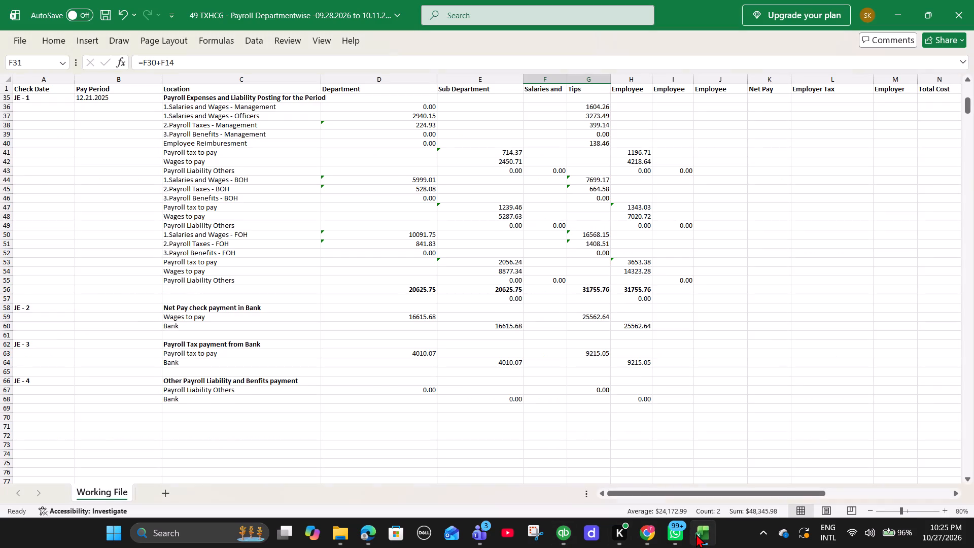
left_click(696, 534)
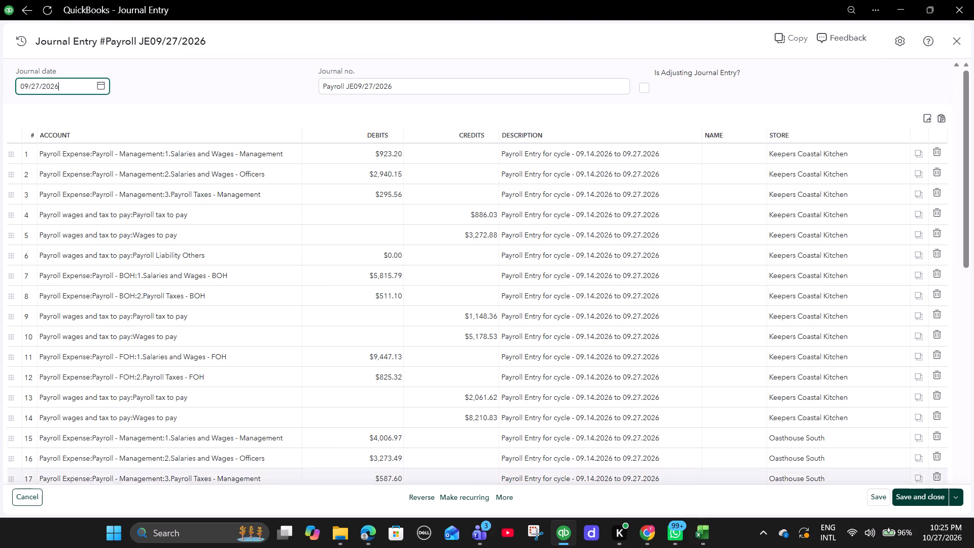
Make a copy of the 09/27/2026 payroll journal entry and set the copy's journal date to 10/11/2026.
left_click(511, 496)
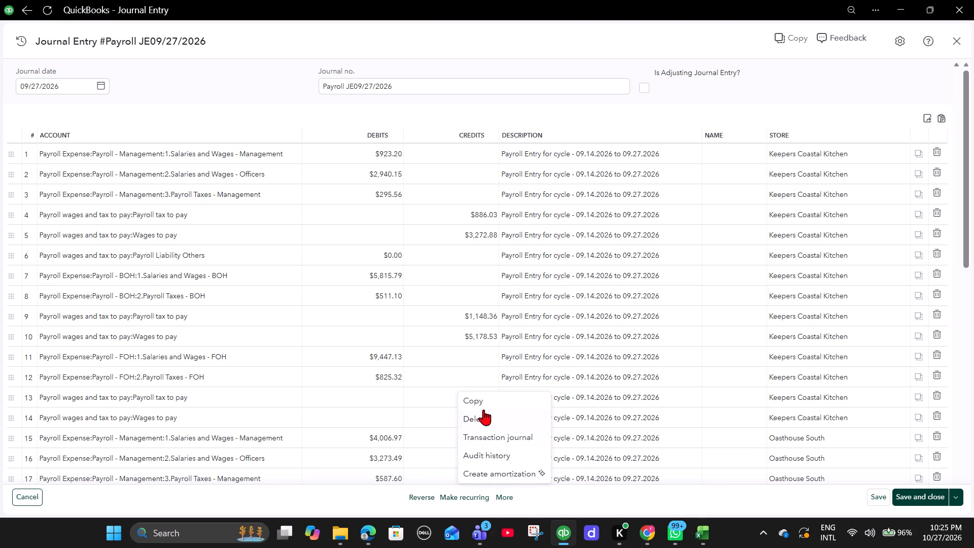
left_click(480, 402)
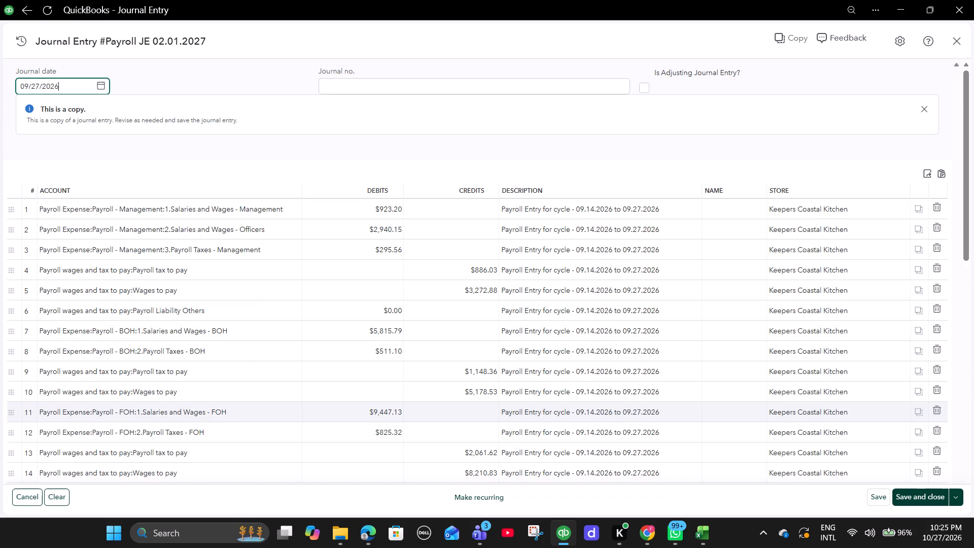
left_click(101, 90)
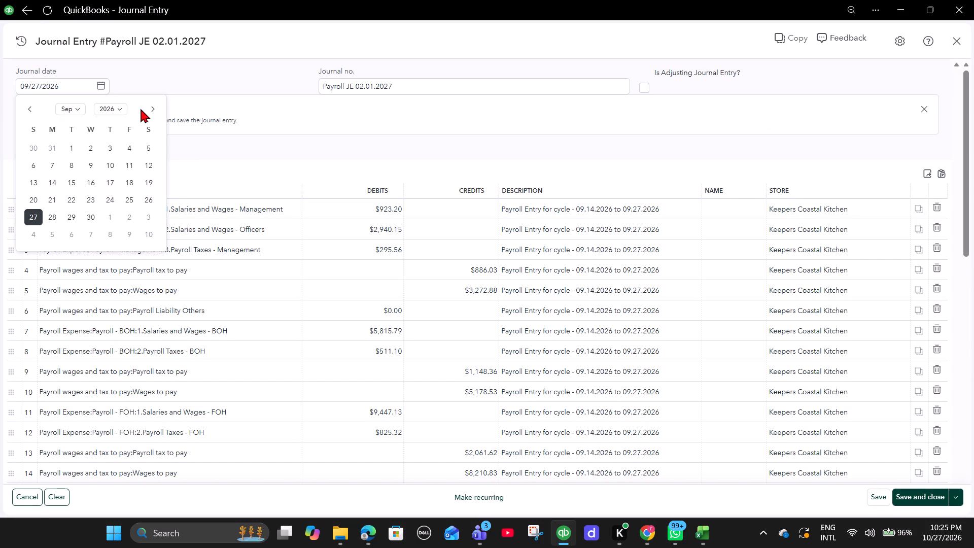
left_click(151, 108)
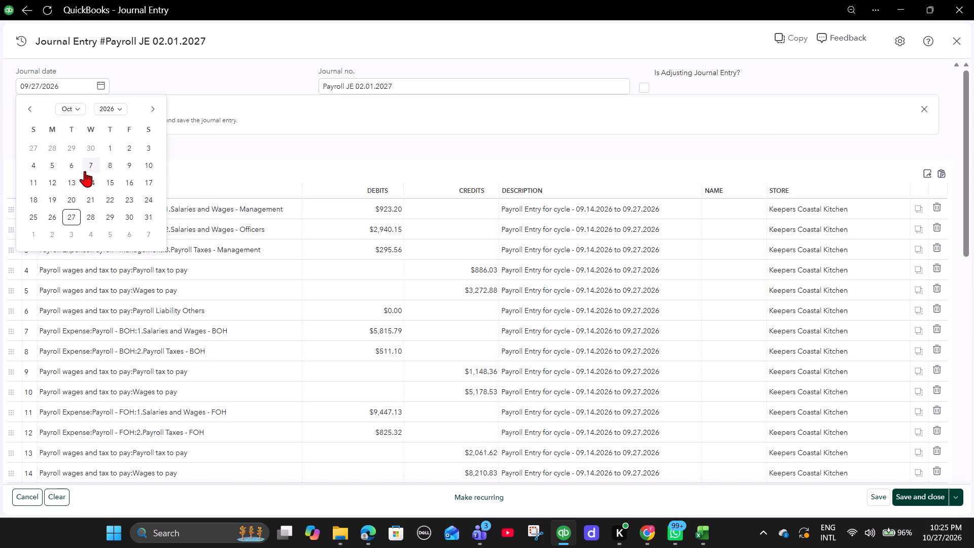
left_click(27, 184)
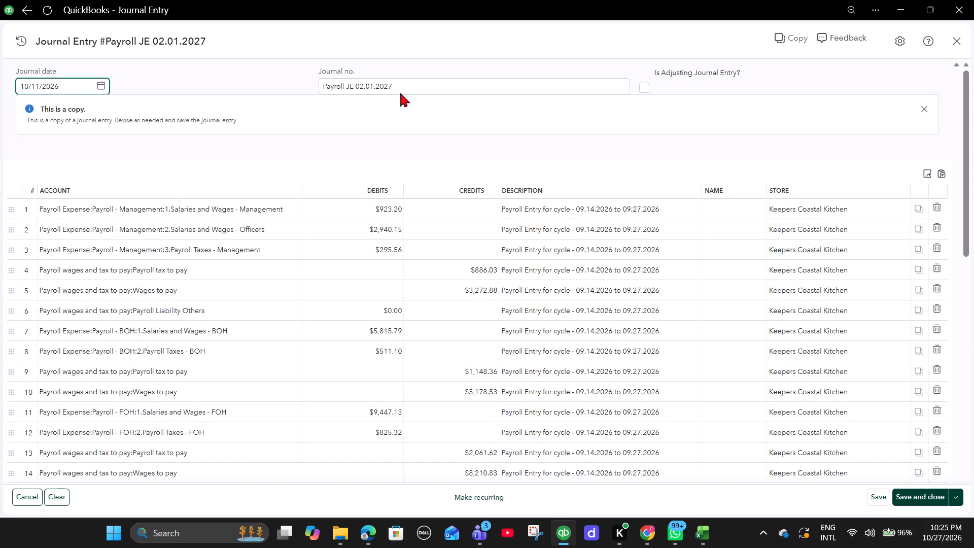
Change the copied entry's journal number to Payroll JE 10.11.2026.
left_click(392, 86)
left_click(403, 86)
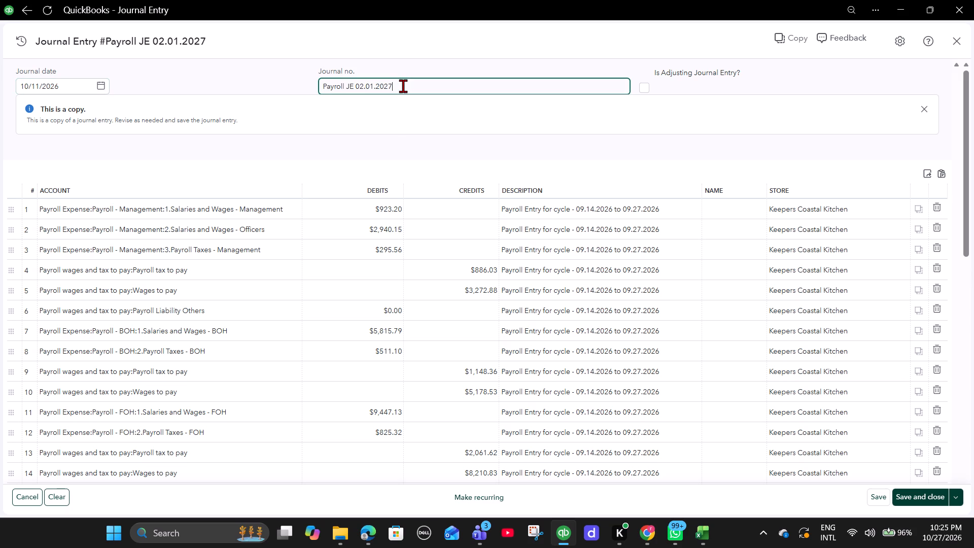
key("BackSpace")
key("6")
key("Left")
key("Left")
key("Left")
key("Left")
key("Left")
key("Left")
key("BackSpace")
key("Left")
key("Left")
key("Left")
key("1")
key("Right")
key("Right")
key("BackSpace")
key("Right")
key("Right")
key("1")
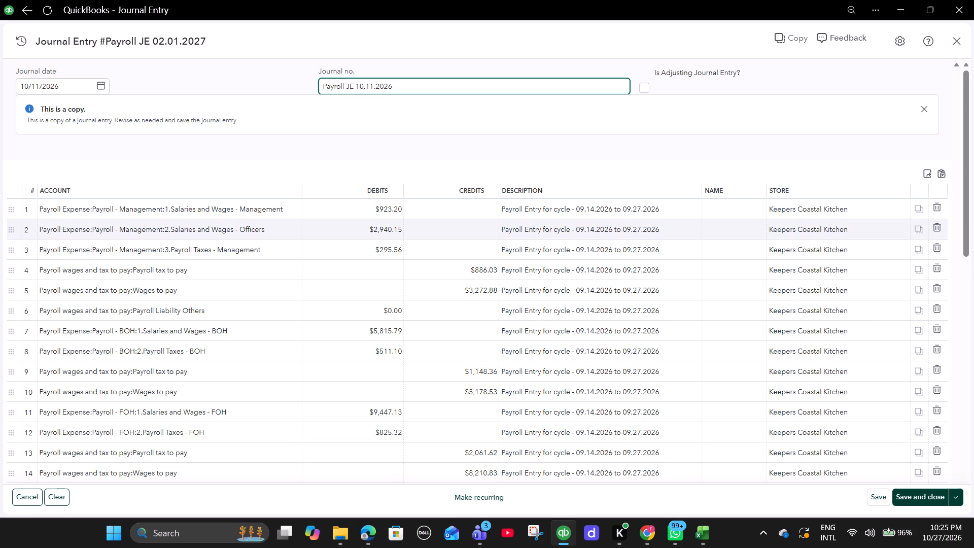
Check the pay period in the payroll workbook and set line 1's description to "Payroll Entry for cycle - 09.28.2026 to 10.11.2026".
left_click(585, 219)
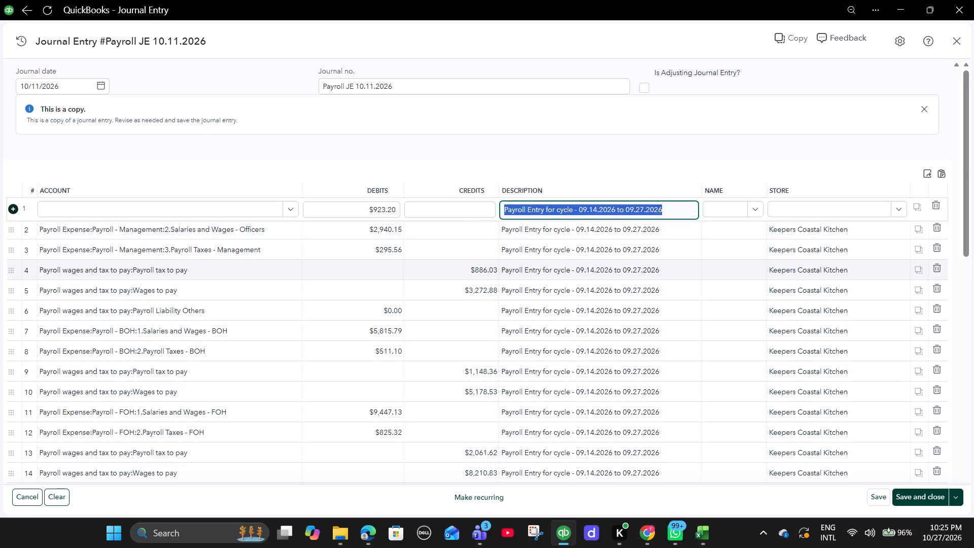
key("alt+Tab")
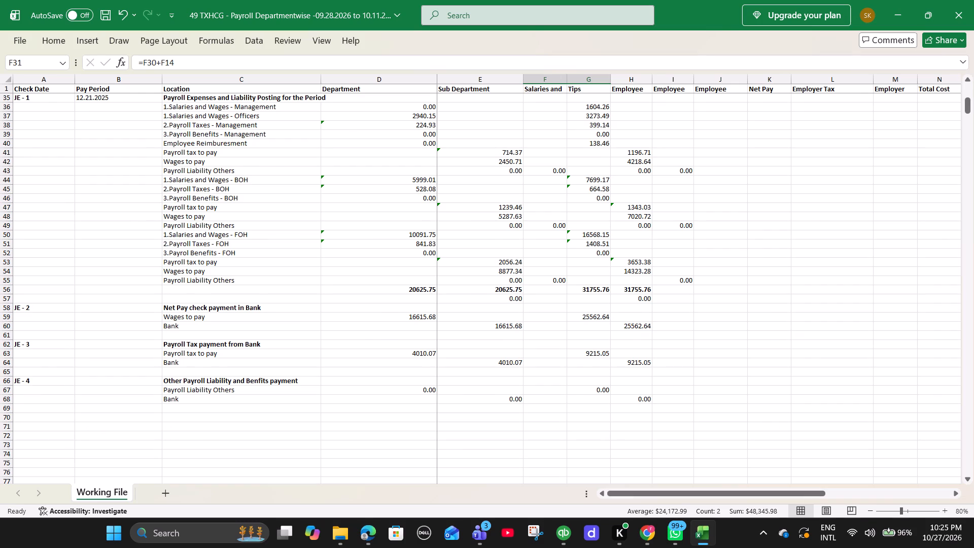
scroll(606, 272, "up", 5)
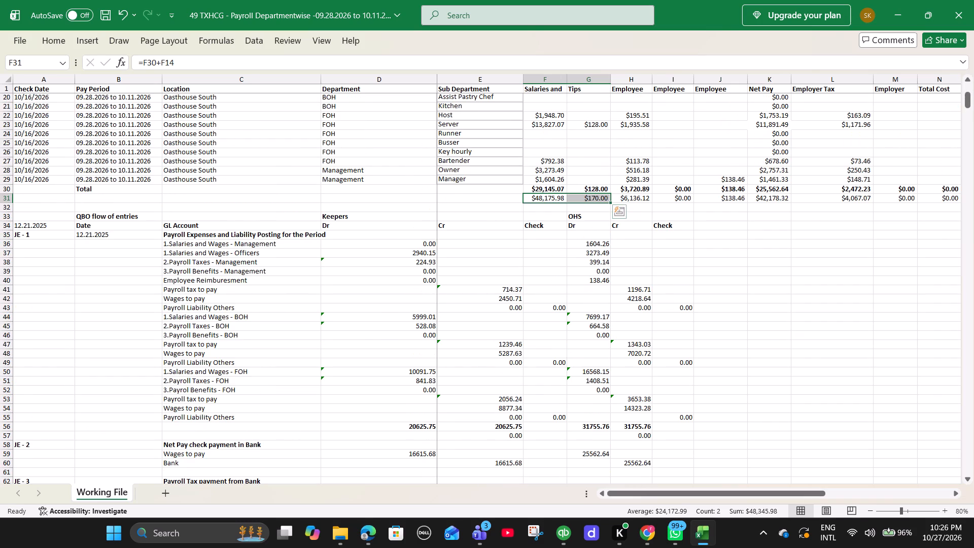
scroll(606, 272, "down", 3)
key("alt+Tab")
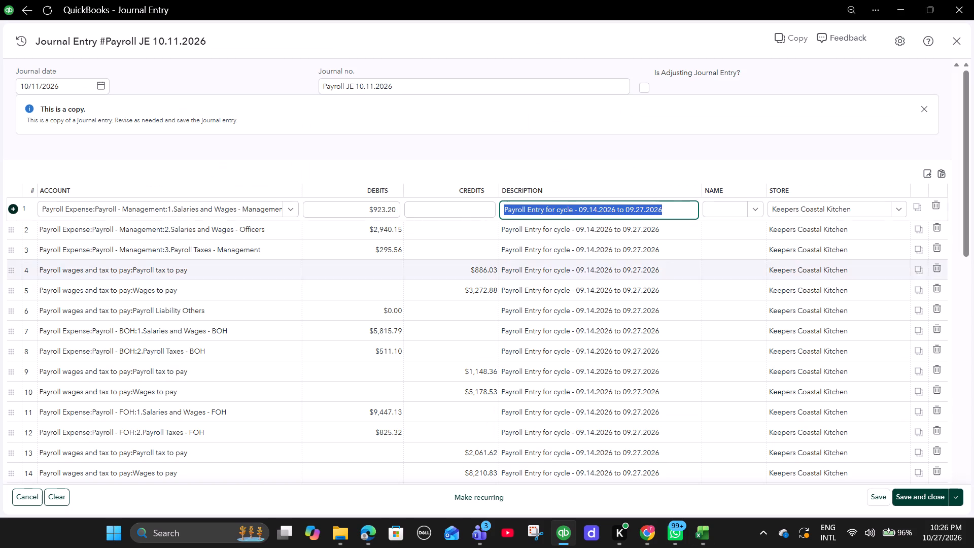
left_click(595, 207)
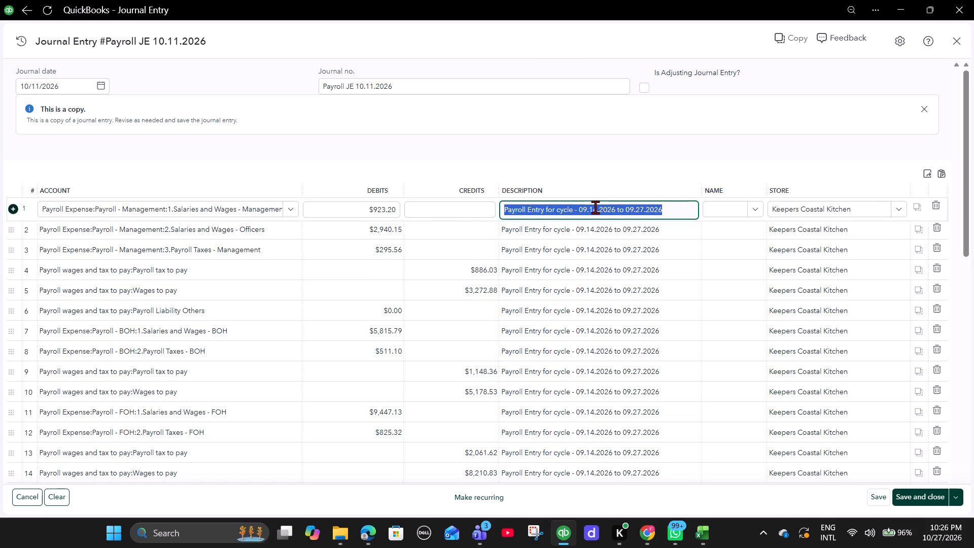
left_click(596, 207)
key("BackSpace")
key("BackSpace")
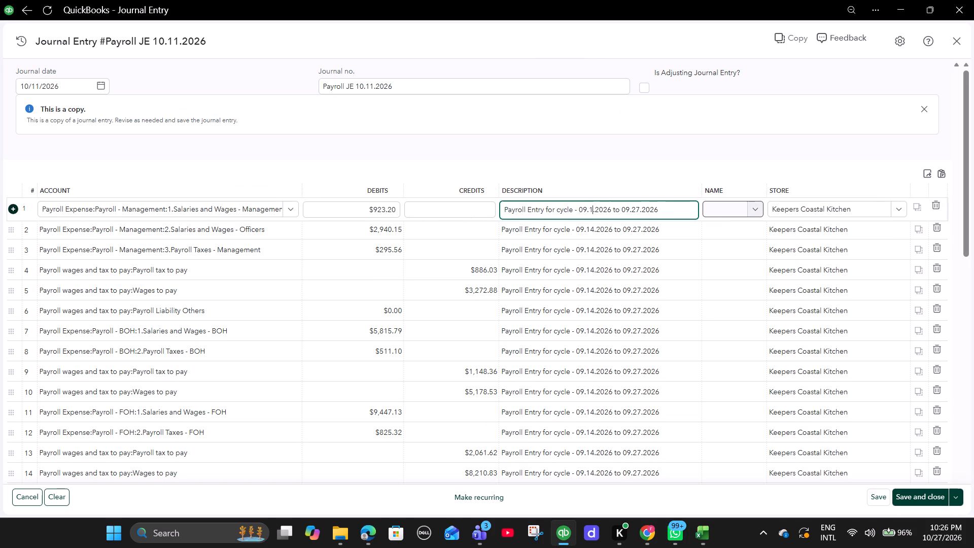
type("28")
key("Right")
key("Right")
key("Right")
key("Right")
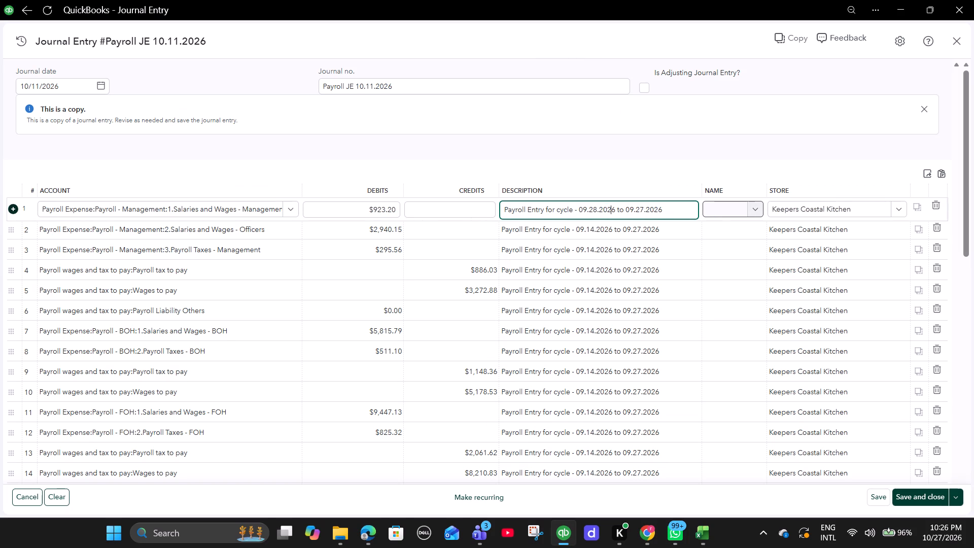
key("Right")
key("Right")
key("Right")
key("Right")
key("Right")
key("1")
key("Right")
key("Right")
key("BackSpace")
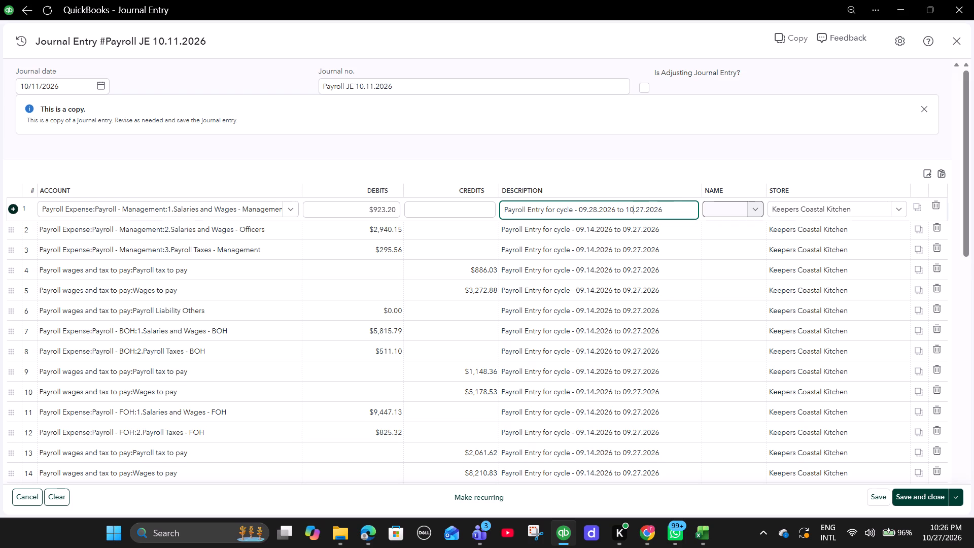
key("Right")
key("Right")
key("Right")
key("BackSpace")
key("BackSpace")
key("alt+Tab")
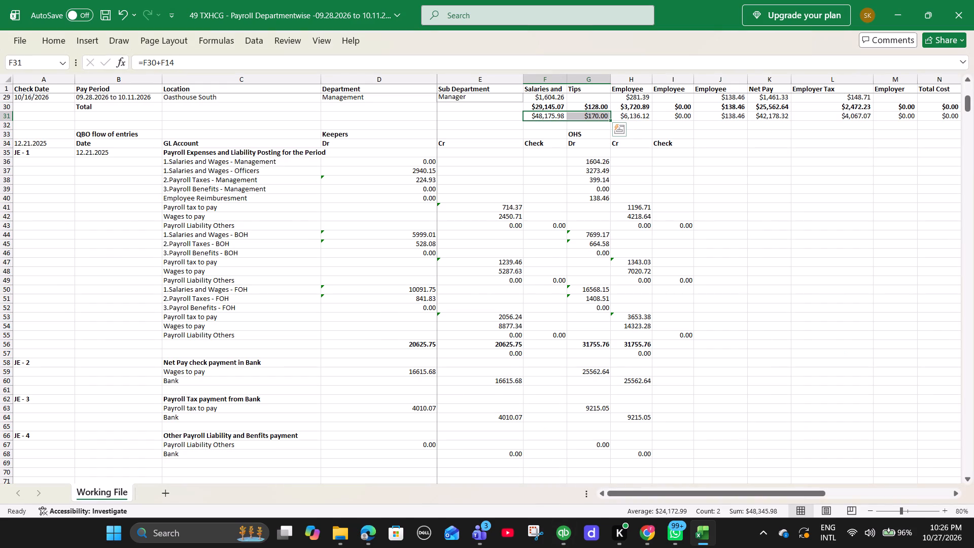
key("alt+Tab")
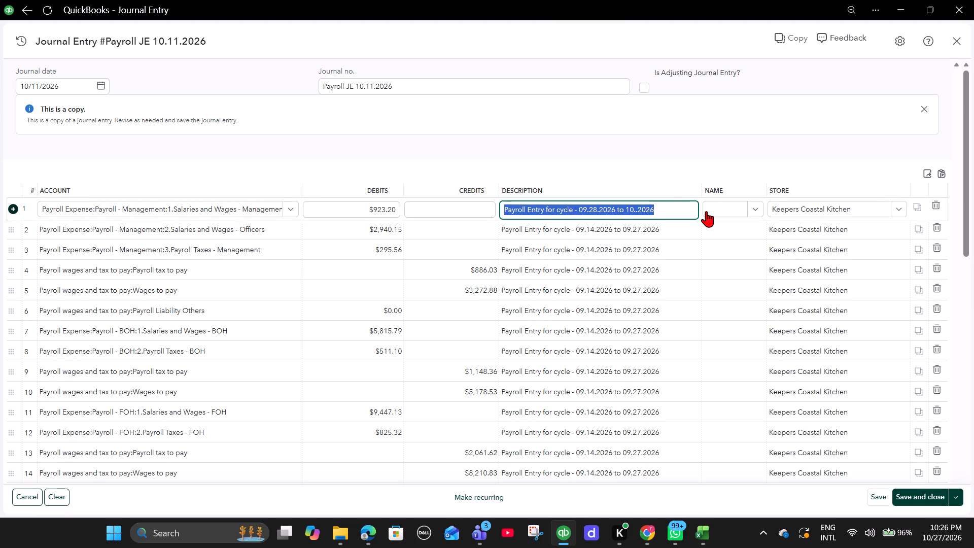
left_click(638, 210)
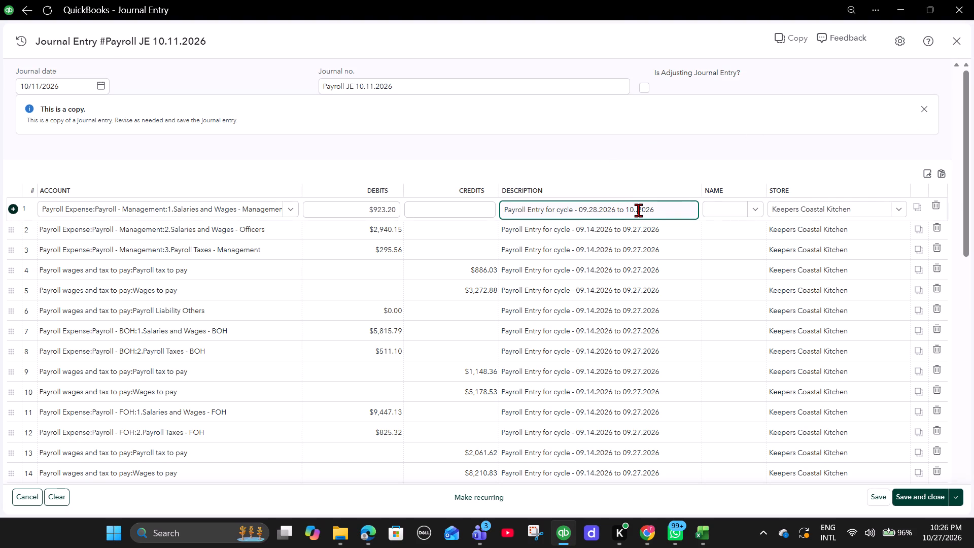
left_click(637, 211)
key("Left")
type("11")
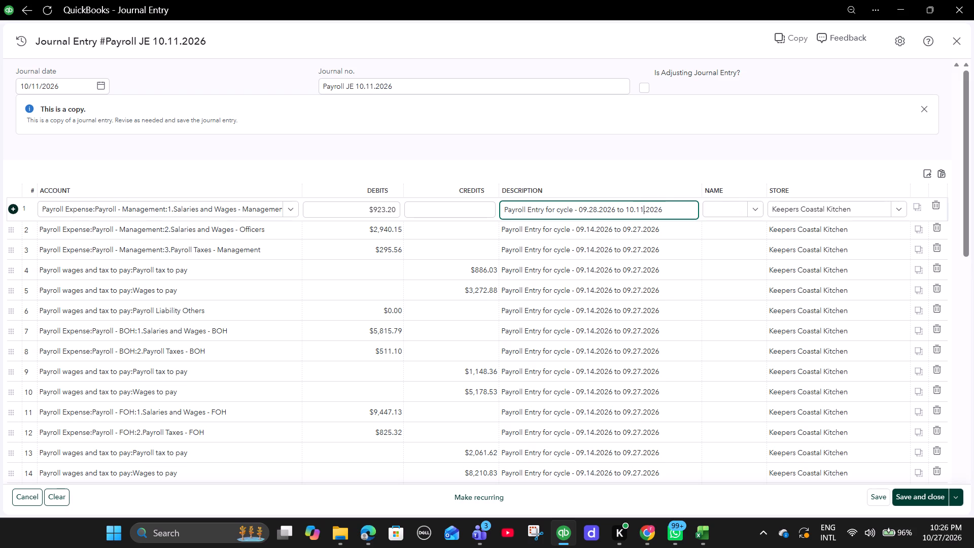
Copy line 1's description and paste it over the descriptions of the remaining Keepers Coastal Kitchen management lines, 2 to 6.
key("ctrl+a")
key("ctrl+c")
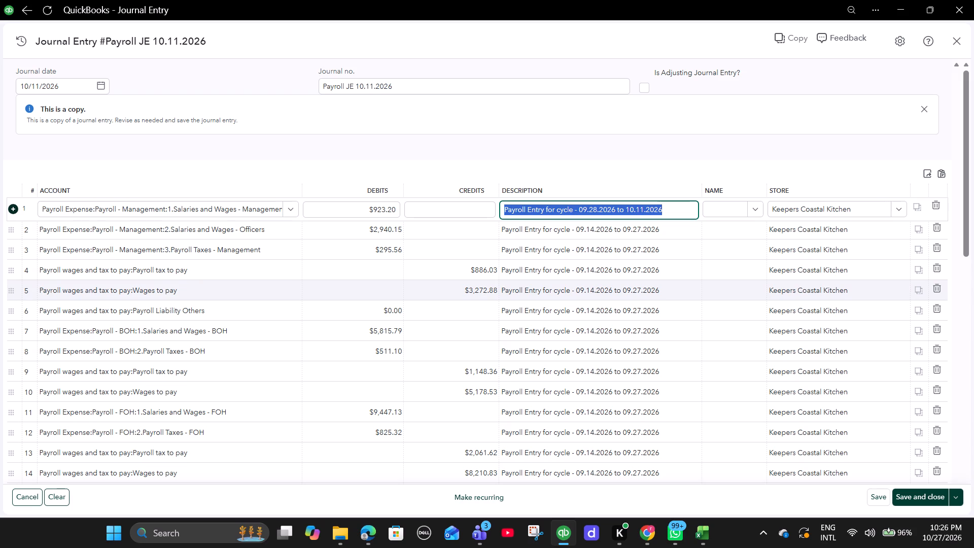
left_click(572, 233)
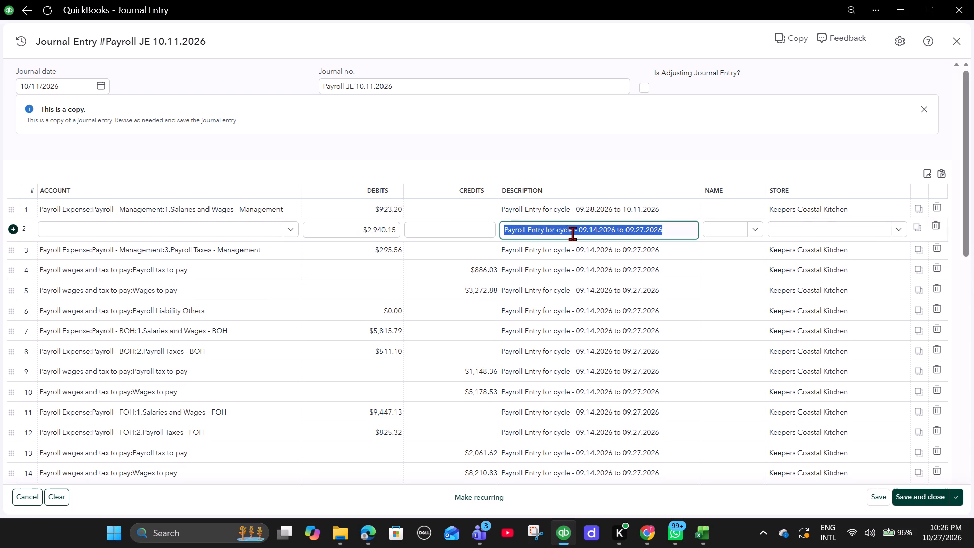
key("ctrl+v")
left_click(585, 250)
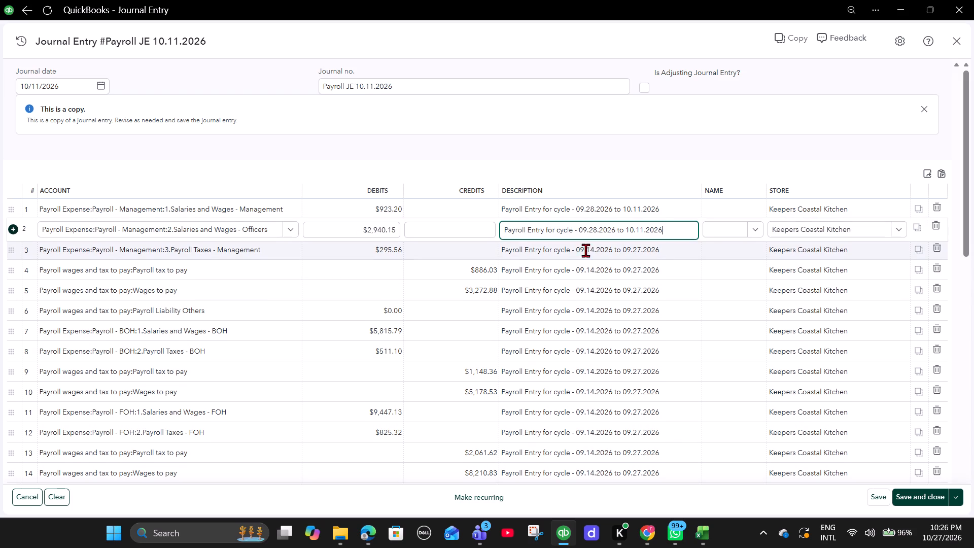
key("ctrl+v")
left_click(592, 267)
key("ctrl+v")
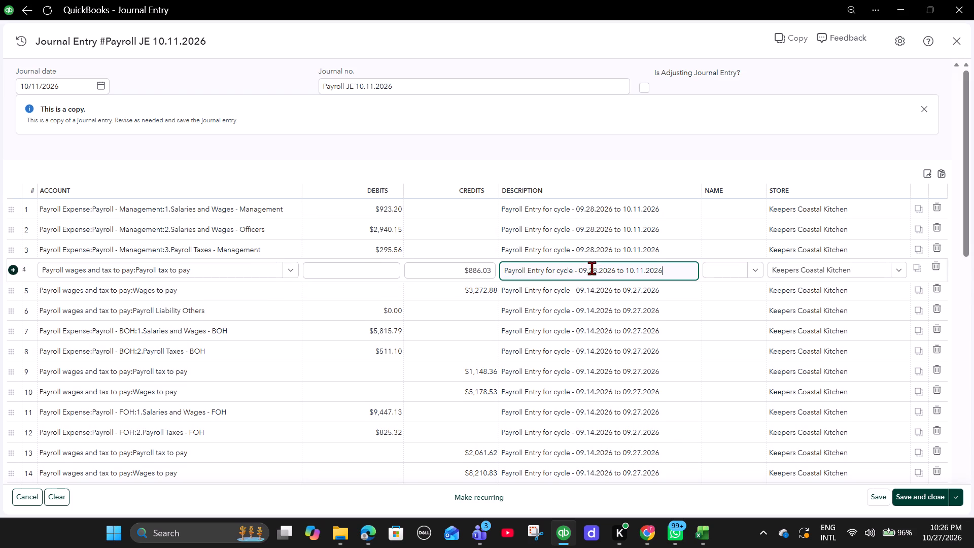
left_click(595, 287)
key("ctrl+v")
left_click(595, 305)
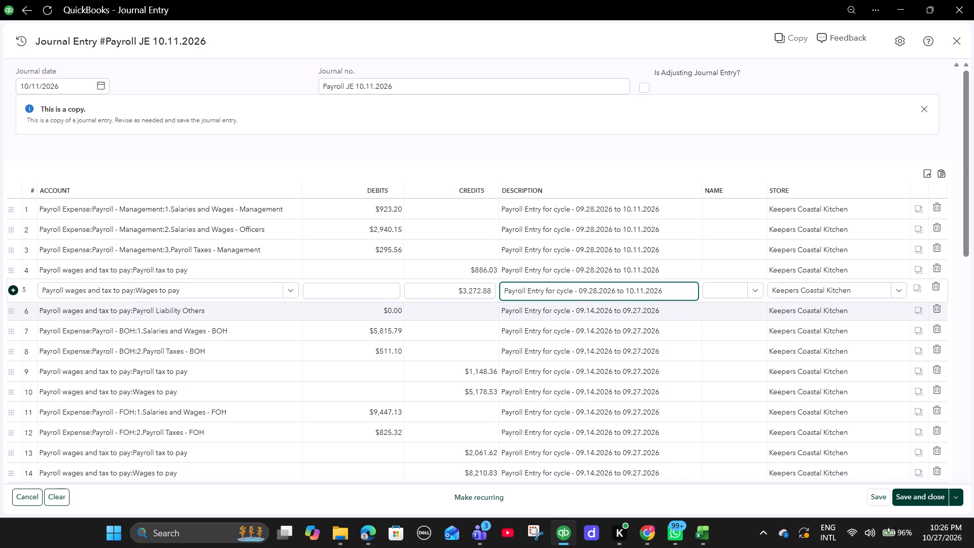
key("ctrl+v")
Paste the 09.28.2026 to 10.11.2026 cycle description into the Keepers Coastal Kitchen BOH lines, 7 to 10.
left_click(601, 338)
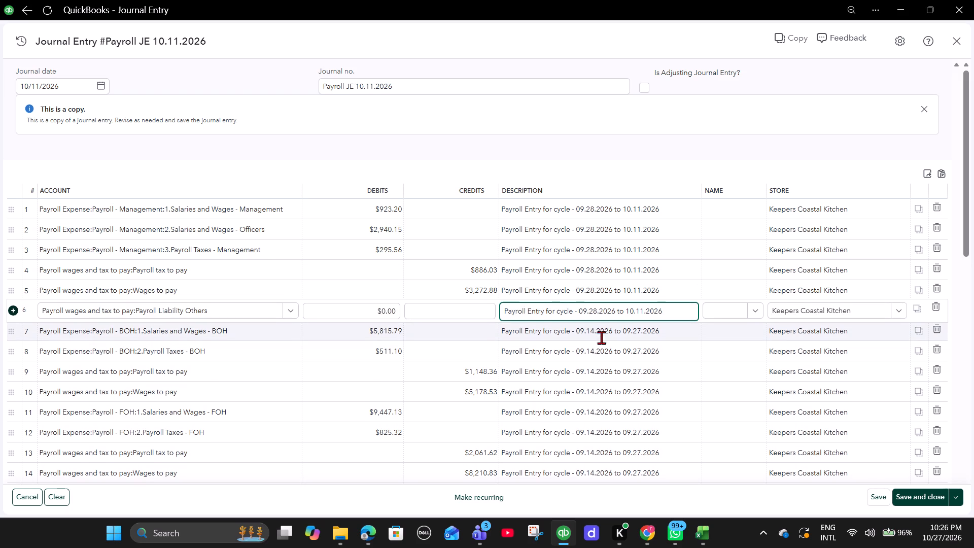
key("ctrl+v")
left_click(600, 350)
key("ctrl+v")
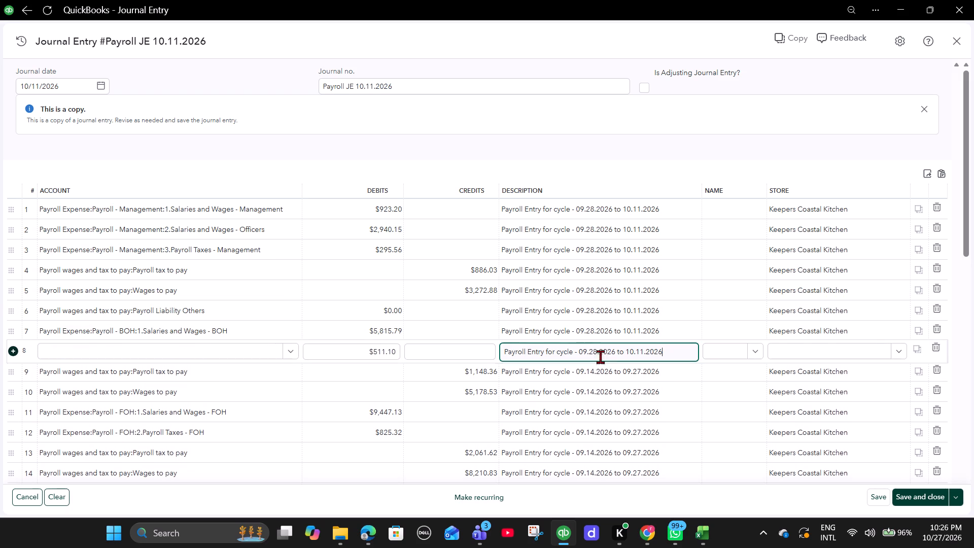
left_click(601, 367)
key("ctrl+v")
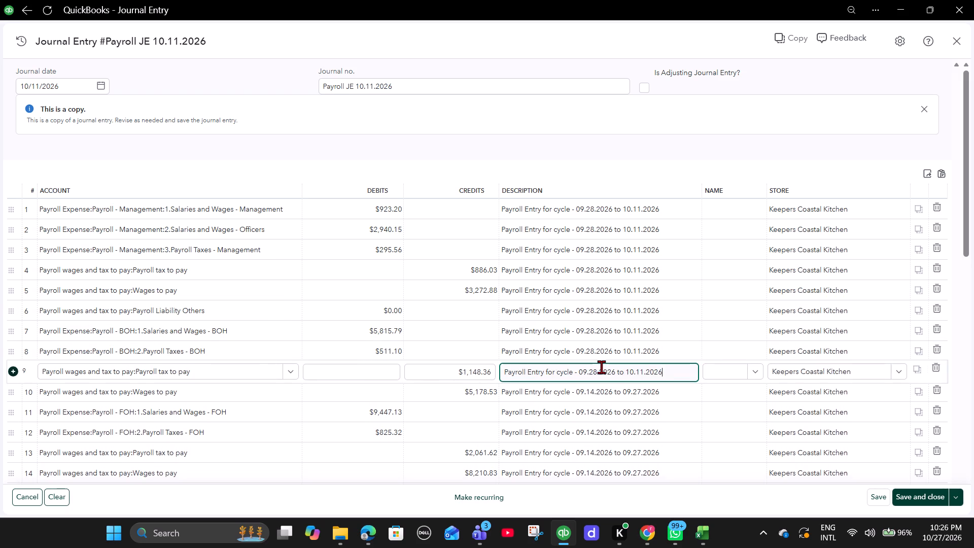
scroll(601, 367, "down", 2)
left_click(612, 269)
key("ctrl+v")
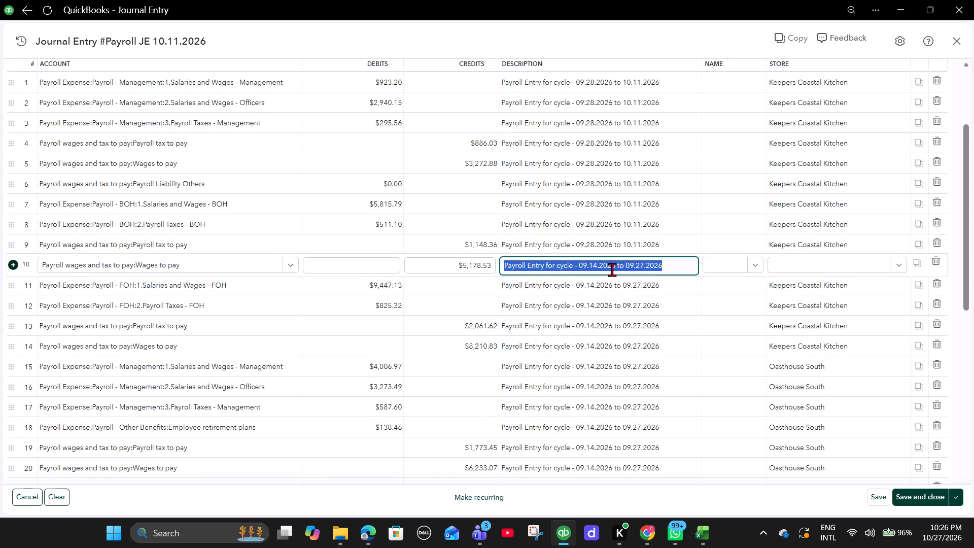
Paste the 09.28.2026 to 10.11.2026 cycle description into the Keepers Coastal Kitchen FOH lines, 11 to 14.
left_click(612, 289)
key("ctrl+v")
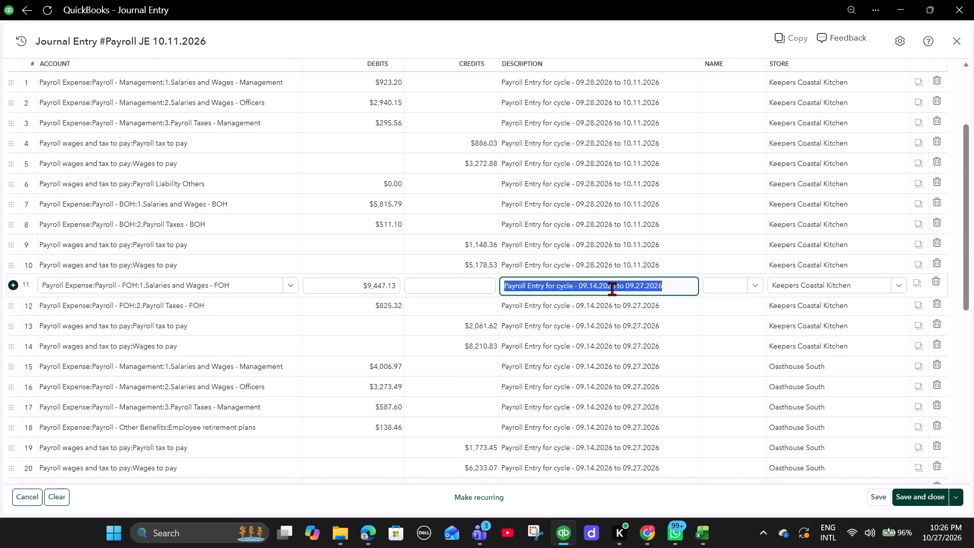
left_click(610, 306)
key("ctrl+v")
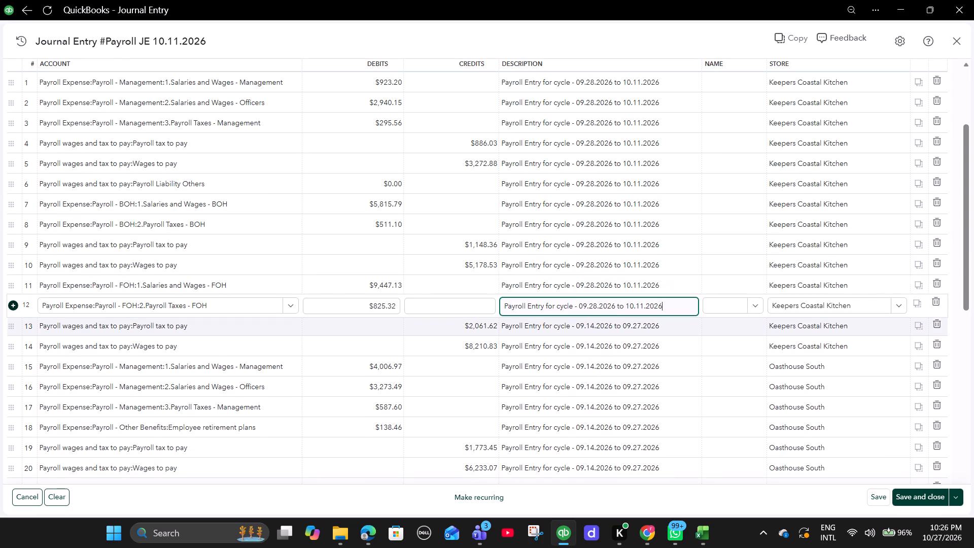
left_click(610, 332)
key("ctrl+v")
left_click(607, 351)
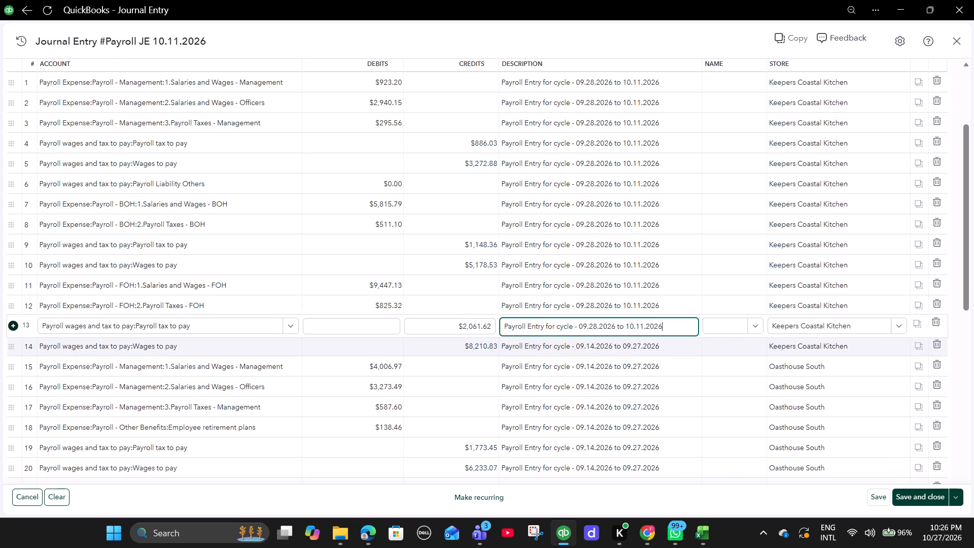
key("ctrl+v")
Paste the 09.28.2026 to 10.11.2026 cycle description into the Oasthouse South management lines, 15 to 21.
left_click(606, 362)
key("ctrl+v")
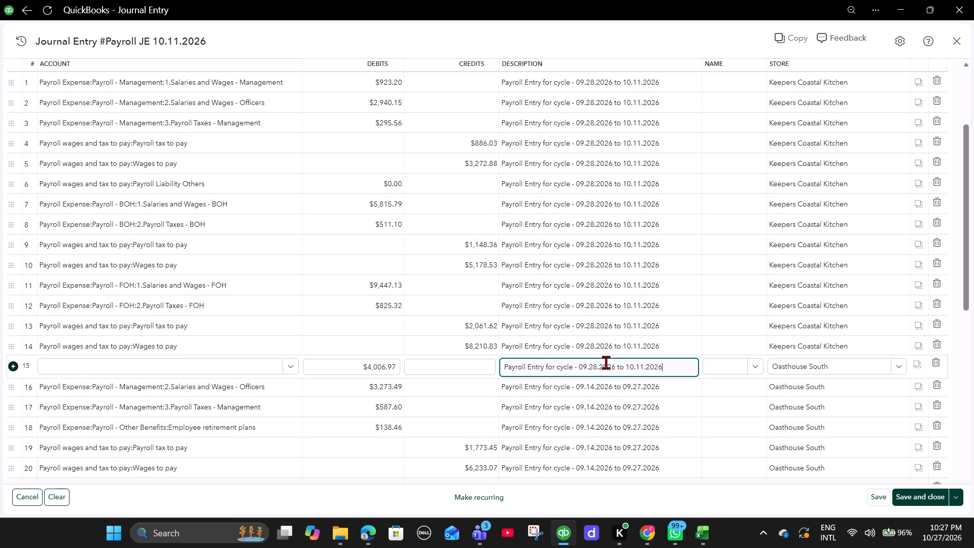
left_click(603, 386)
key("ctrl+v")
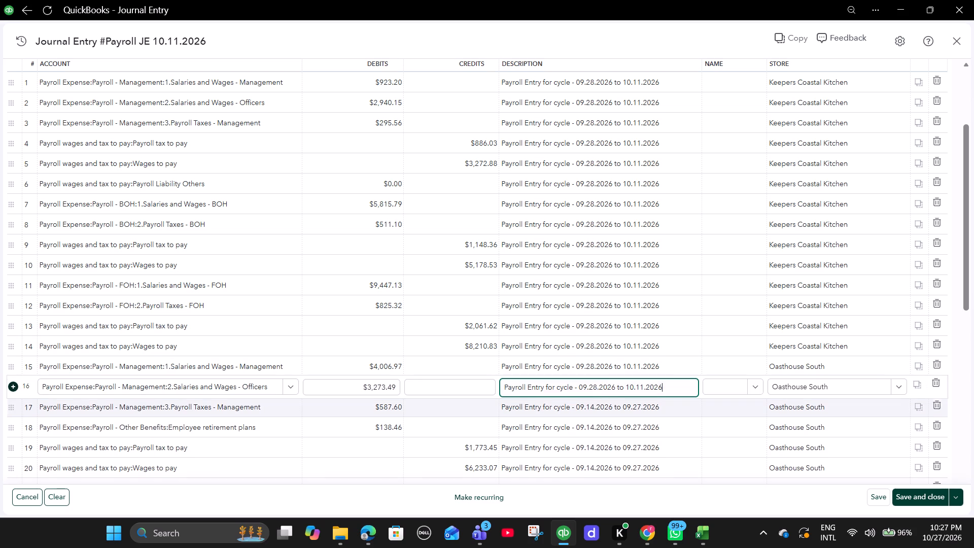
left_click(603, 407)
key("ctrl+v")
scroll(603, 407, "down", 2)
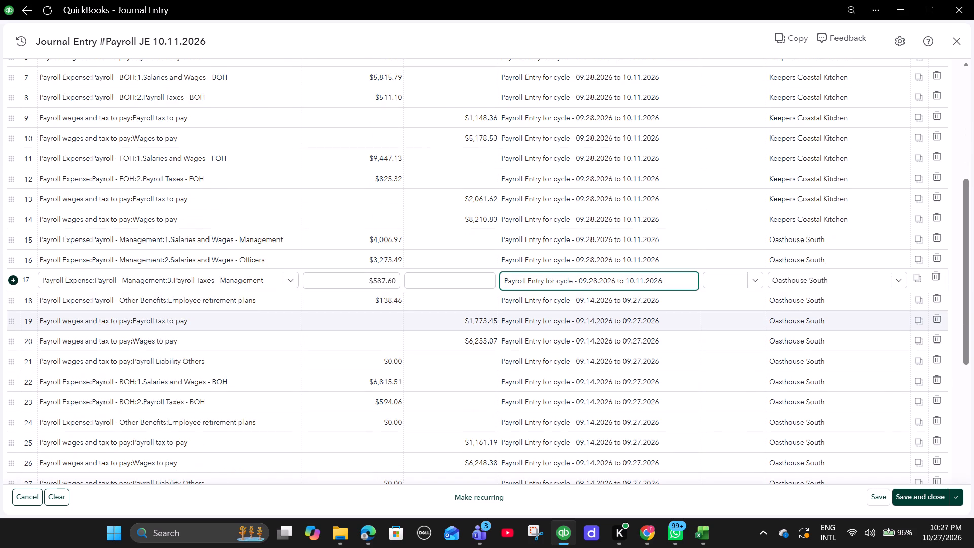
left_click(588, 307)
key("ctrl+v")
left_click(589, 327)
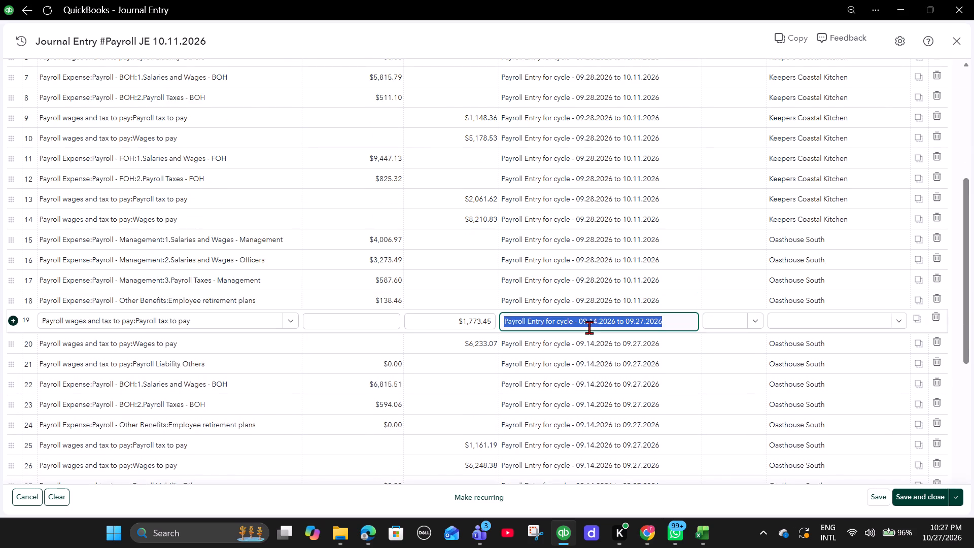
key("ctrl+v")
left_click(591, 338)
key("ctrl+v")
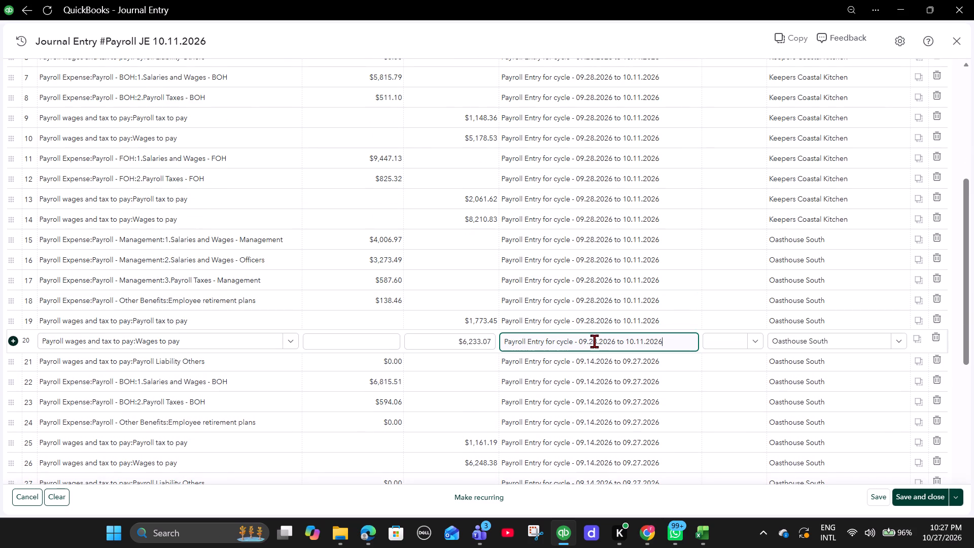
left_click(596, 358)
key("ctrl+v")
Paste the 09.28.2026 to 10.11.2026 cycle description into the Oasthouse South BOH lines, 22 to 27.
scroll(591, 350, "down", 2)
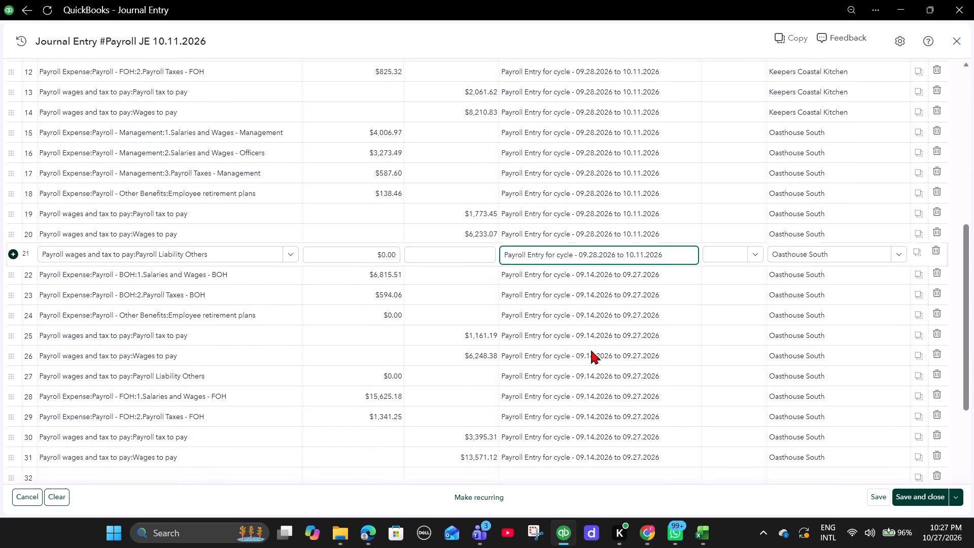
left_click(589, 261)
key("ctrl+v")
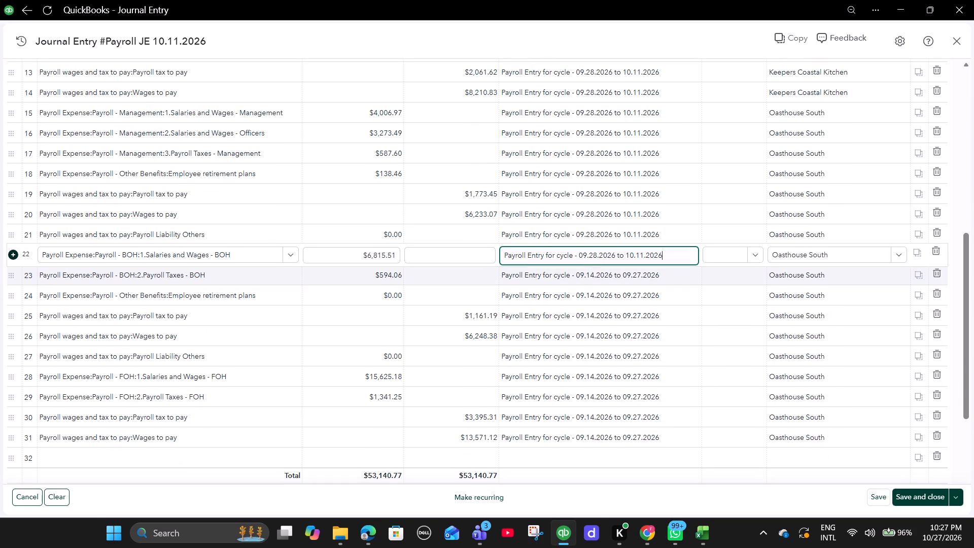
left_click(590, 272)
key("ctrl+v")
left_click(591, 300)
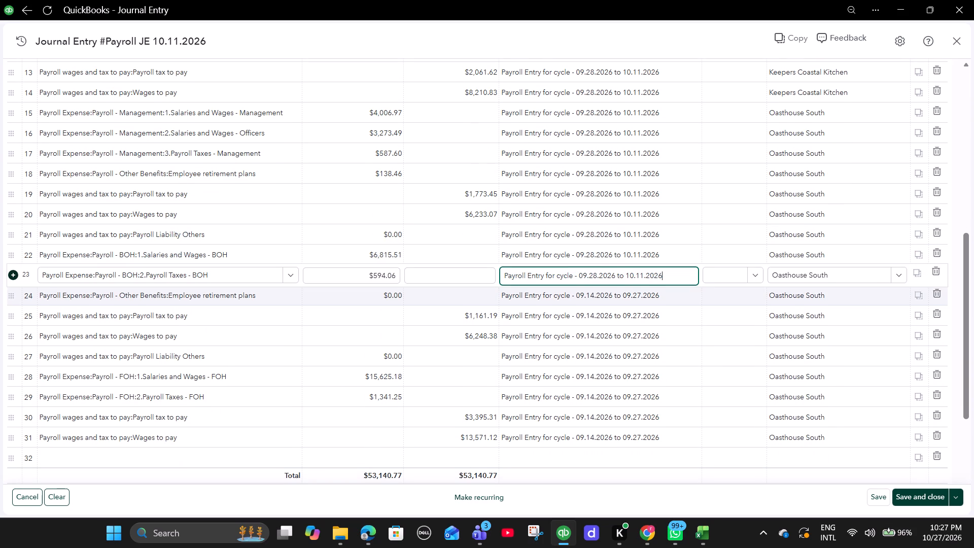
key("ctrl+v")
left_click(592, 314)
key("ctrl+v")
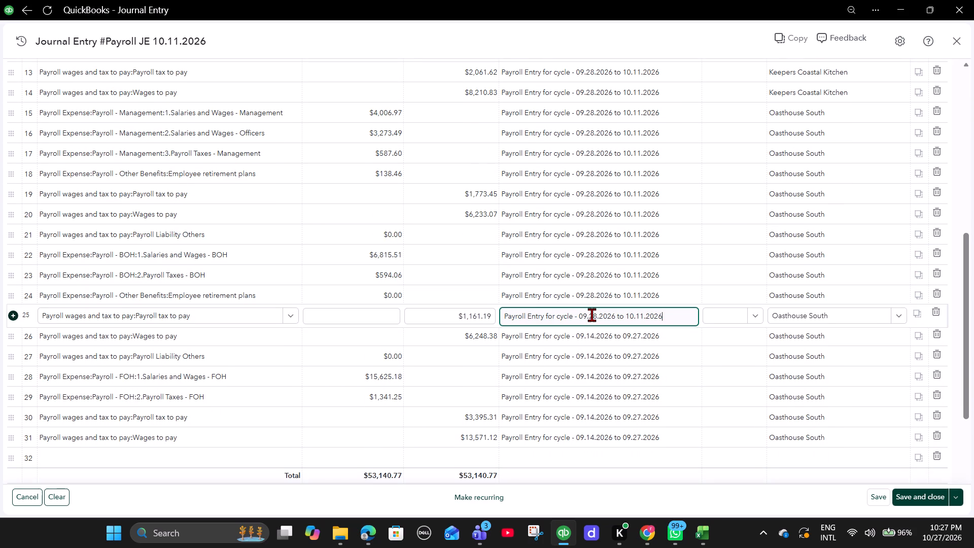
left_click(593, 341)
key("ctrl+v")
left_click(595, 360)
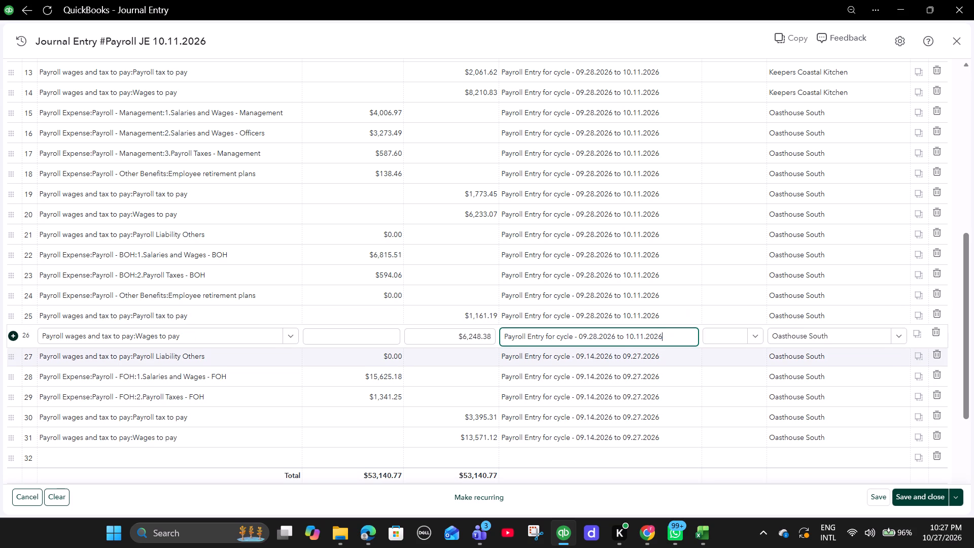
key("ctrl+v")
Paste the 09.28.2026 to 10.11.2026 cycle description into the Oasthouse South FOH lines, 28 to 31.
left_click(599, 380)
key("ctrl+v")
left_click(599, 381, "ctrl")
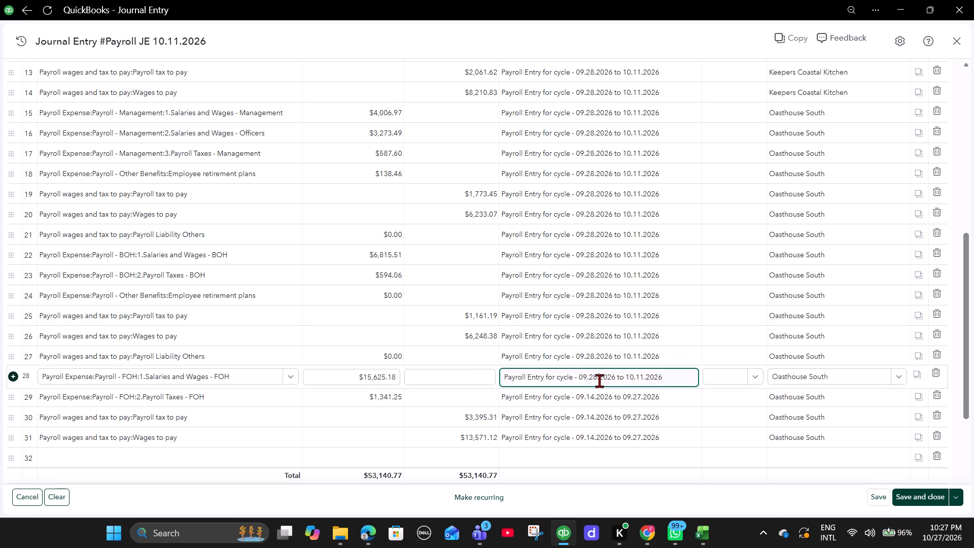
left_click(601, 394)
key("ctrl+v")
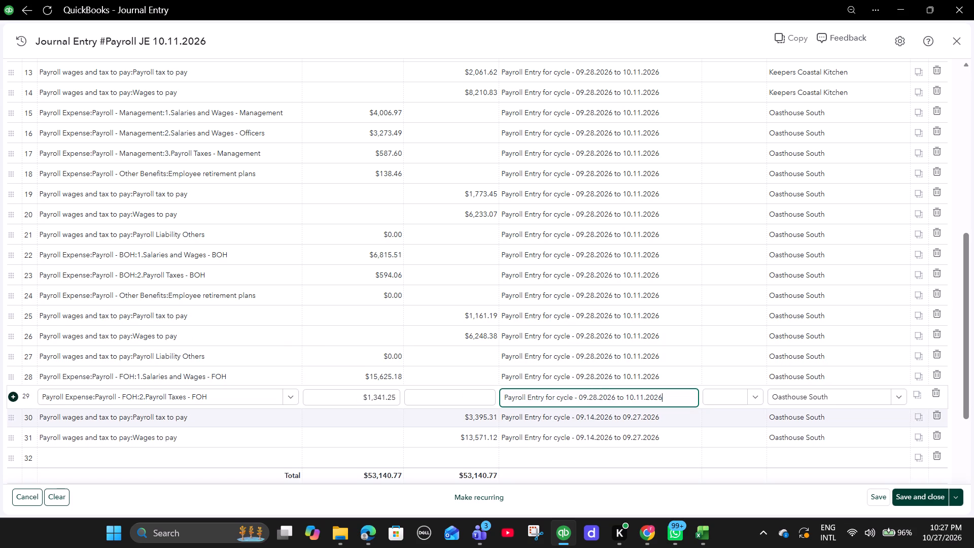
left_click(617, 422)
key("ctrl+v")
left_click(620, 436)
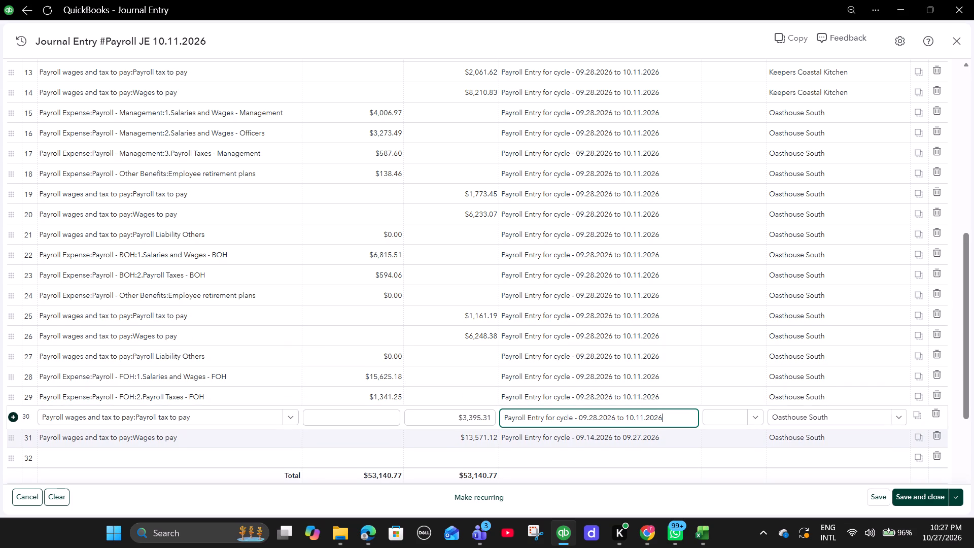
key("ctrl+v")
Check the Keepers management salaries amount in the payroll workbook and set line 1's debit to 0.
scroll(621, 436, "up", 8)
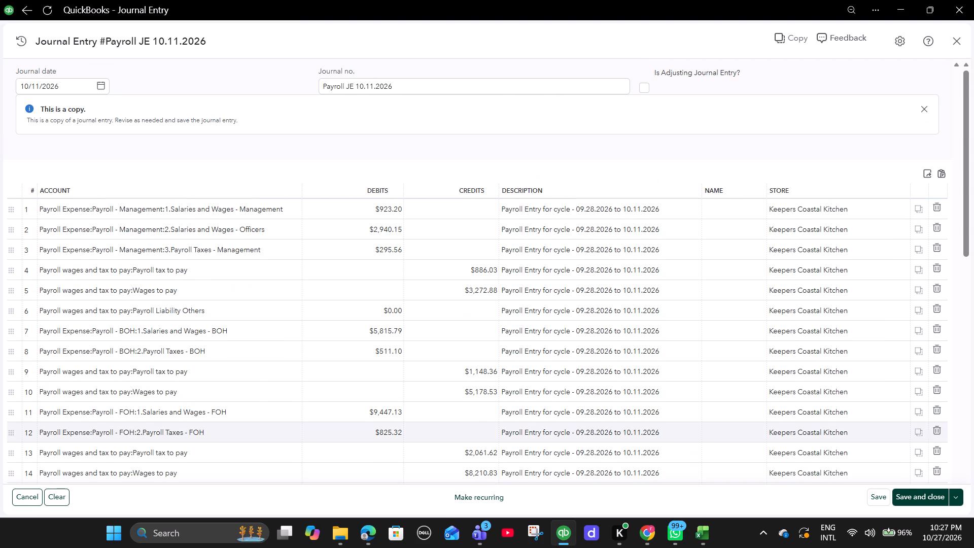
left_click(390, 210)
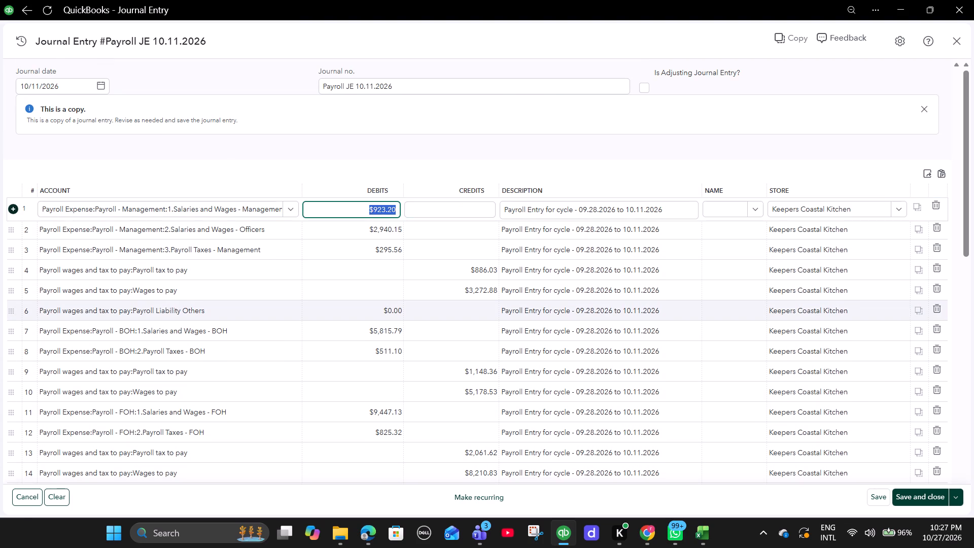
key("alt+Tab")
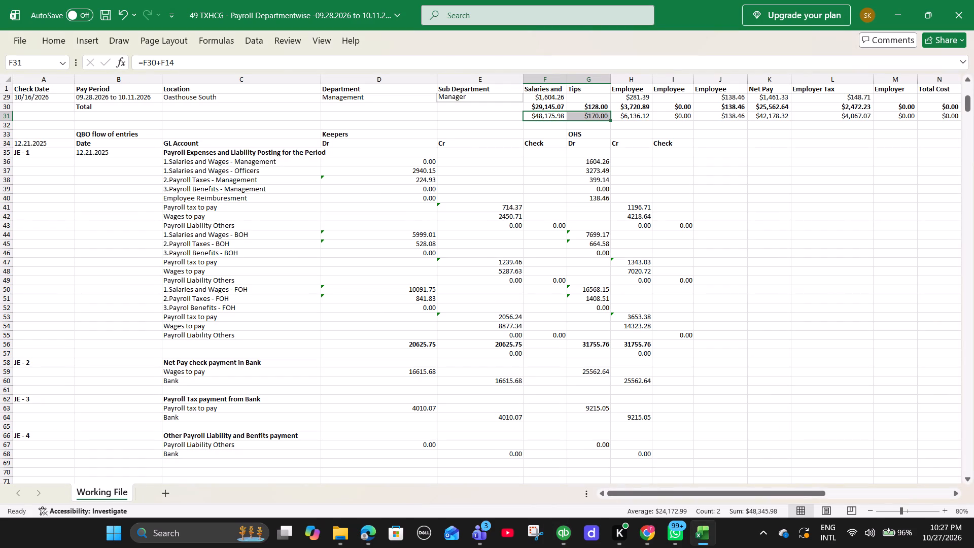
key("alt+Tab")
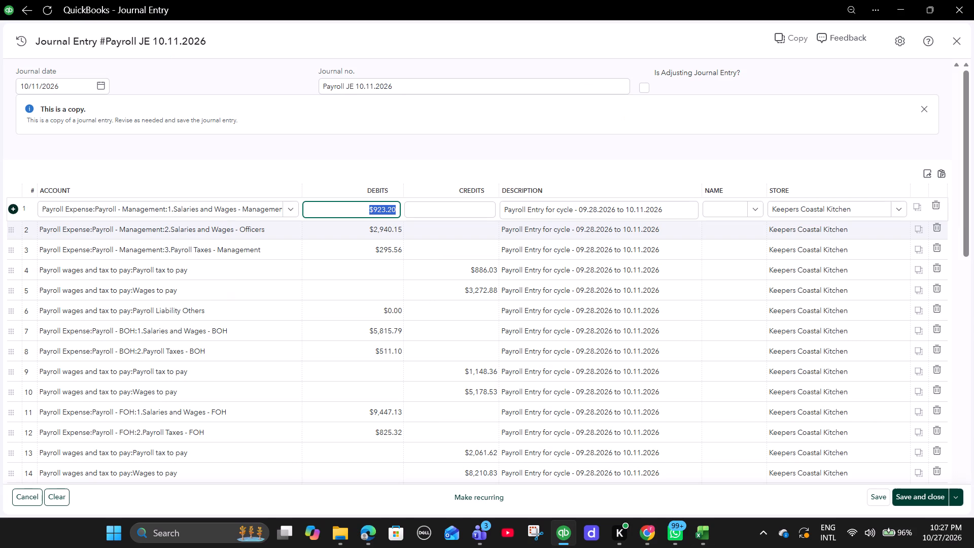
key("0")
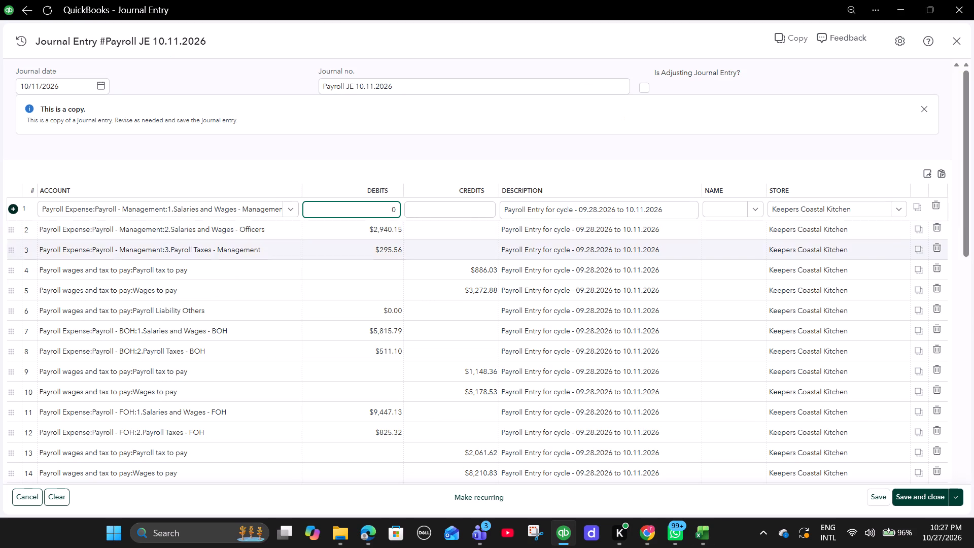
Check line 2's officers' salary against the workbook, and copy the Keepers management payroll taxes, 224.93, into line 3's debit.
left_click(363, 232)
key("alt+Tab")
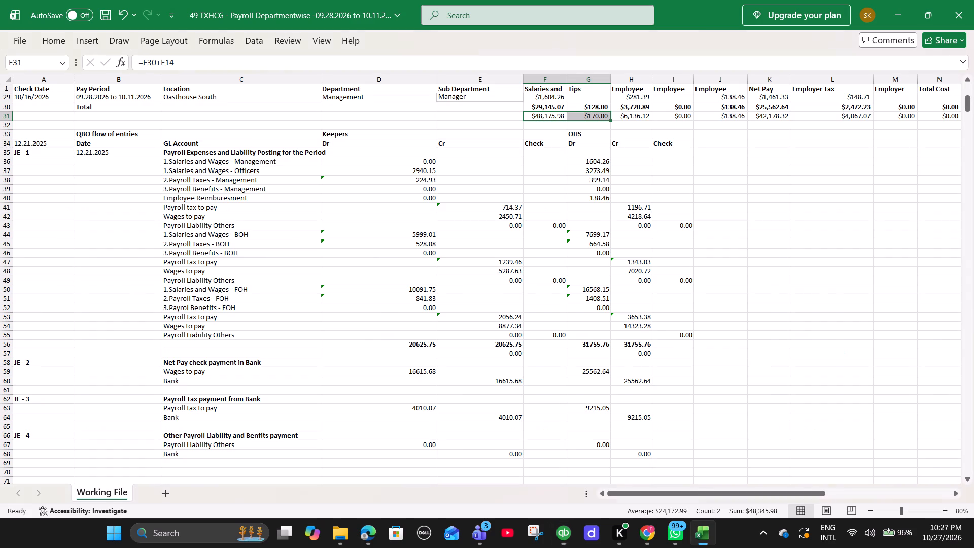
key("alt+Tab")
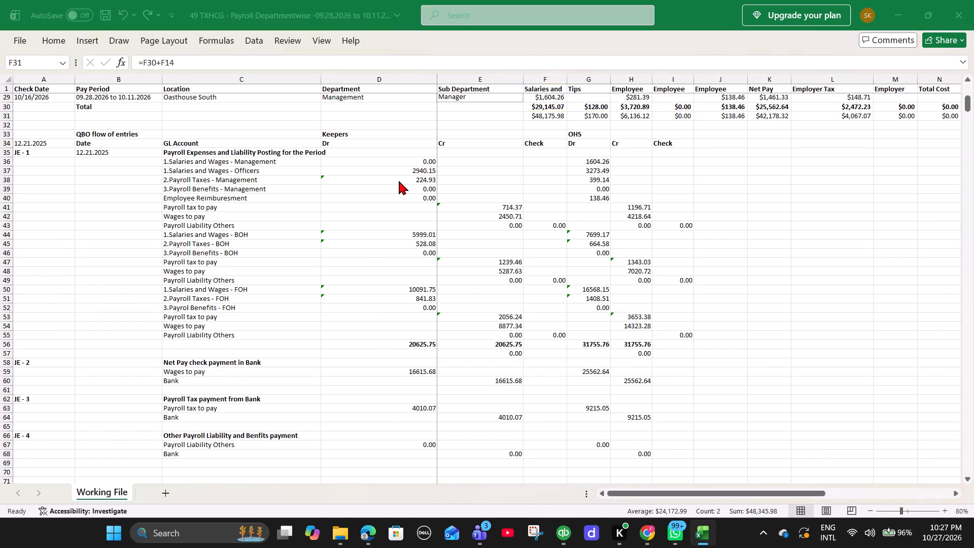
key("alt+Tab")
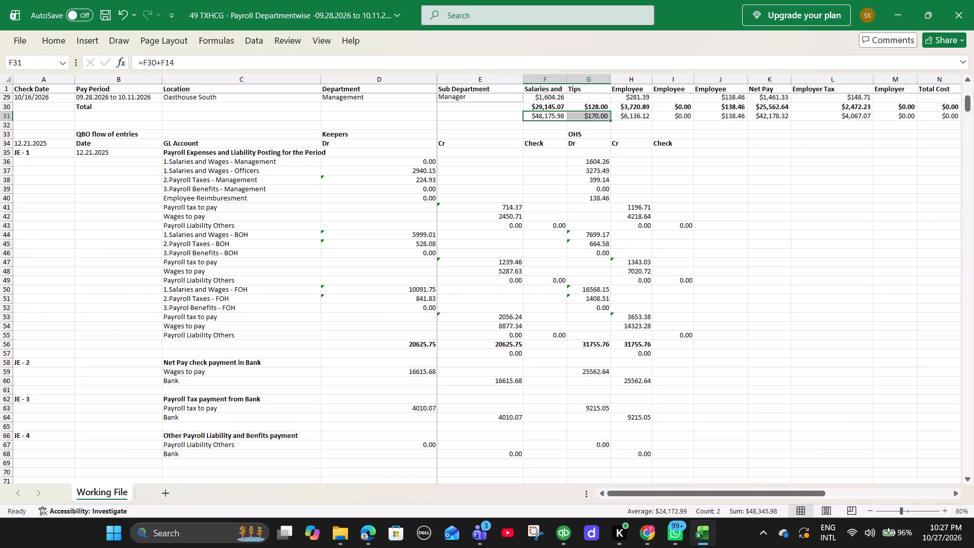
left_click(397, 182)
right_click(396, 181)
left_click(406, 183)
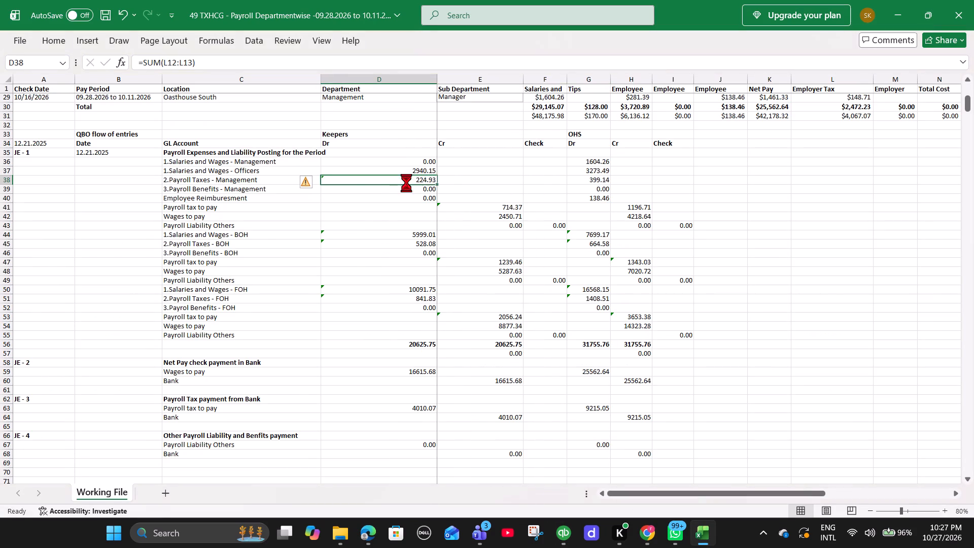
key("alt+Tab")
left_click(375, 256)
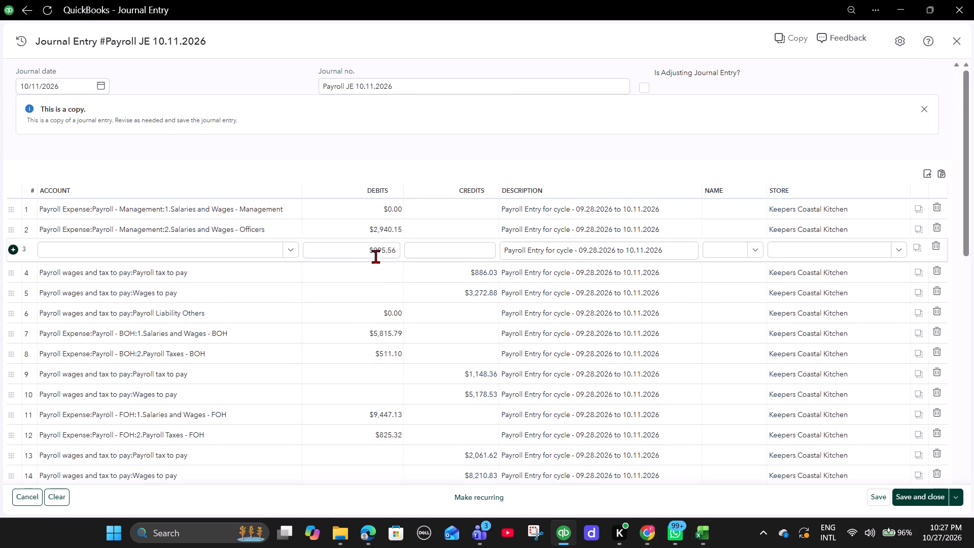
key("ctrl+v")
Copy the Keepers management payroll tax to pay, 714.37, from the workbook into line 4's credit.
key("alt+Tab")
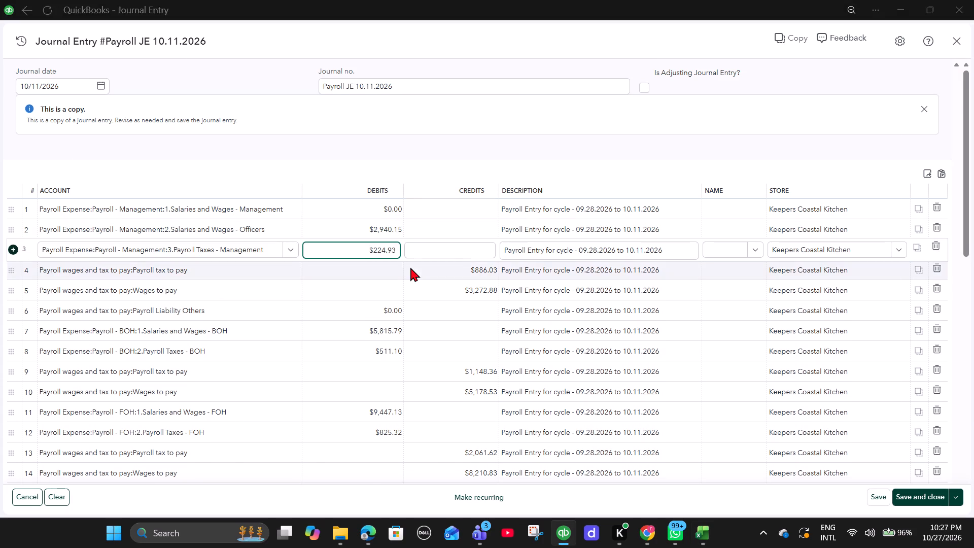
left_click(472, 207)
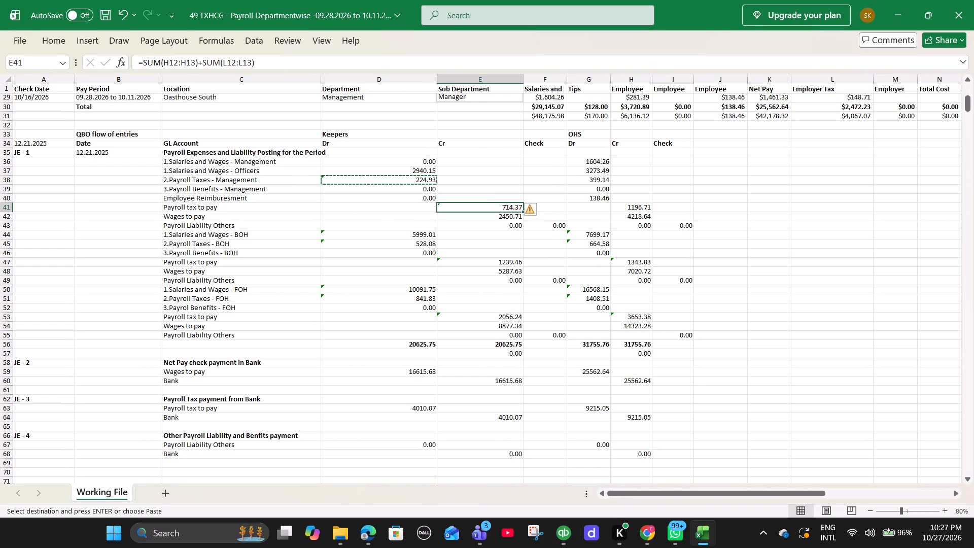
right_click(474, 207)
left_click(514, 176)
key("alt+Tab")
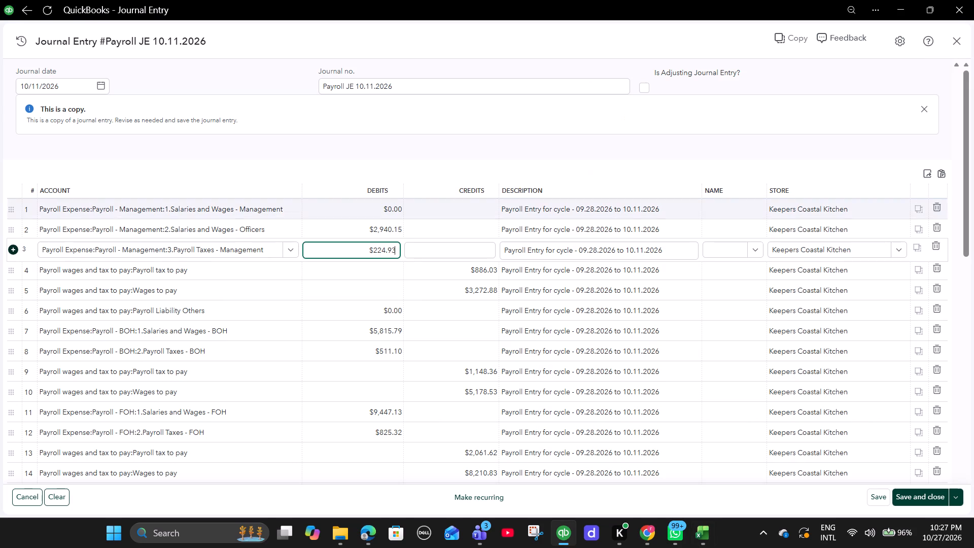
left_click(470, 276)
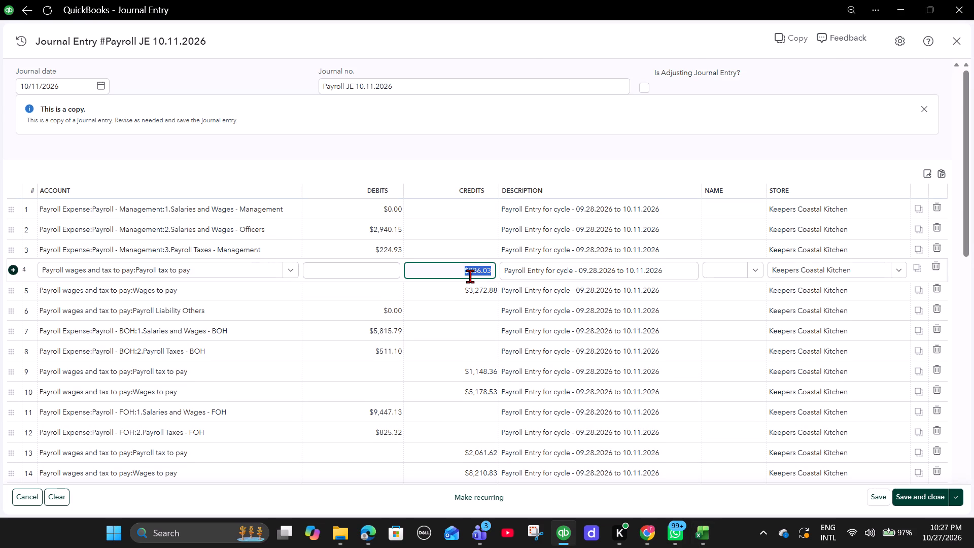
key("ctrl+v")
Copy the Keepers management wages to pay, 2450.71, from the workbook into line 5's credit.
left_click(466, 287)
key("alt+Tab")
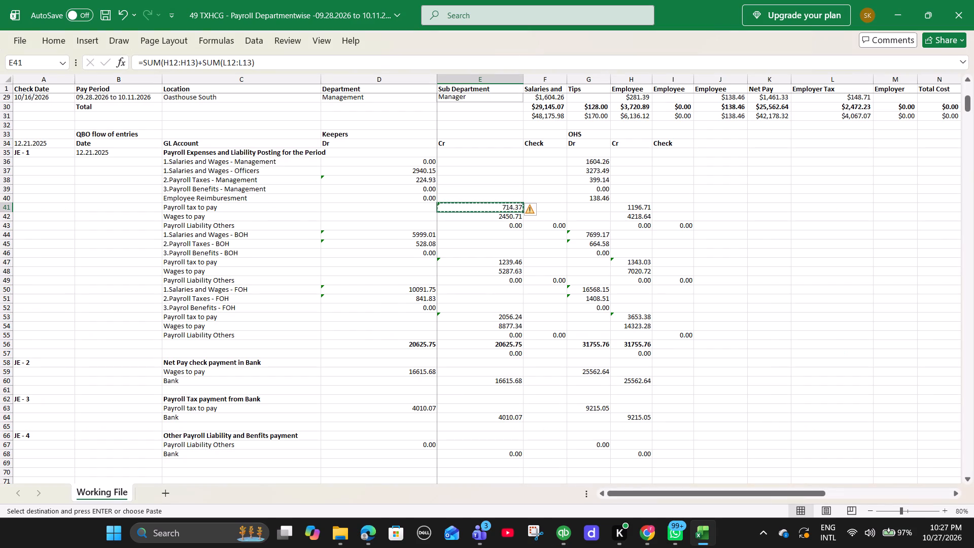
left_click(478, 217)
right_click(478, 216)
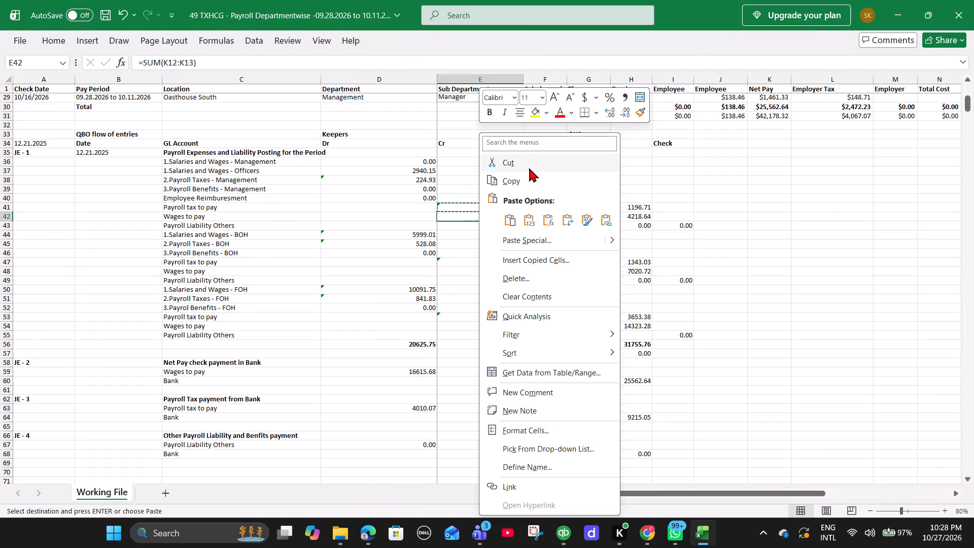
left_click(528, 175)
key("alt+Tab")
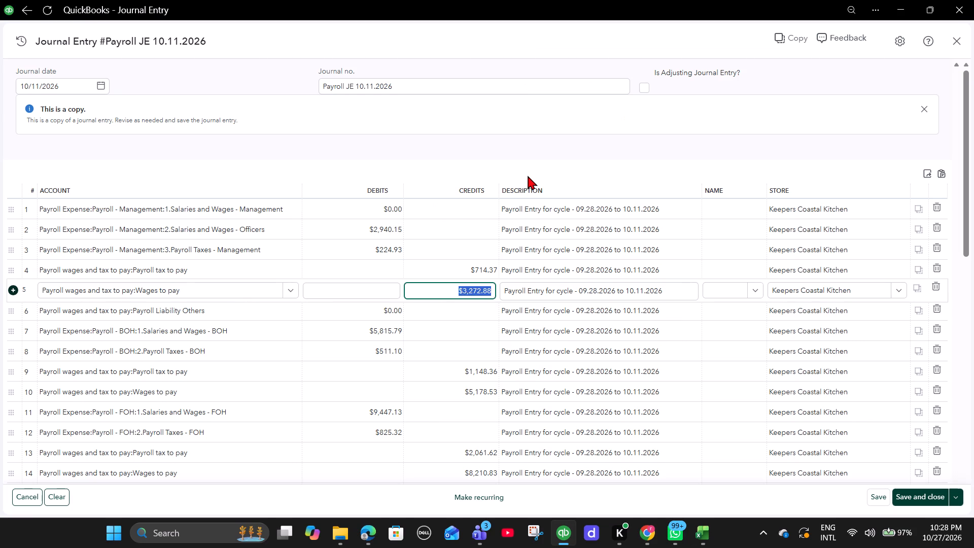
key("ctrl+v")
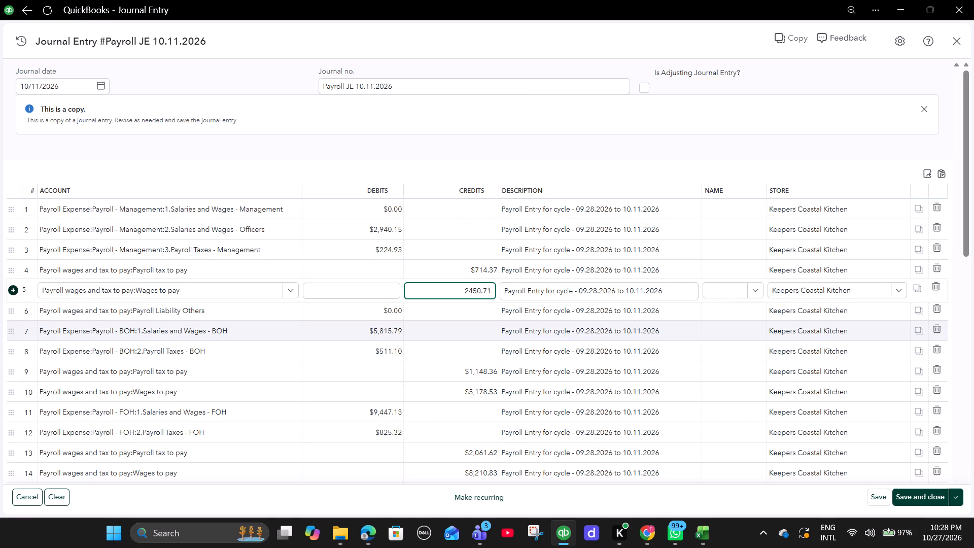
Copy the Keepers BOH salaries and wages, 5999.01, from the payroll workbook into line 7's debit.
key("alt+Tab")
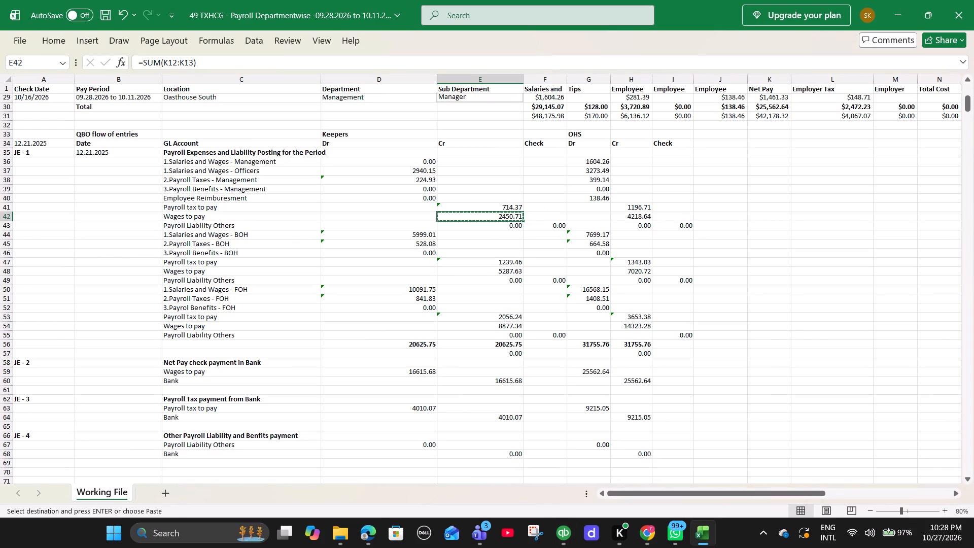
left_click(397, 233)
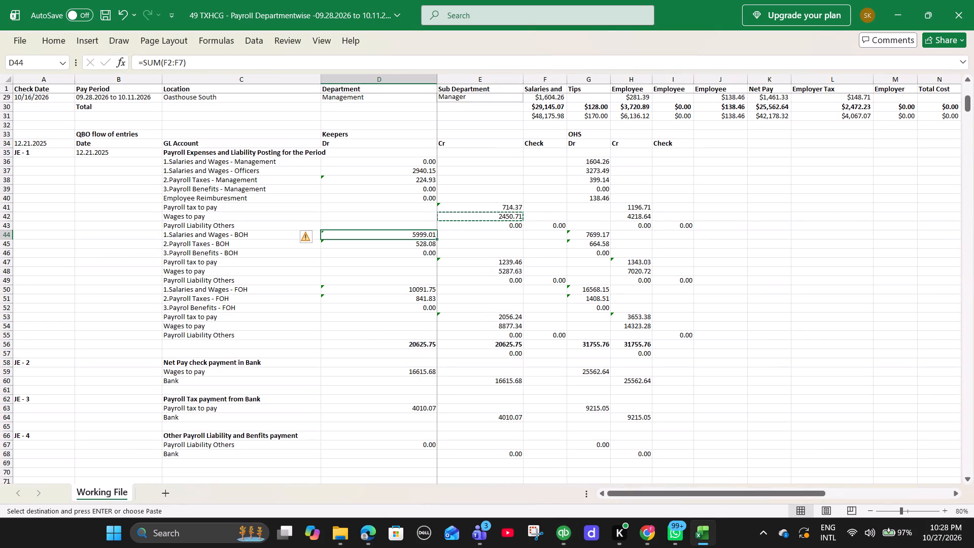
right_click_drag(396, 233, 391, 233)
left_click(438, 187)
key("alt+Tab")
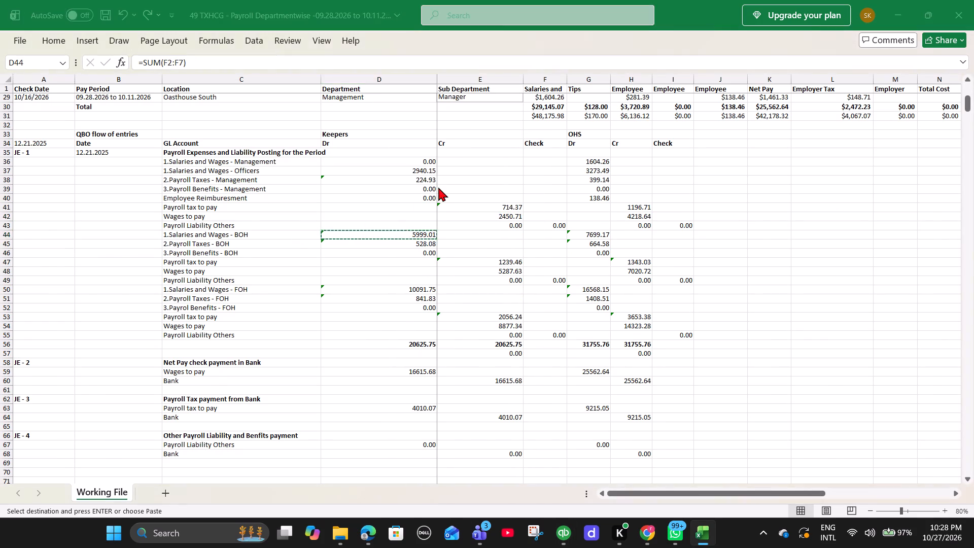
left_click(371, 331)
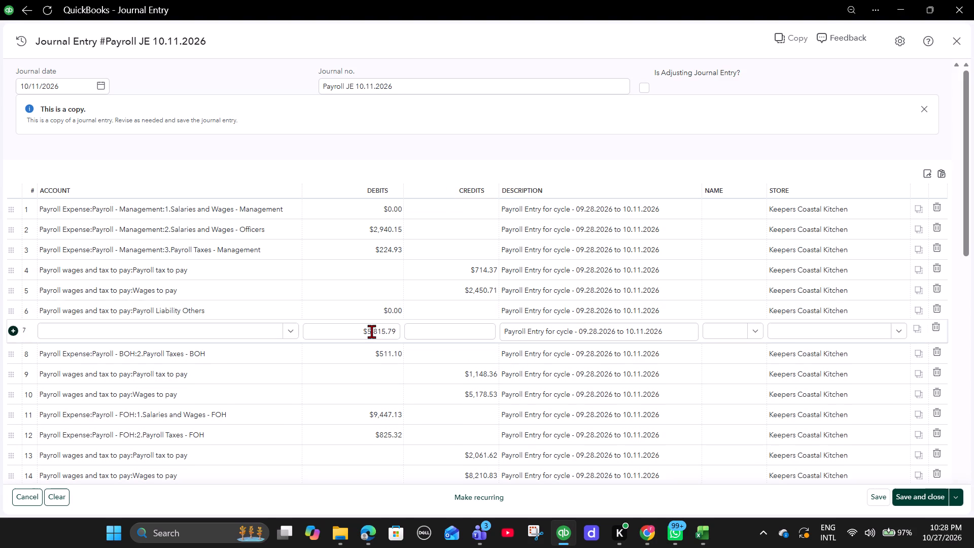
key("ctrl+v")
Copy the Keepers BOH payroll taxes, 528.08, from the workbook into line 8's debit.
scroll(371, 331, "down", 1)
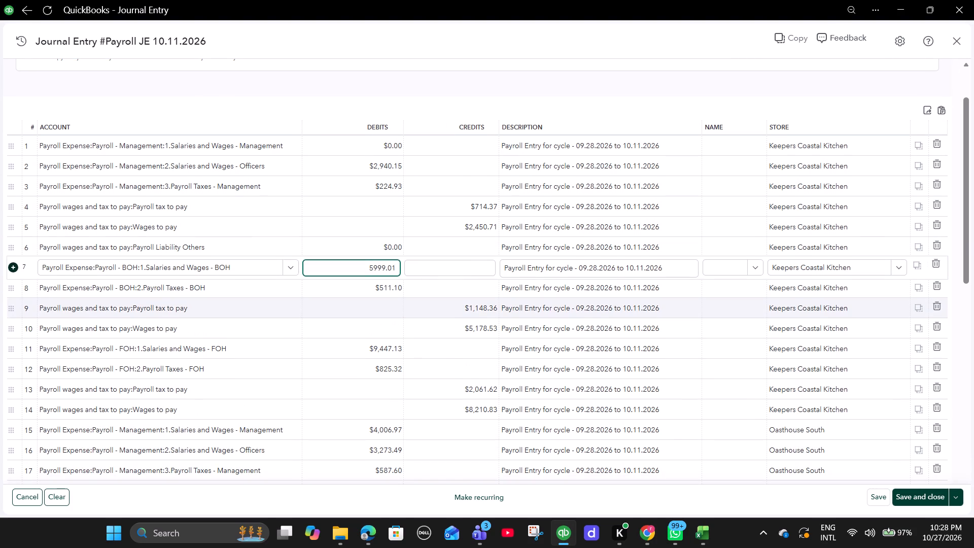
left_click(375, 290)
key("alt+Tab")
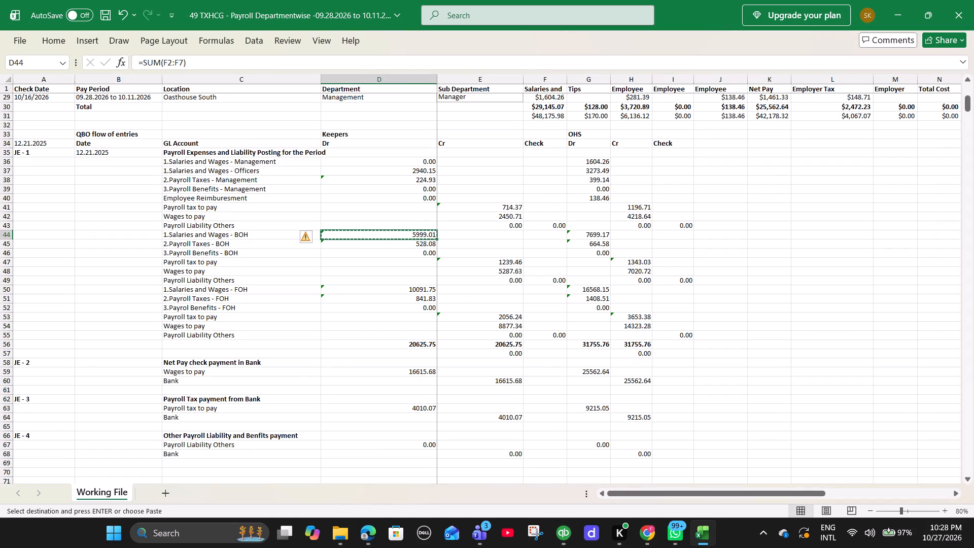
left_click(394, 245)
right_click(394, 245)
left_click(440, 182)
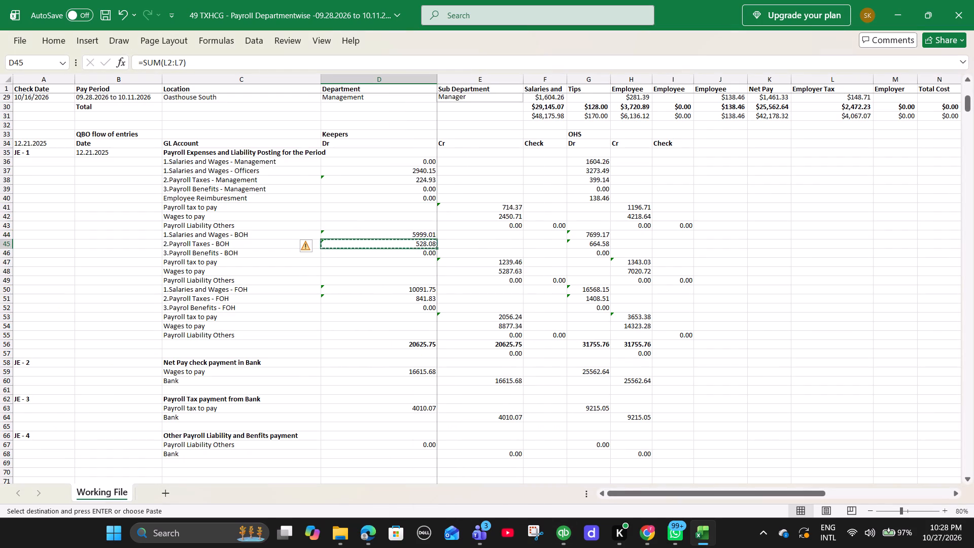
key("alt+Tab")
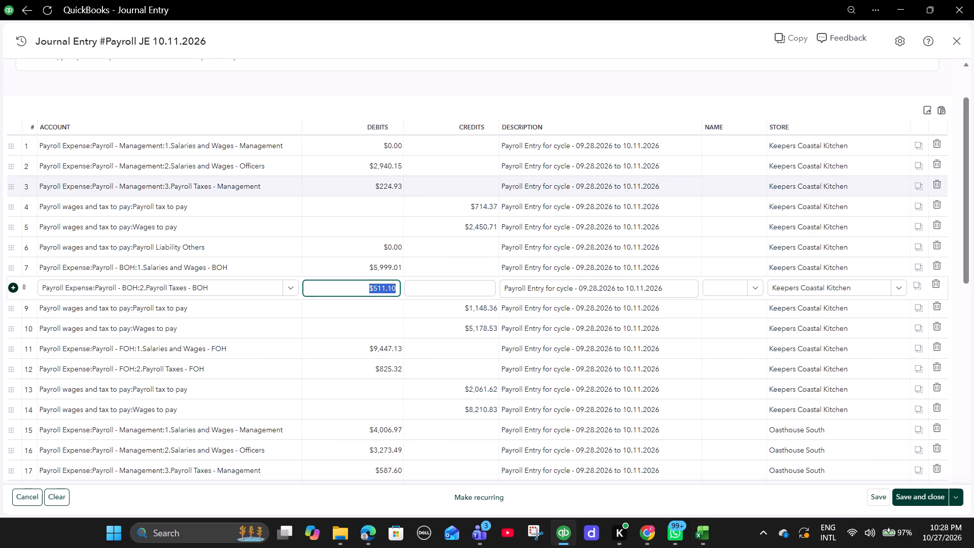
key("ctrl+v")
Copy the Keepers BOH payroll tax to pay, 1239.46, from the workbook into line 9's credit.
key("alt+Tab")
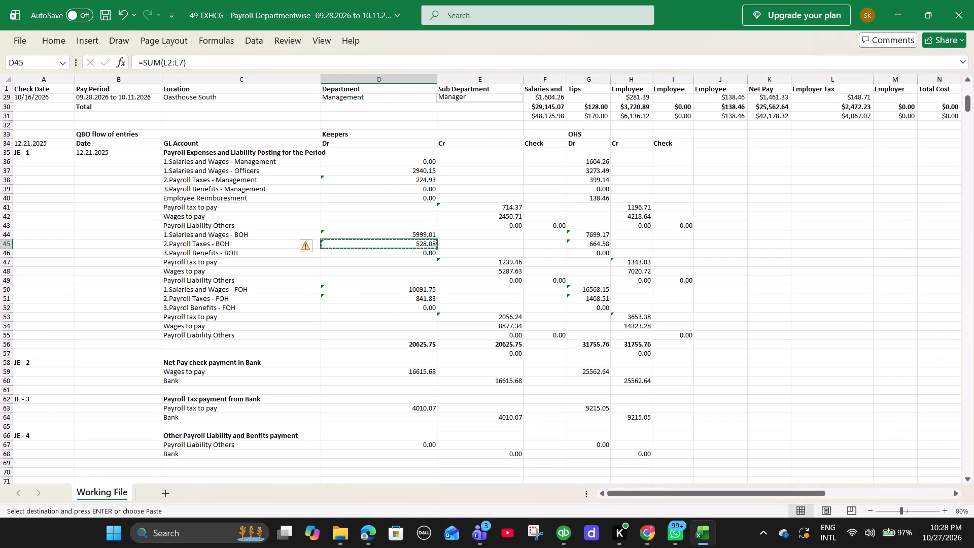
left_click(465, 260)
right_click(465, 260)
left_click(512, 176)
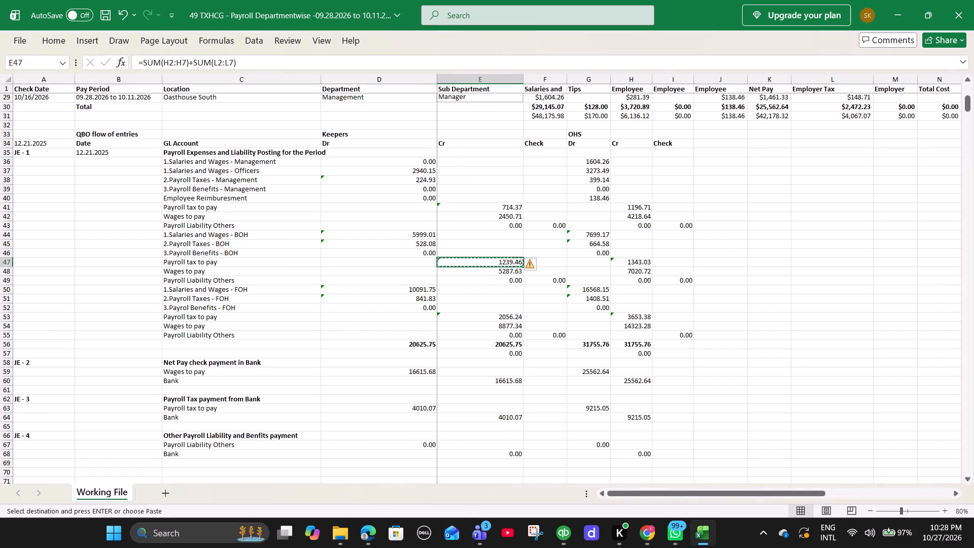
key("alt+Tab")
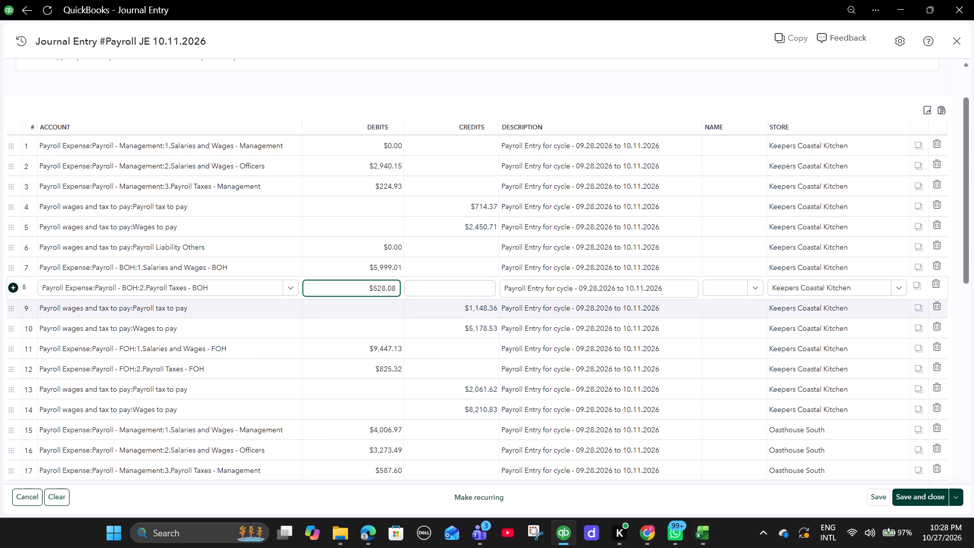
left_click(459, 301)
key("ctrl+v")
Copy the Keepers BOH wages to pay, 5287.63, from the workbook into line 10's credit.
scroll(459, 301, "down", 2)
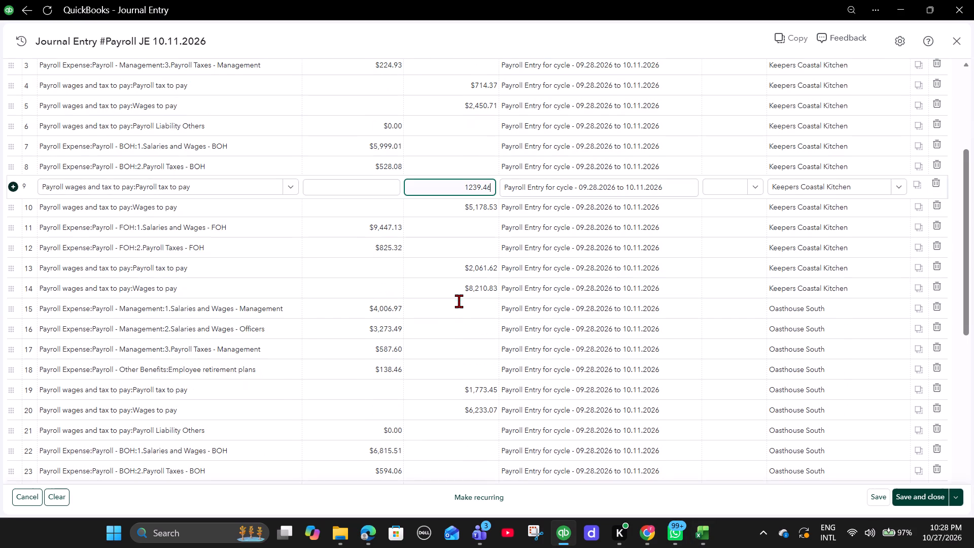
left_click(434, 201)
key("alt+Tab")
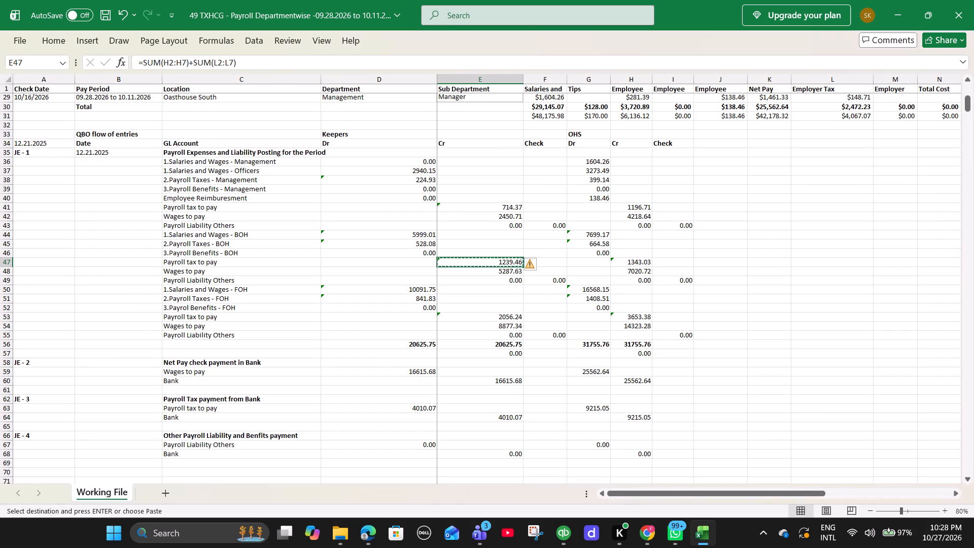
left_click(457, 271)
key("alt+Tab")
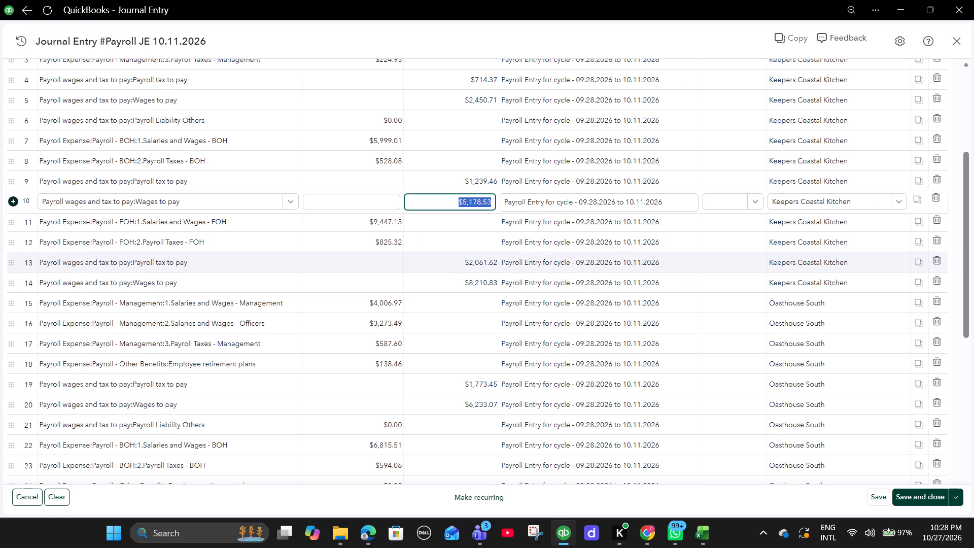
key("alt+Tab")
right_click(457, 271)
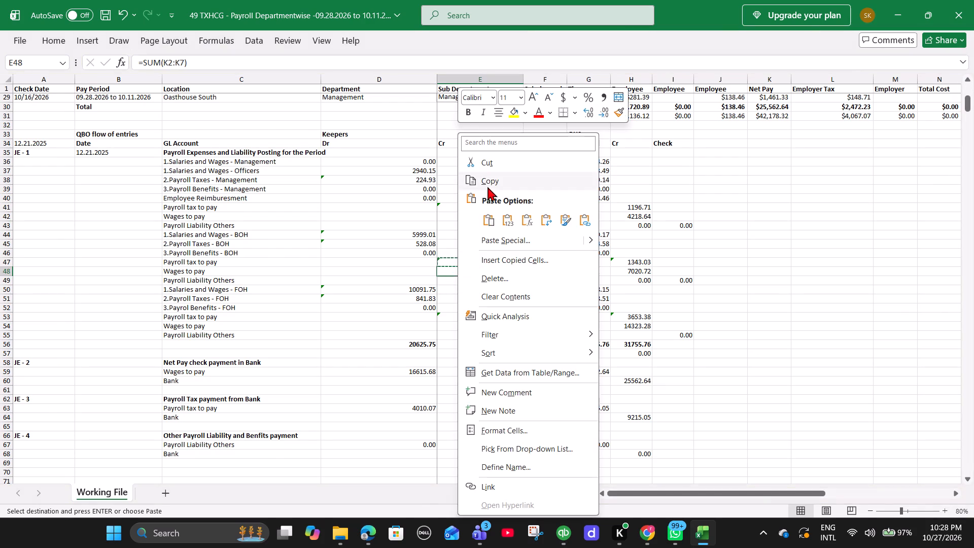
left_click(488, 187)
key("alt+Tab")
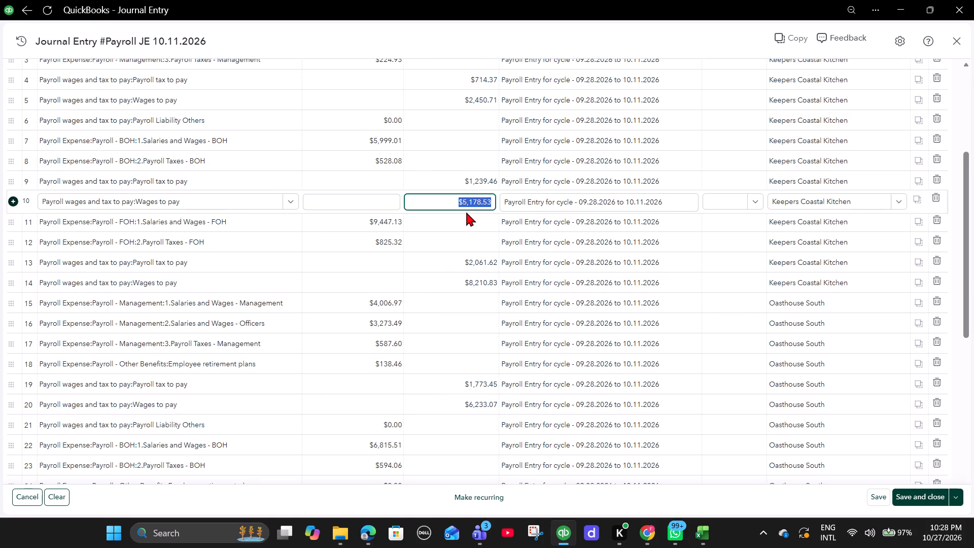
key("alt+Tab")
key("alt+Tab")
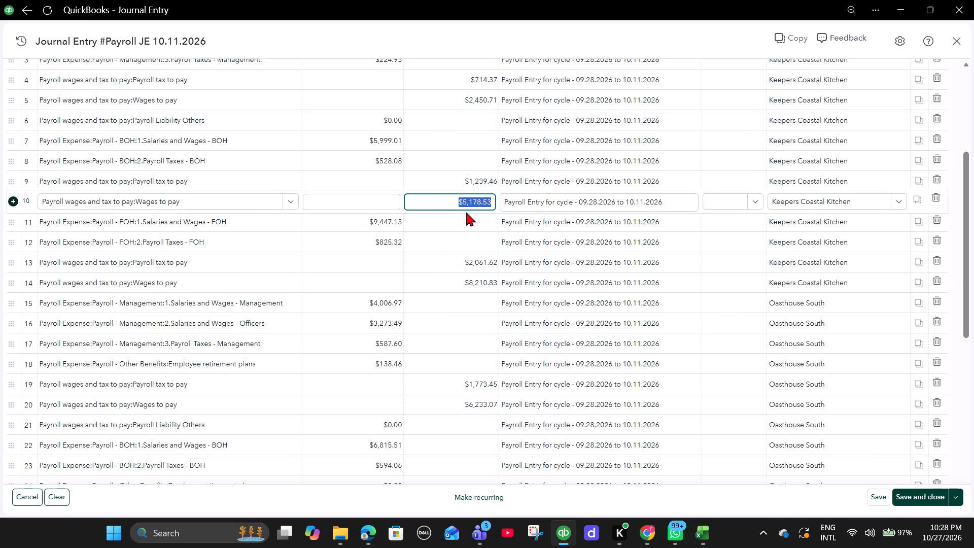
key("ctrl+v")
Copy the Keepers FOH salaries and wages, 10091.75, from the workbook into line 11's debit.
left_click(364, 223)
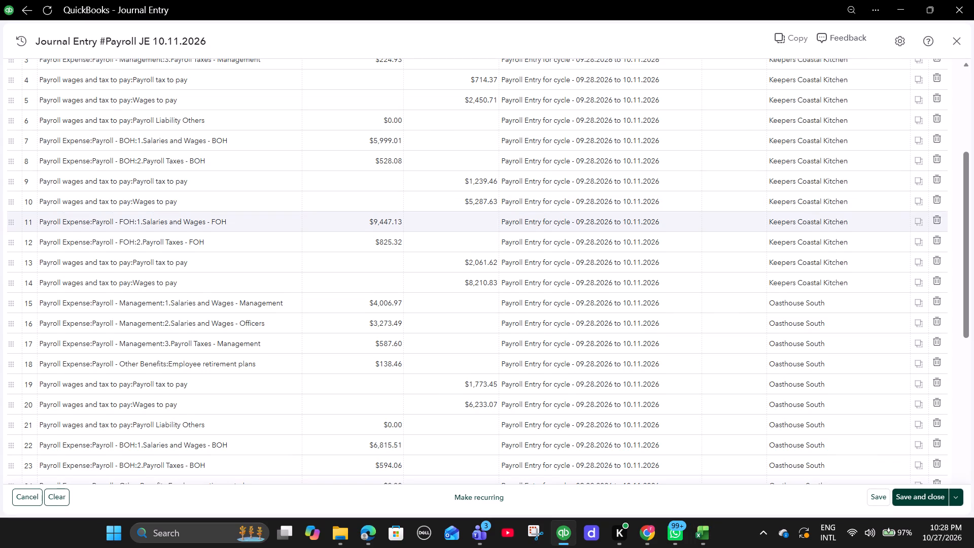
key("alt+Tab")
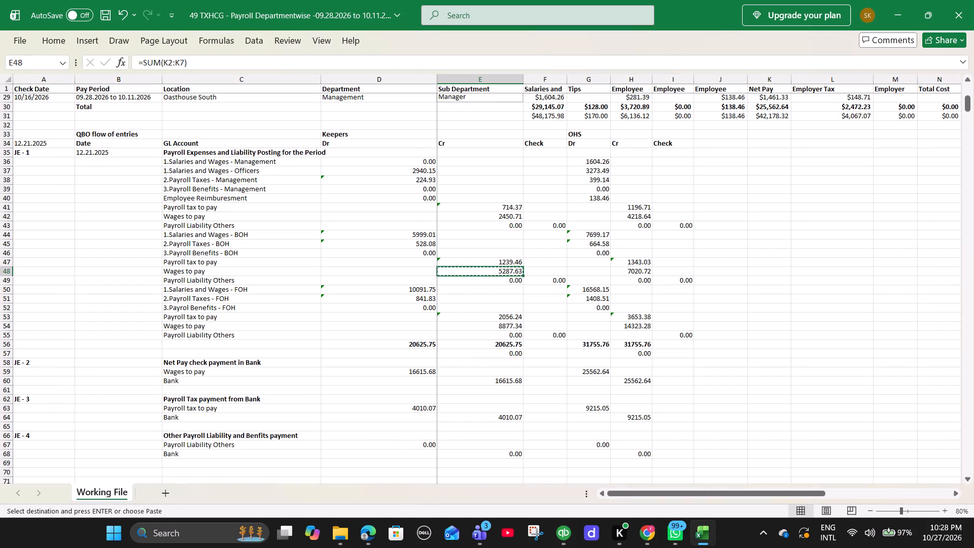
left_click(416, 289)
right_click(413, 291)
left_click(472, 186)
key("alt+Tab")
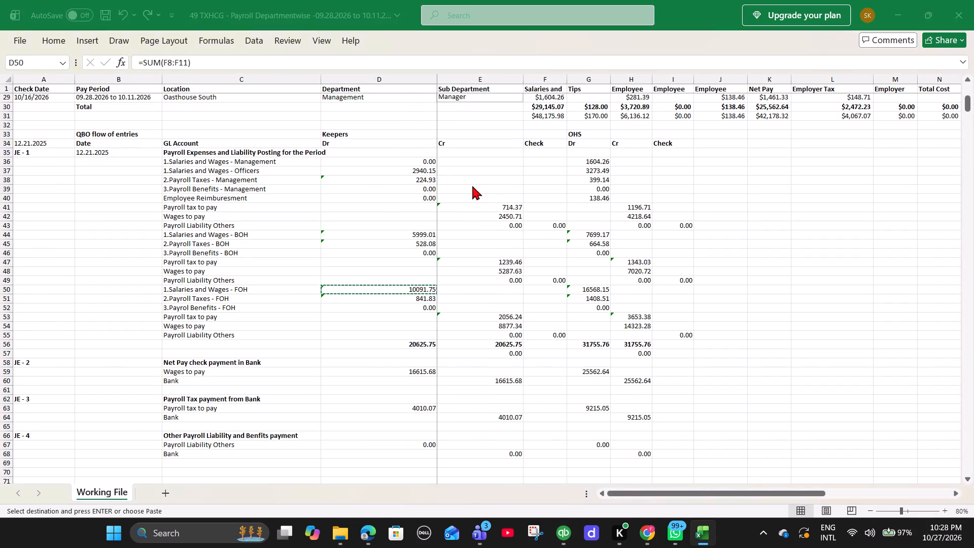
key("ctrl+v")
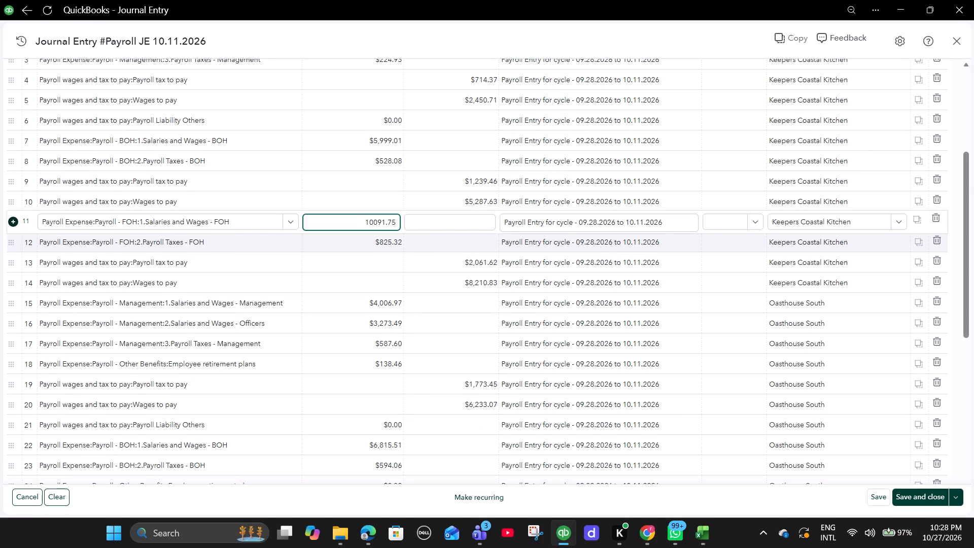
Copy the Keepers FOH payroll taxes, 841.83, from the workbook into line 12's debit.
left_click(379, 246)
key("alt+Tab")
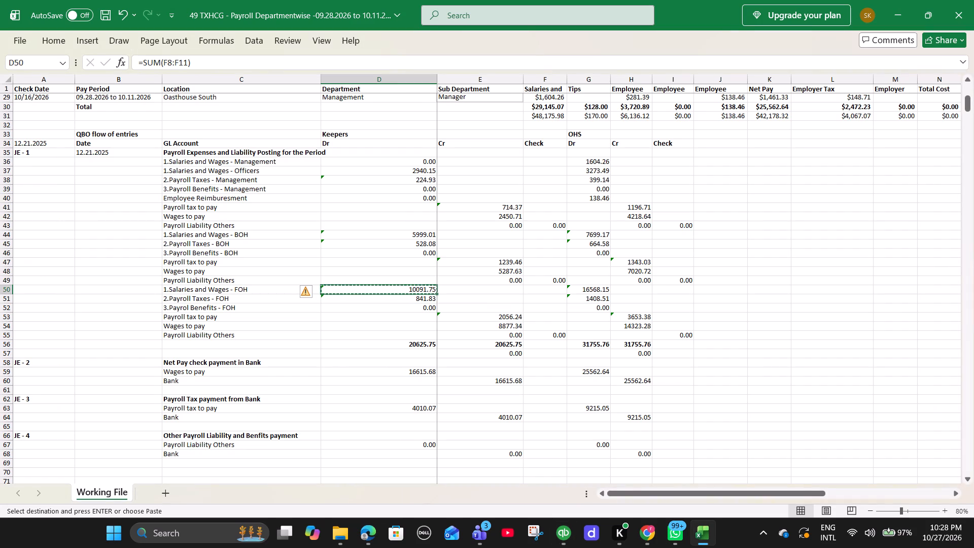
left_click(386, 301)
right_click(387, 298)
left_click(441, 182)
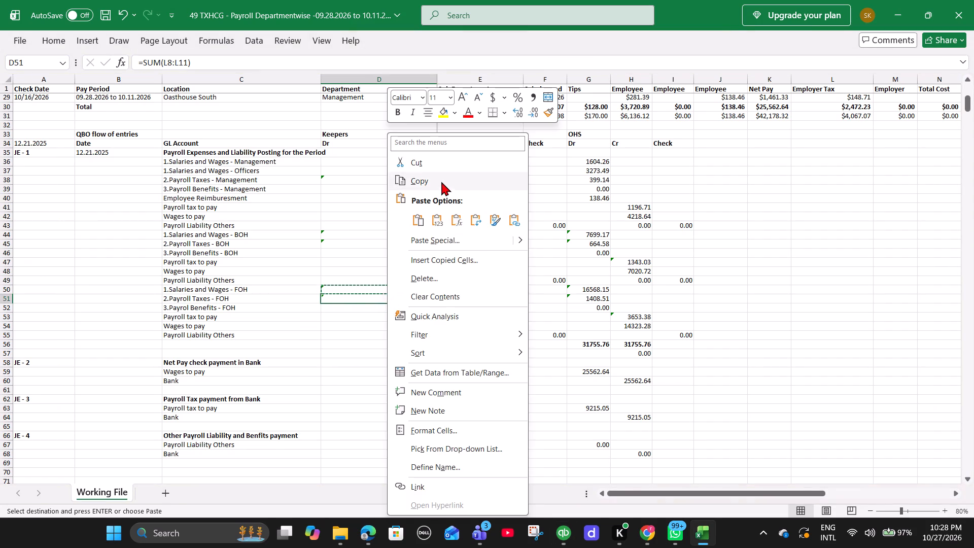
key("alt+Tab")
key("ctrl+v")
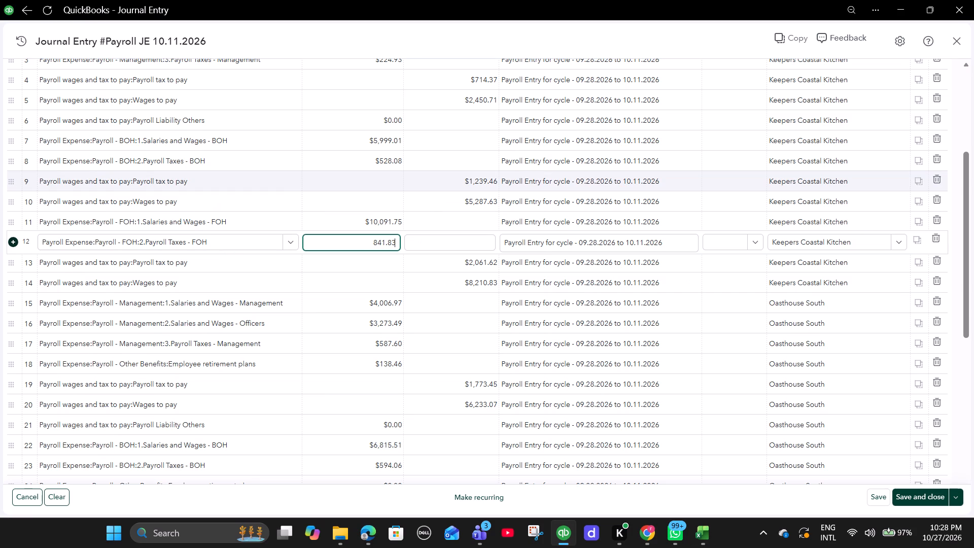
Copy the Keepers FOH payroll tax to pay, 2056.24, from the workbook into line 13's credit.
left_click(428, 267)
key("alt+Tab")
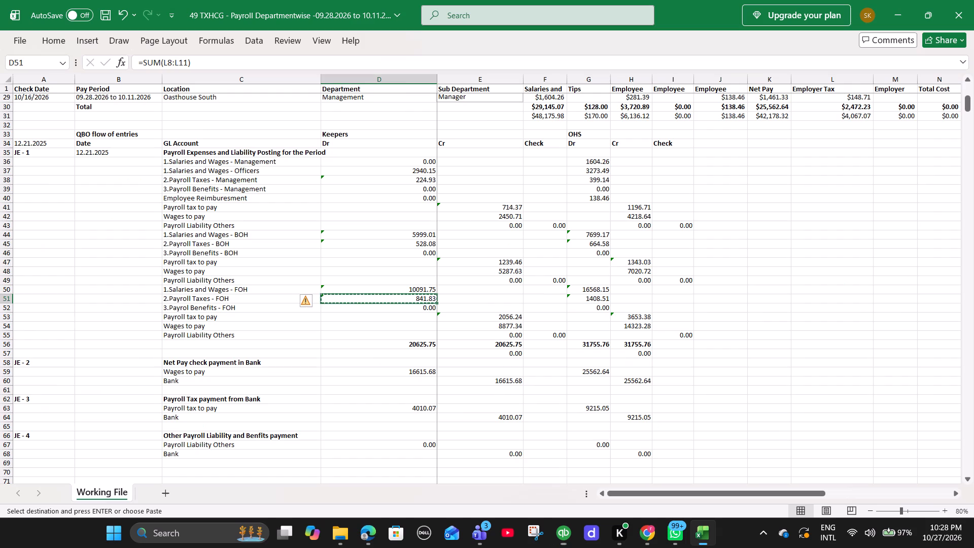
left_click(486, 317)
right_click(481, 316)
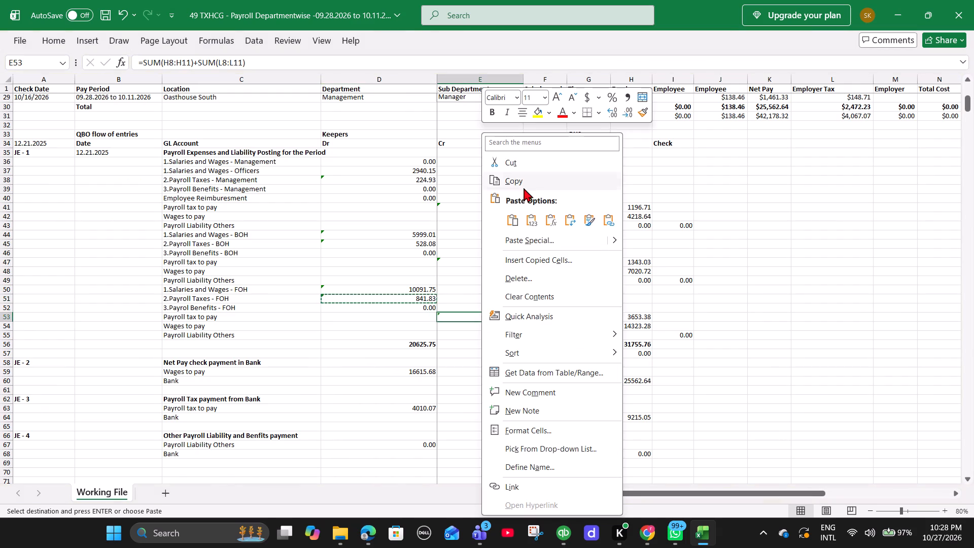
left_click(524, 185)
key("alt+Tab")
key("ctrl+v")
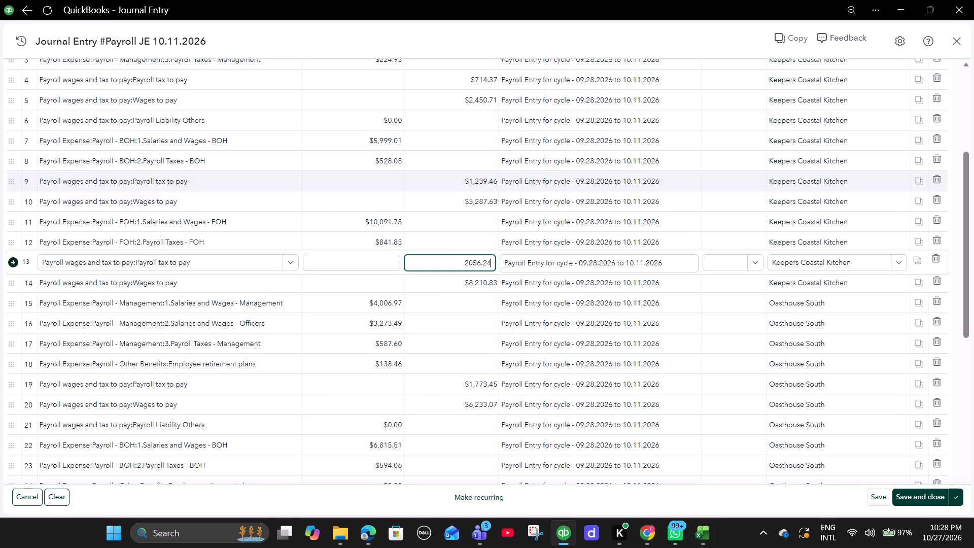
Copy the Keepers FOH wages to pay, 8877.34, from the workbook into line 14's credit.
left_click(464, 289)
key("alt+Tab")
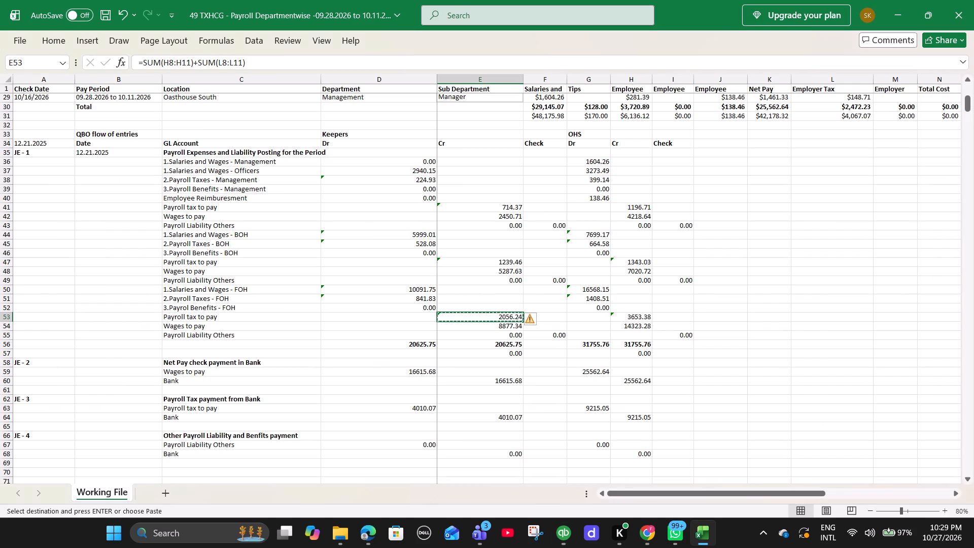
left_click(471, 326)
right_click(471, 326)
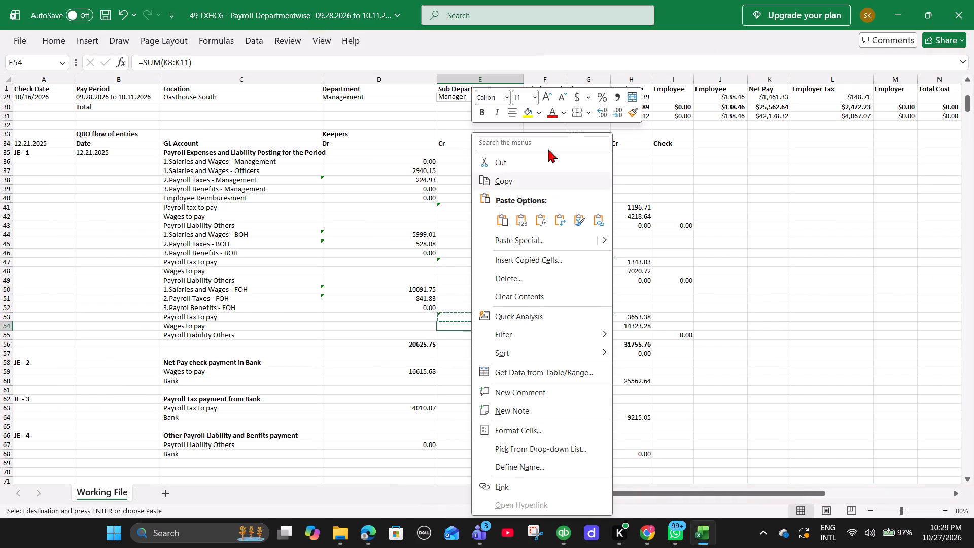
left_click(525, 188)
key("alt+Tab")
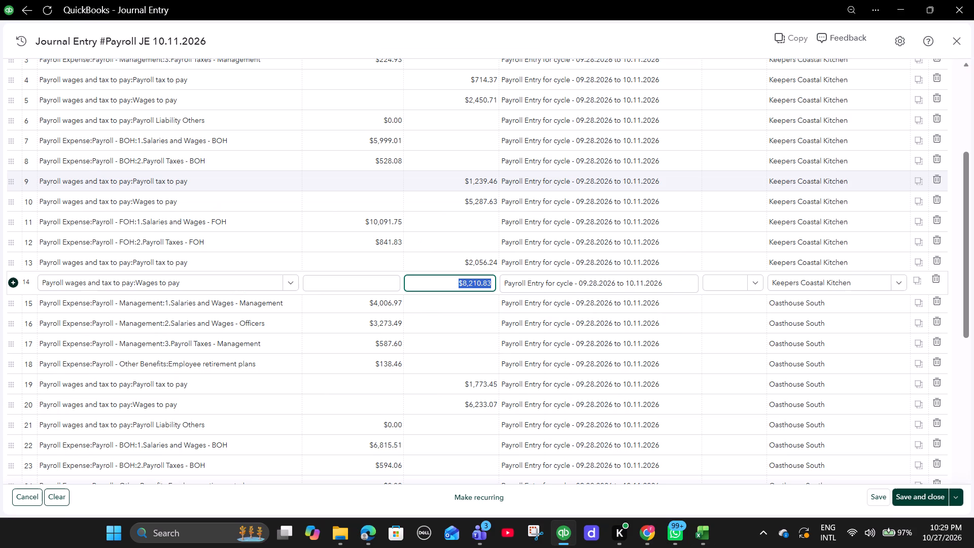
key("ctrl+v")
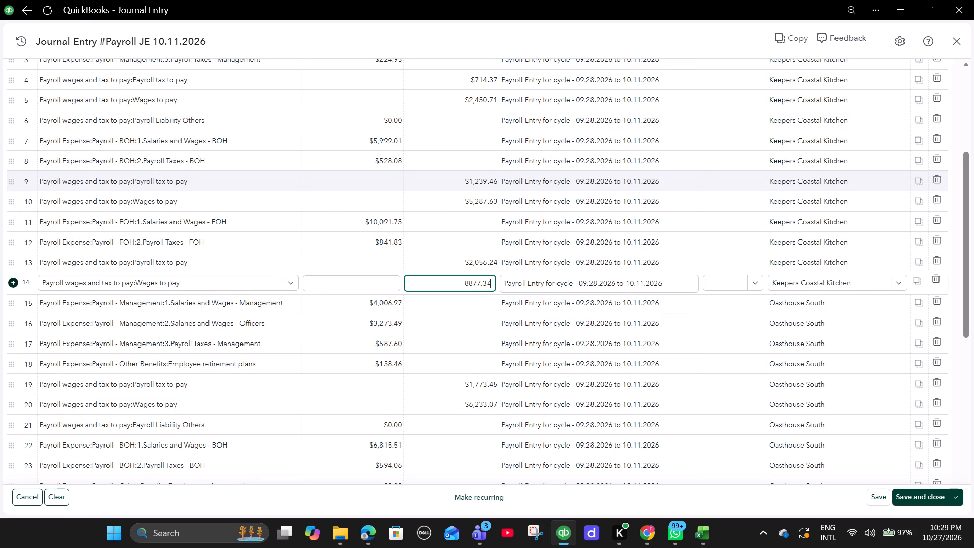
Copy the Oasthouse South (OHS) management salaries and wages, 1604.26, from the workbook into line 15's debit.
left_click(342, 299)
key("alt+Tab")
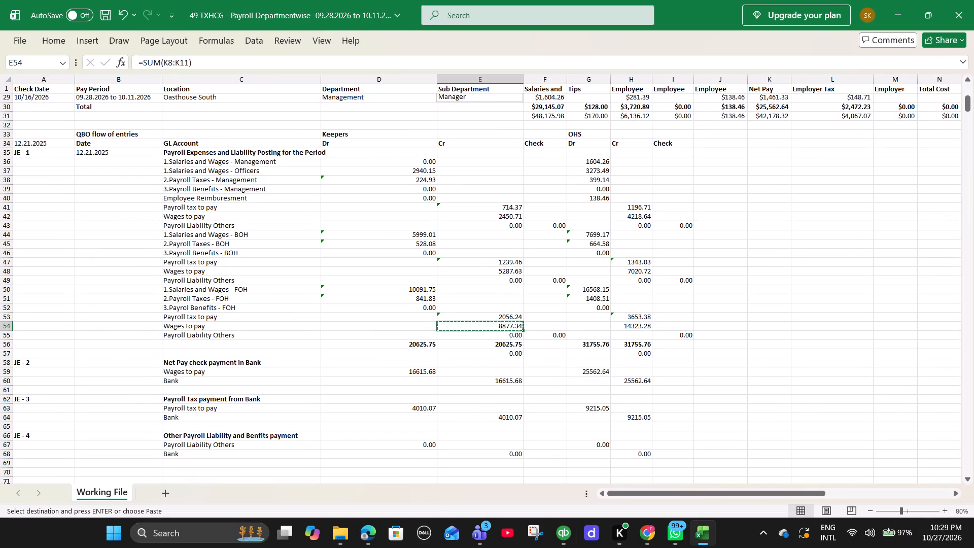
scroll(528, 362, "up", 1)
left_click(582, 189)
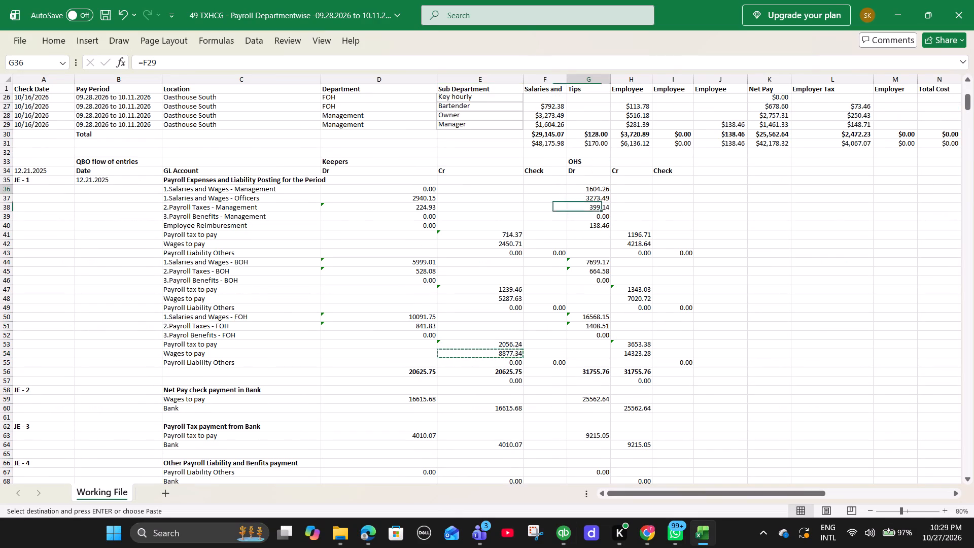
right_click(585, 191)
left_click(641, 180)
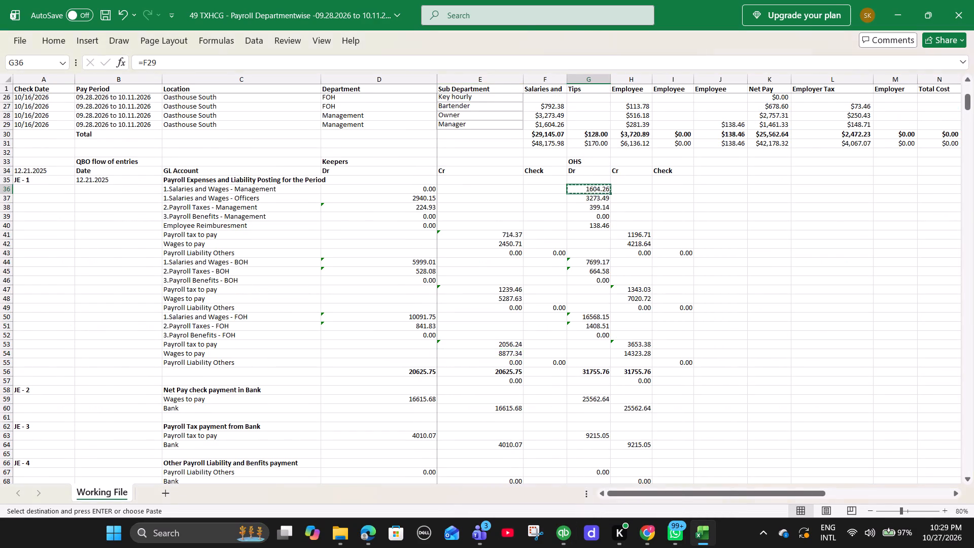
key("alt+Tab")
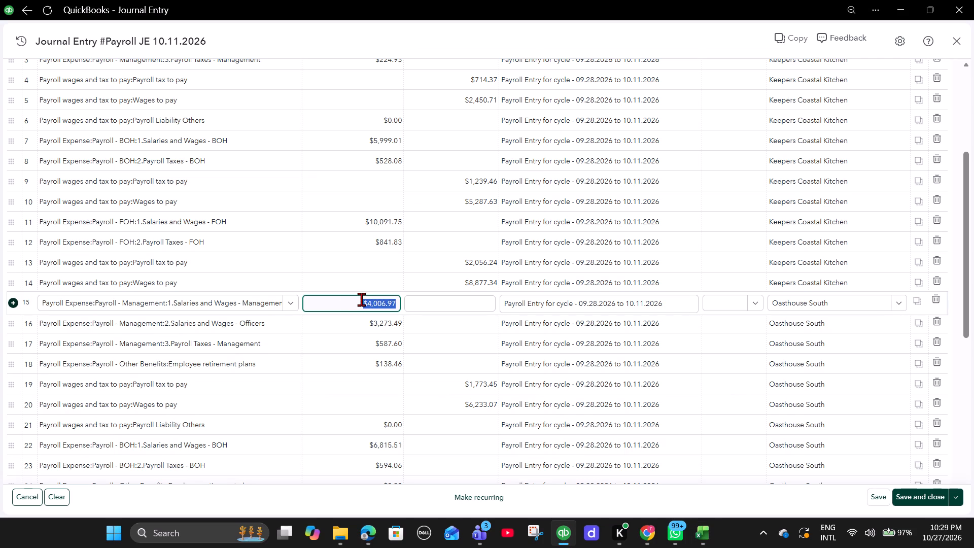
key("ctrl+v")
Copy the Oasthouse South management payroll taxes, 399.14, from the workbook into line 17's debit.
left_click(363, 331)
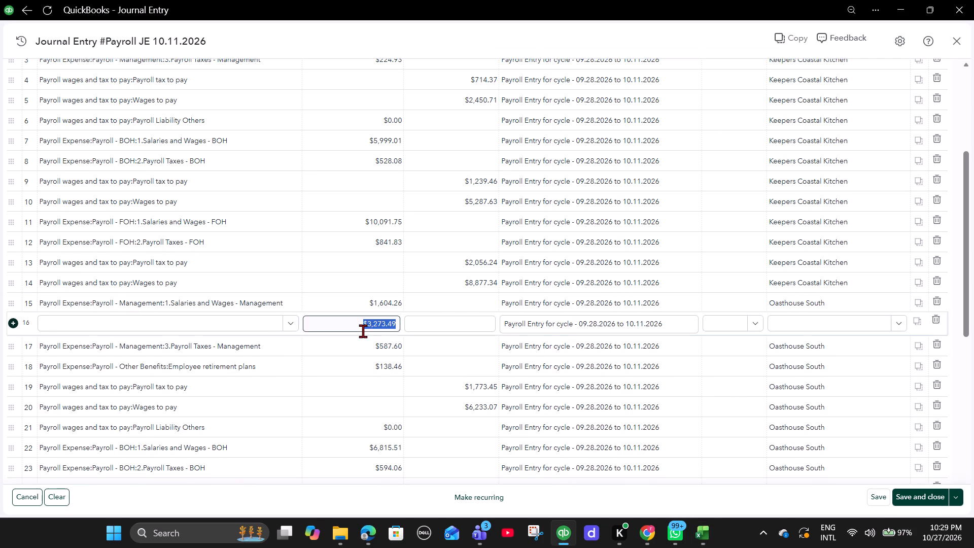
key("alt+Tab")
key("alt+Tab")
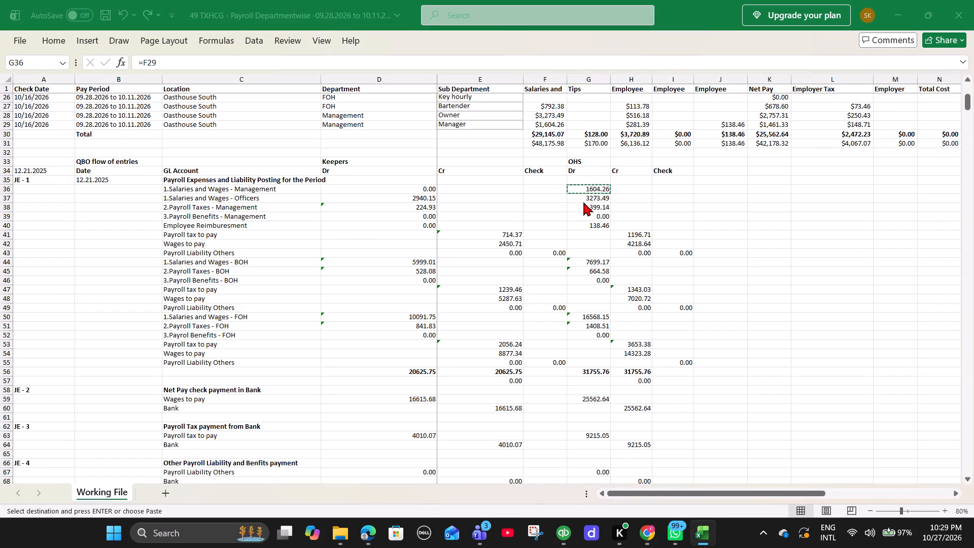
key("alt+Tab")
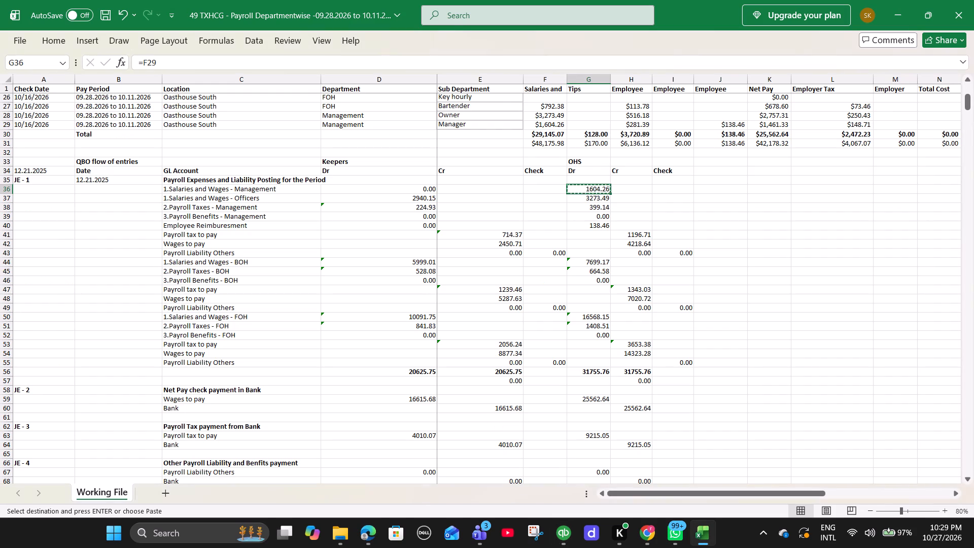
left_click(575, 207)
right_click(576, 207)
left_click(599, 183)
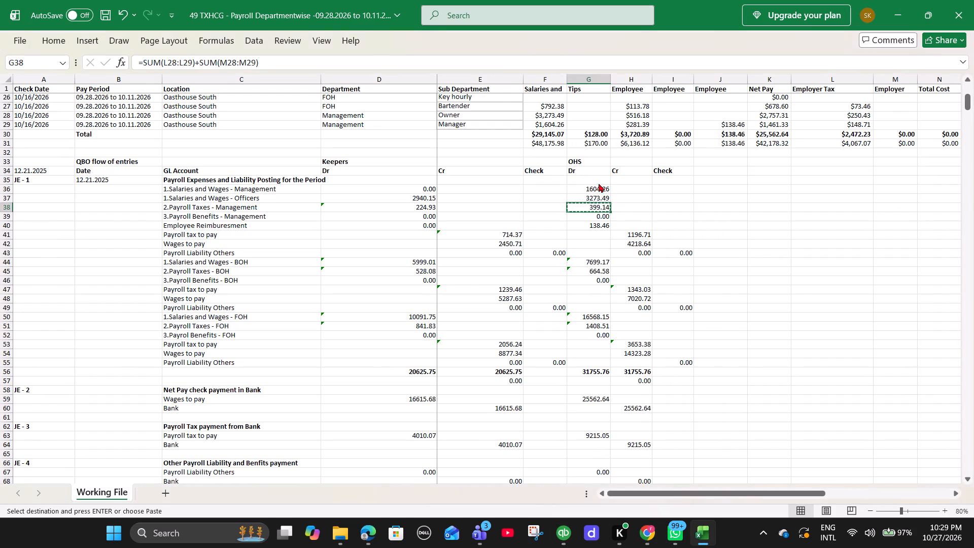
key("alt+Tab")
left_click(375, 351)
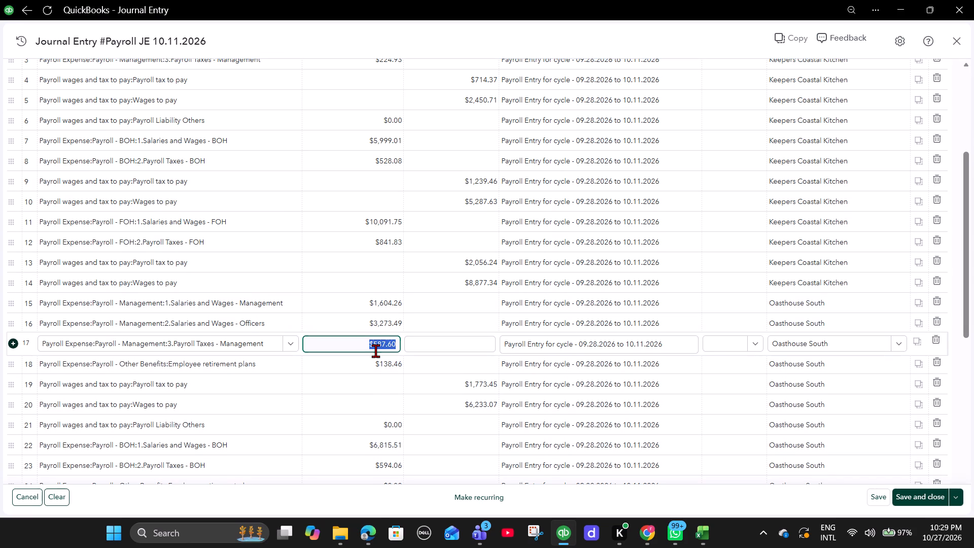
key("ctrl+v")
Copy the Oasthouse South management payroll tax to pay, 1196.71, from the workbook into line 19's credit.
left_click(372, 358)
key("alt+Tab")
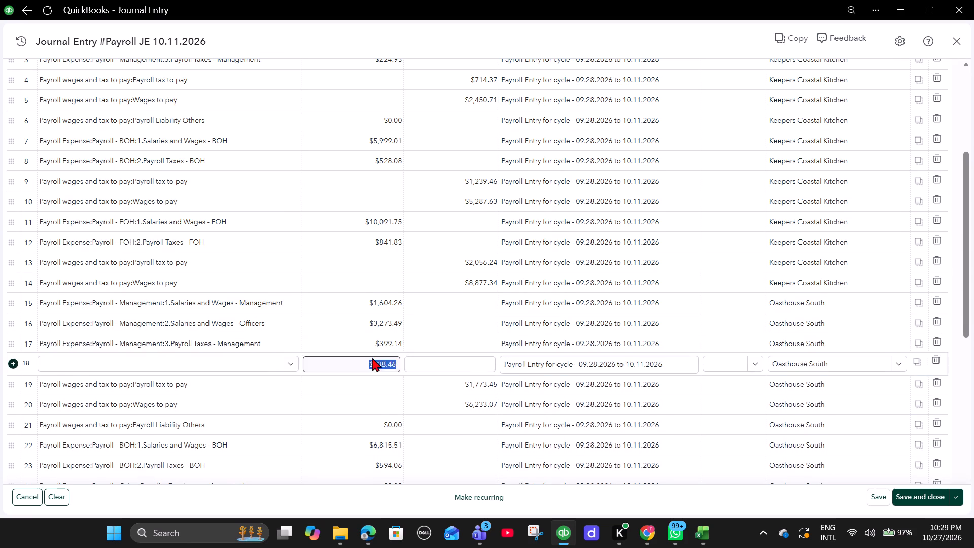
key("alt+Tab")
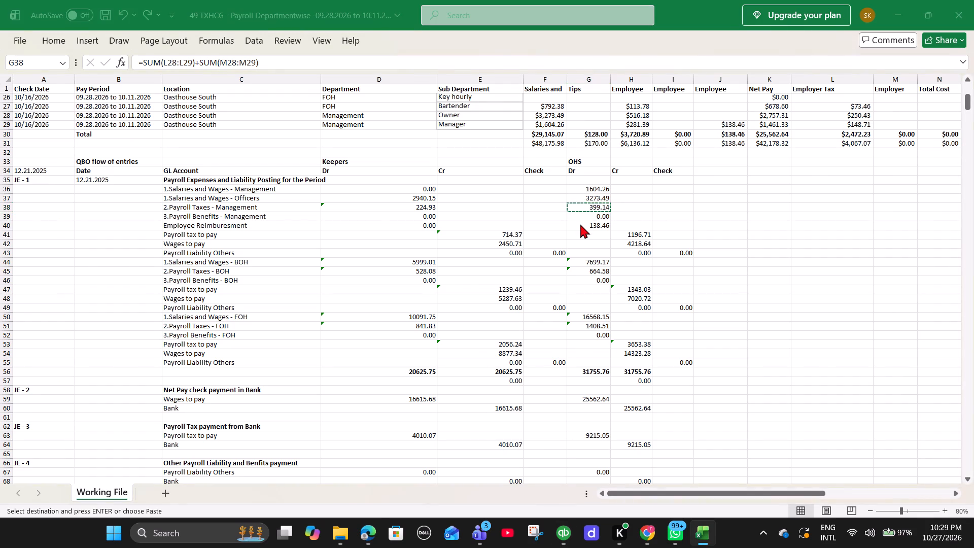
left_click(448, 388)
key("alt+Tab")
left_click(643, 236)
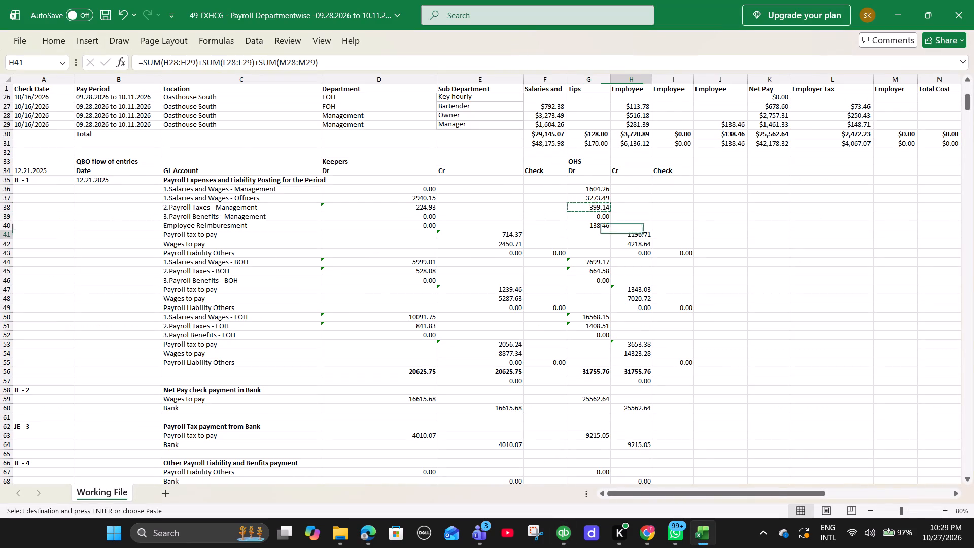
right_click(638, 235)
left_click(675, 174)
key("alt+Tab")
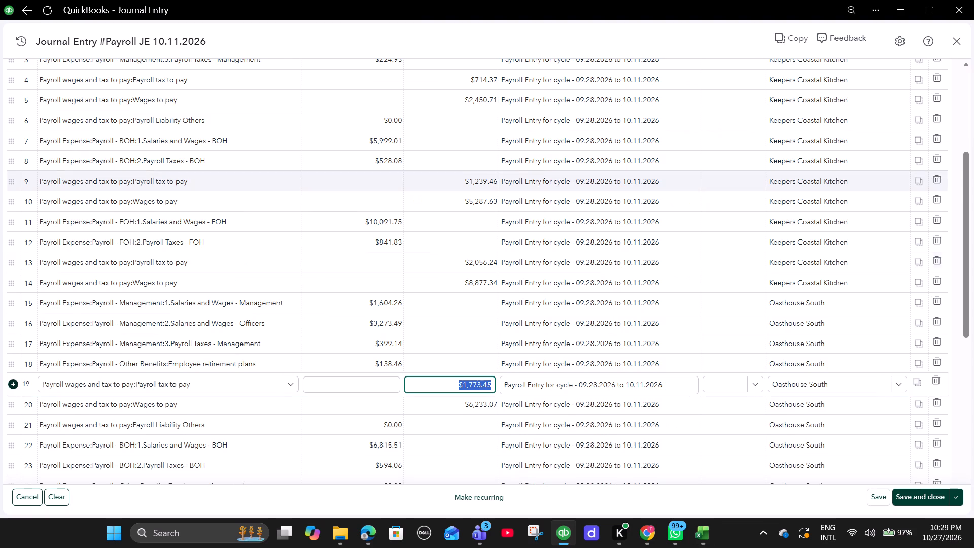
key("ctrl+v")
Copy the Oasthouse South management wages to pay, 4218.64, from the workbook into line 20's credit.
left_click(467, 408)
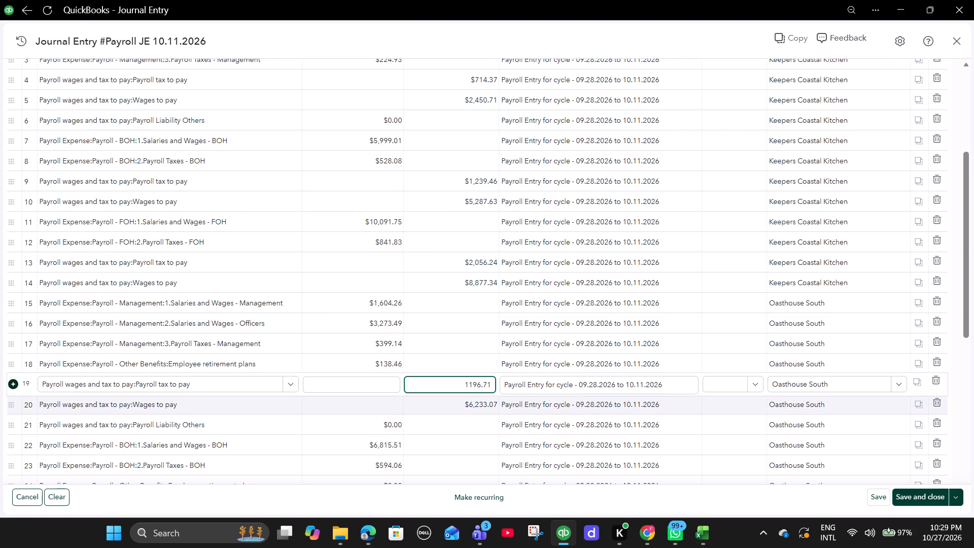
key("alt+Tab")
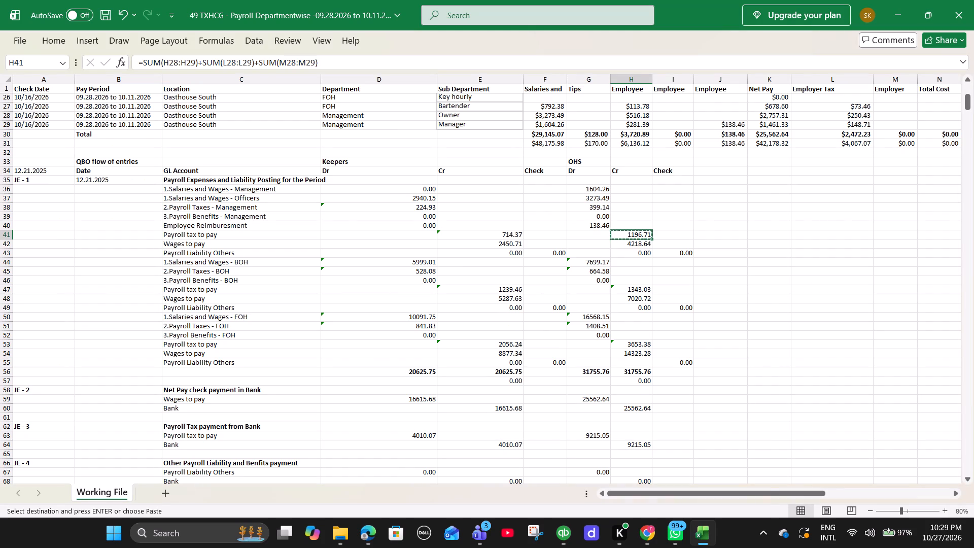
left_click(630, 247)
right_click(629, 246)
left_click(657, 188)
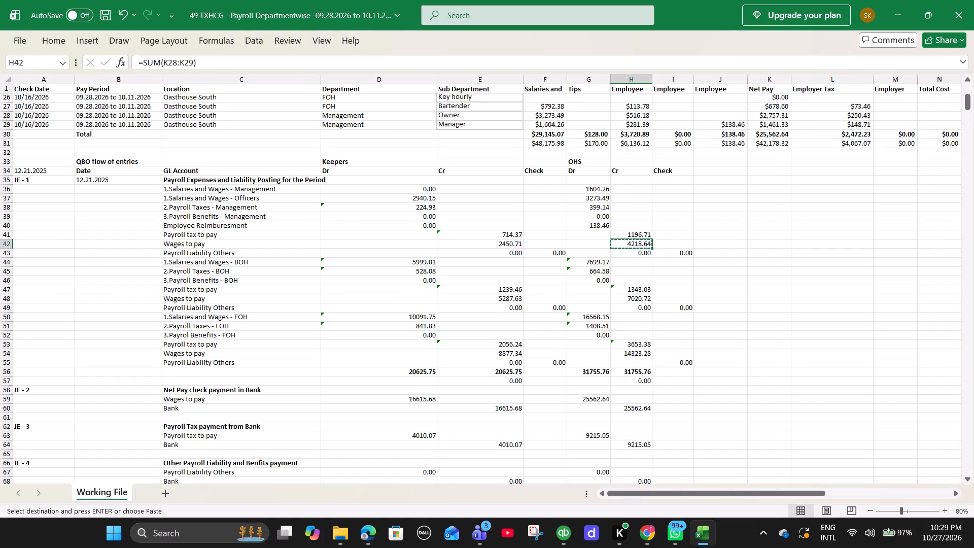
key("alt+Tab")
key("ctrl+v")
Copy the Oasthouse South BOH salaries and wages, 7699.17, from the workbook into line 22's debit.
scroll(627, 243, "down", 2)
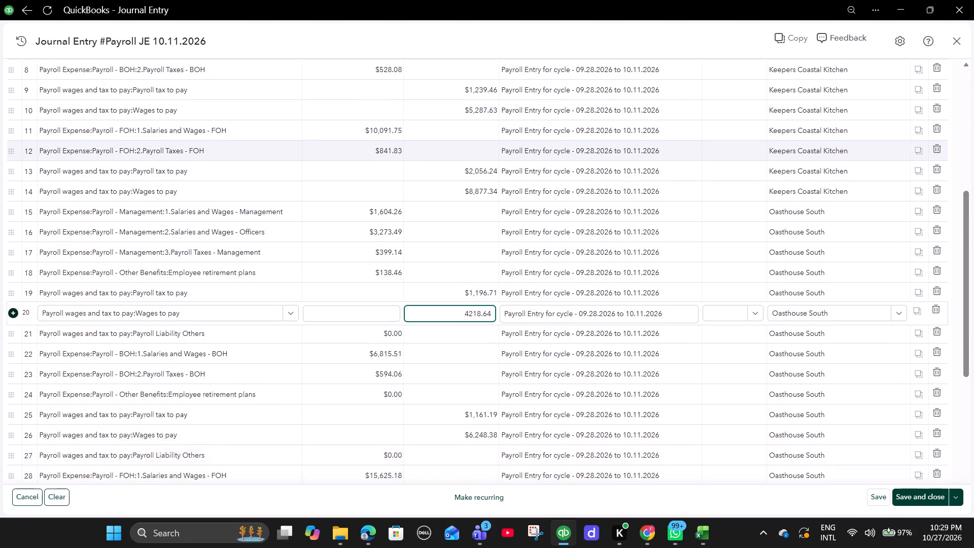
scroll(627, 243, "down", 2)
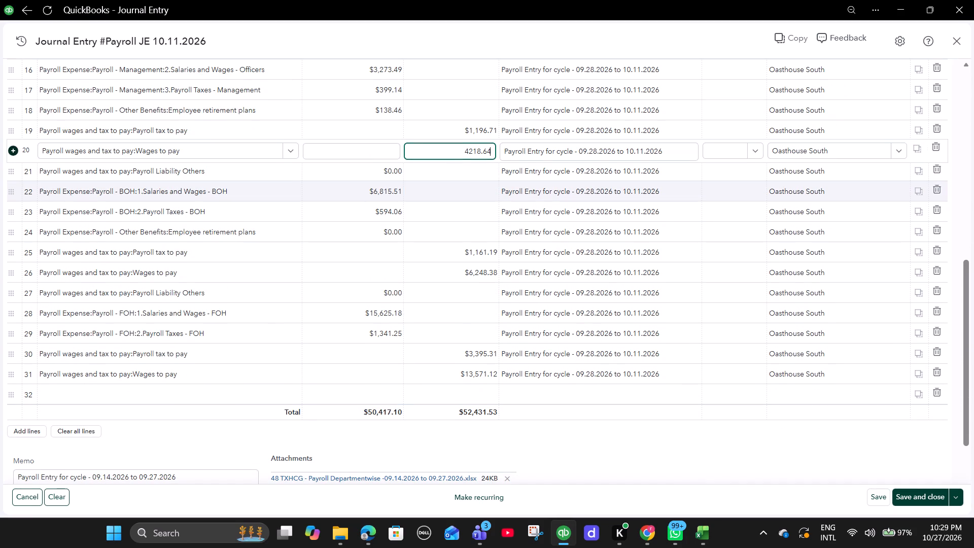
left_click(368, 189)
key("alt+Tab")
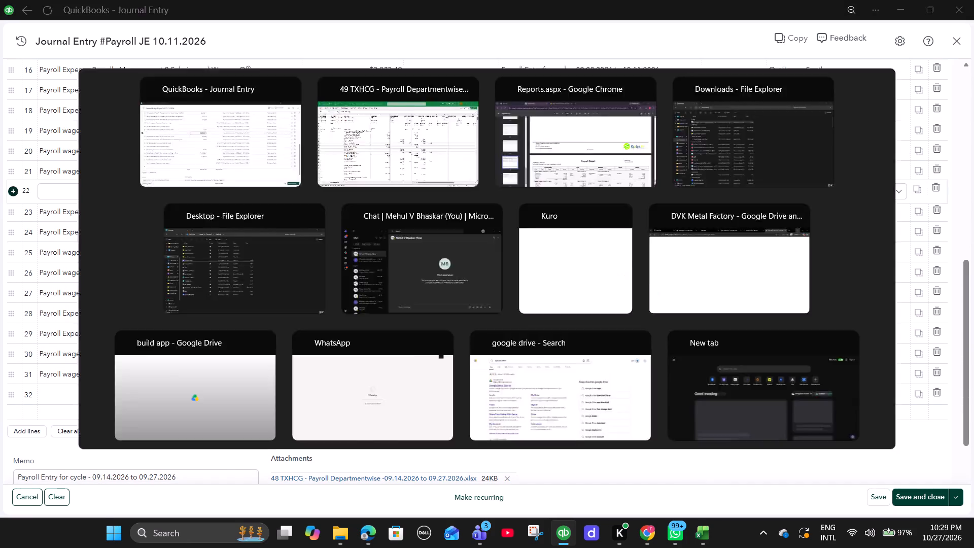
left_click(596, 264)
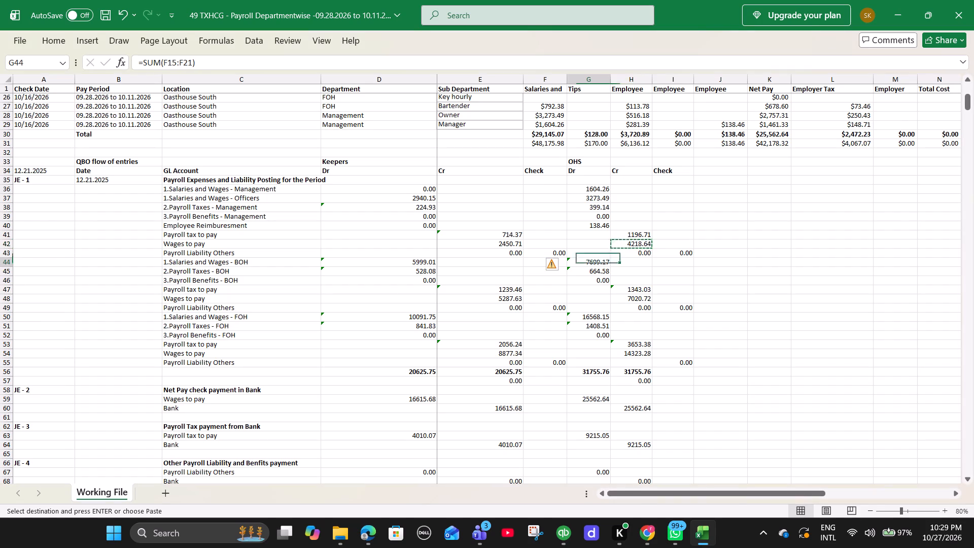
right_click(593, 264)
left_click(616, 183)
key("alt+Tab")
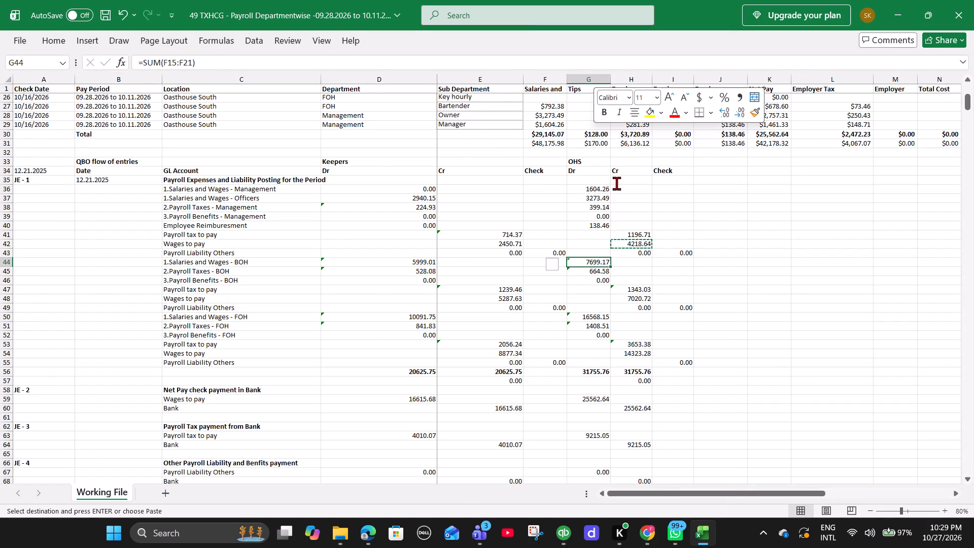
key("ctrl+v")
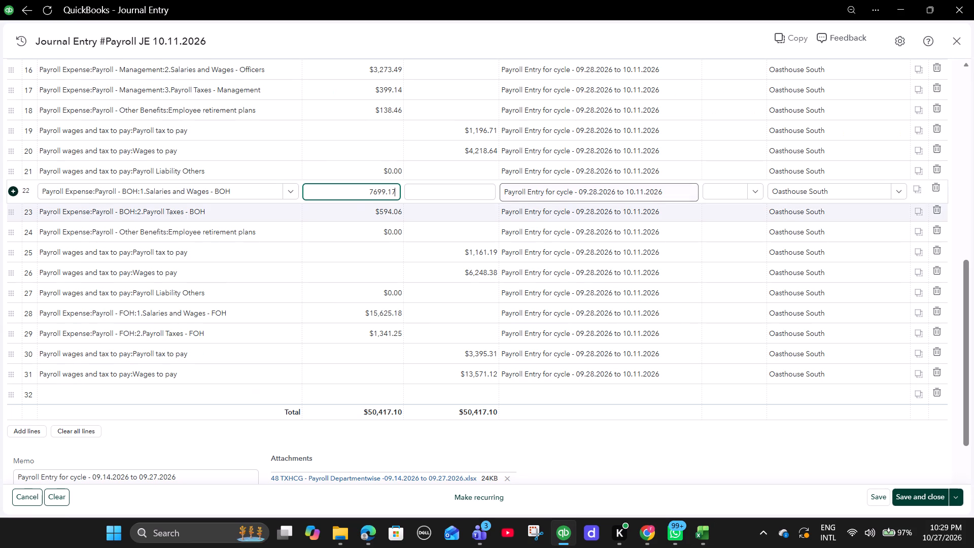
Copy the Oasthouse South BOH payroll taxes, 664.58, from the workbook into line 23's debit.
left_click(392, 214)
key("alt+Tab")
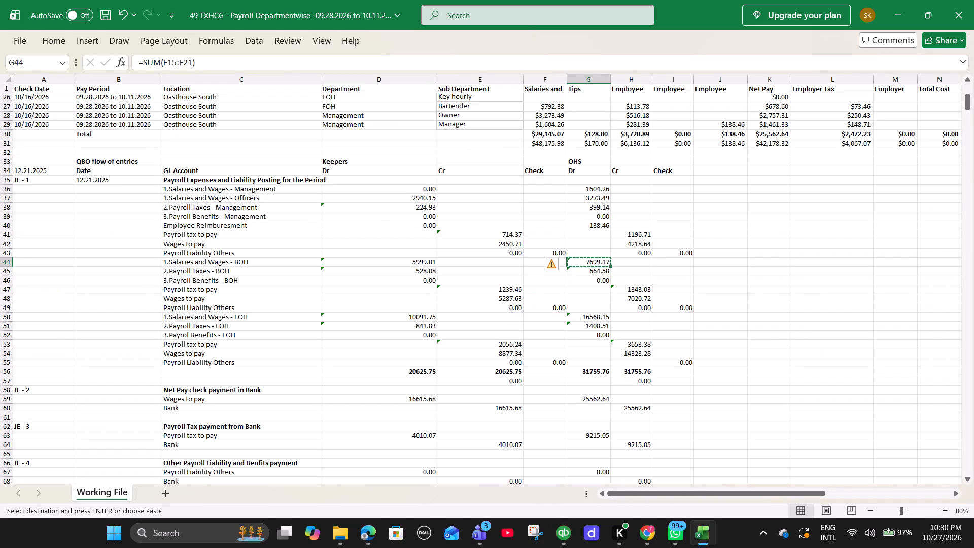
left_click(593, 269)
right_click(593, 269)
right_click(593, 269)
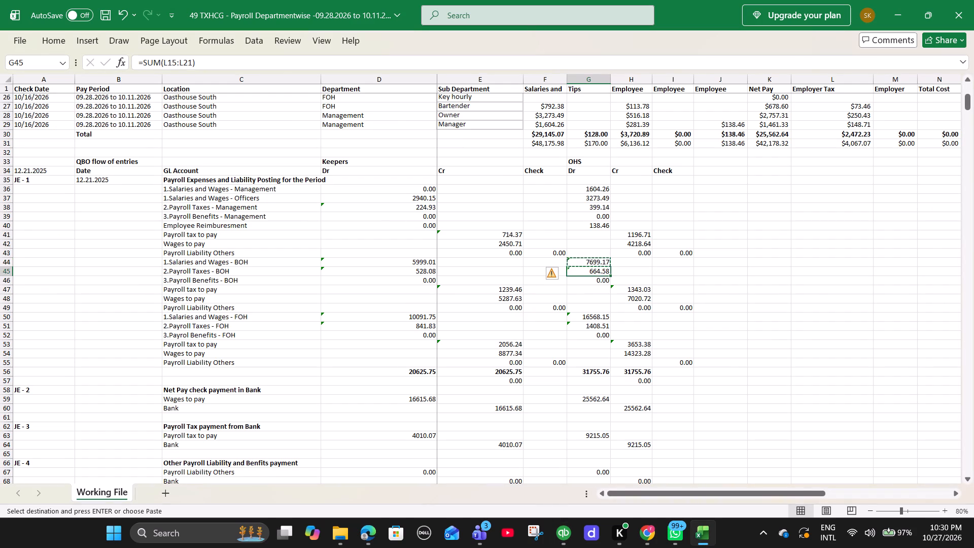
right_click(584, 269)
left_click(604, 186)
key("alt+Tab")
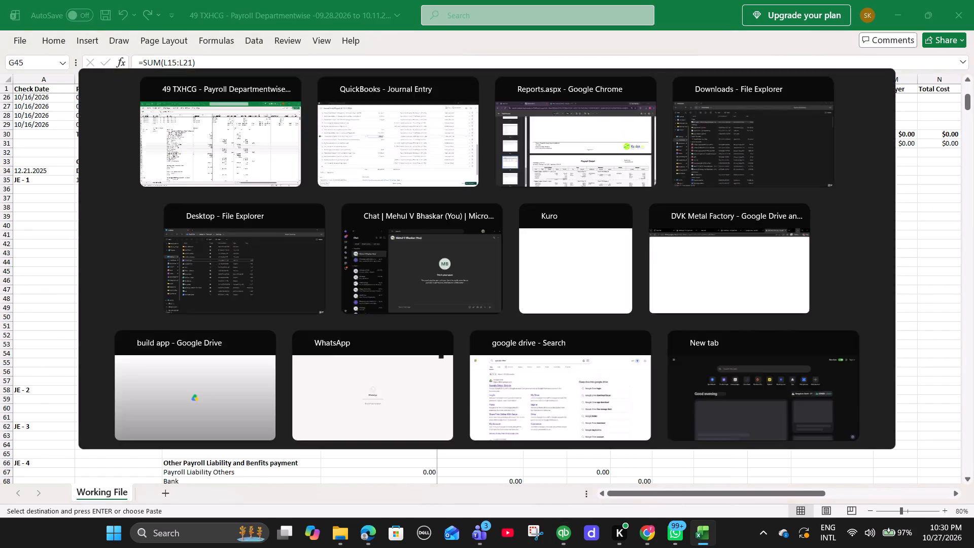
key("ctrl+v")
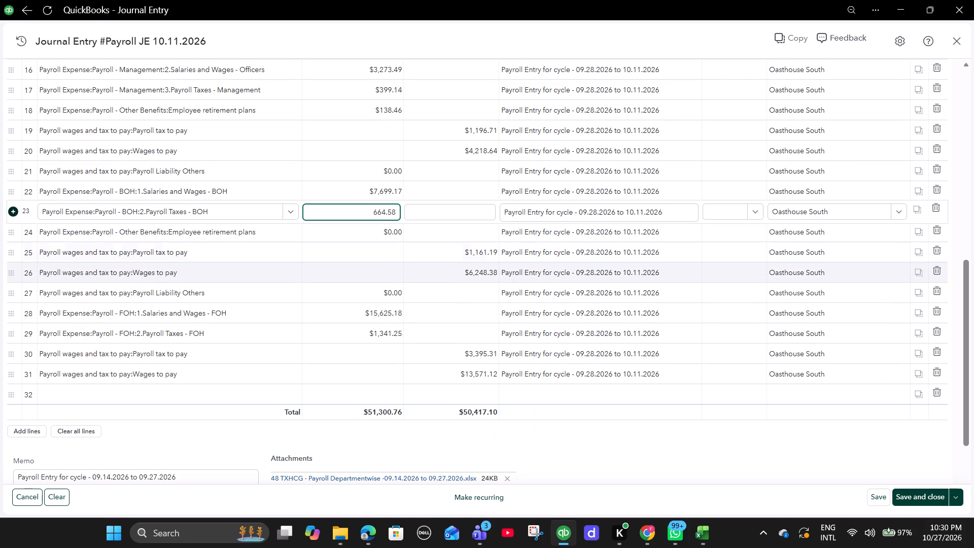
Copy the Oasthouse South BOH payroll tax to pay, 1343.03, from the workbook into line 25's credit.
left_click(426, 261)
key("alt+Tab")
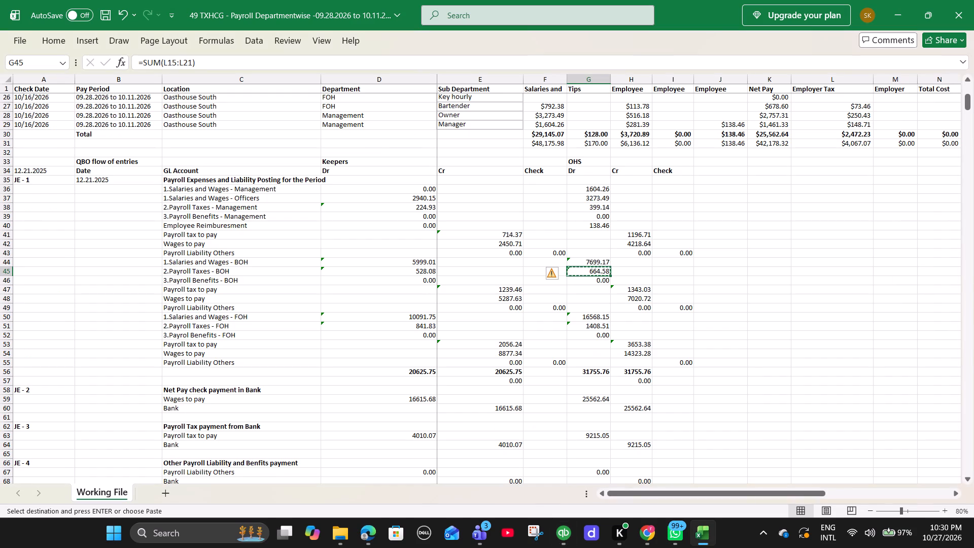
left_click(637, 292)
right_click(631, 291)
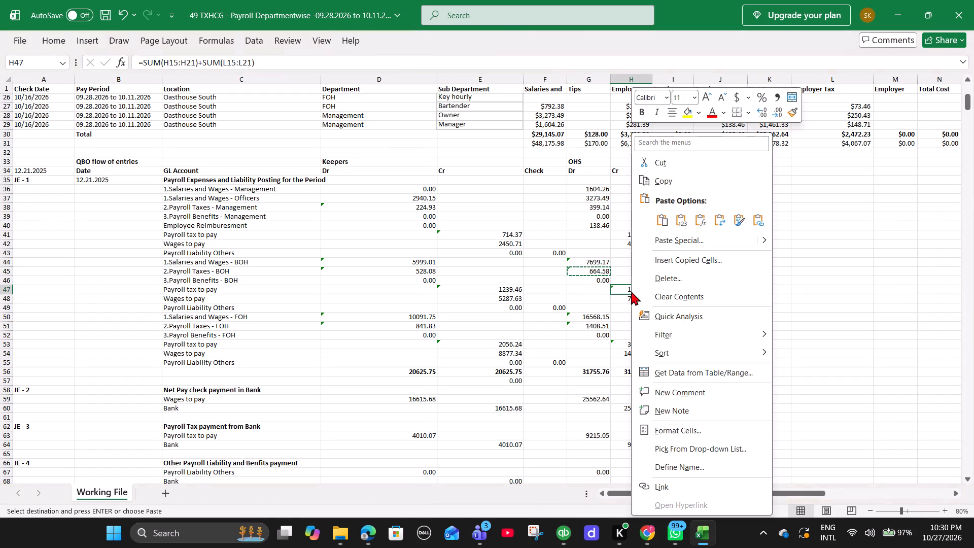
left_click(665, 187)
key("alt+Tab")
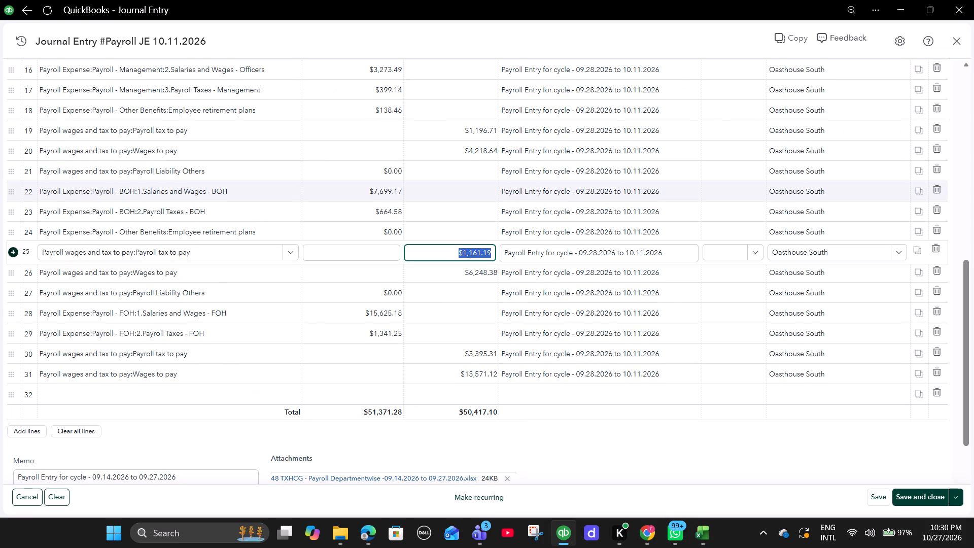
key("ctrl+v")
Copy the Oasthouse South BOH wages to pay, 7020.72, from the workbook into line 26's credit.
left_click(466, 277)
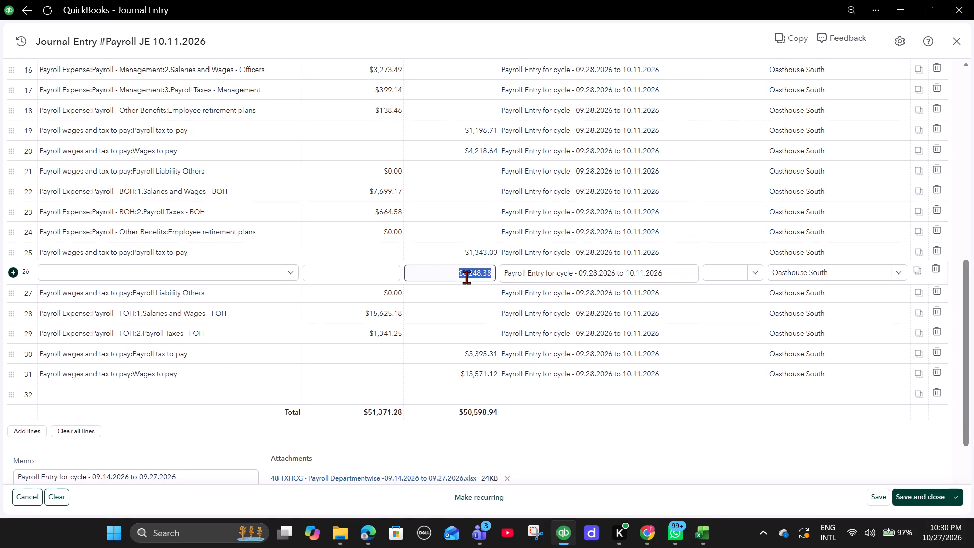
key("alt+Tab")
left_click(630, 294)
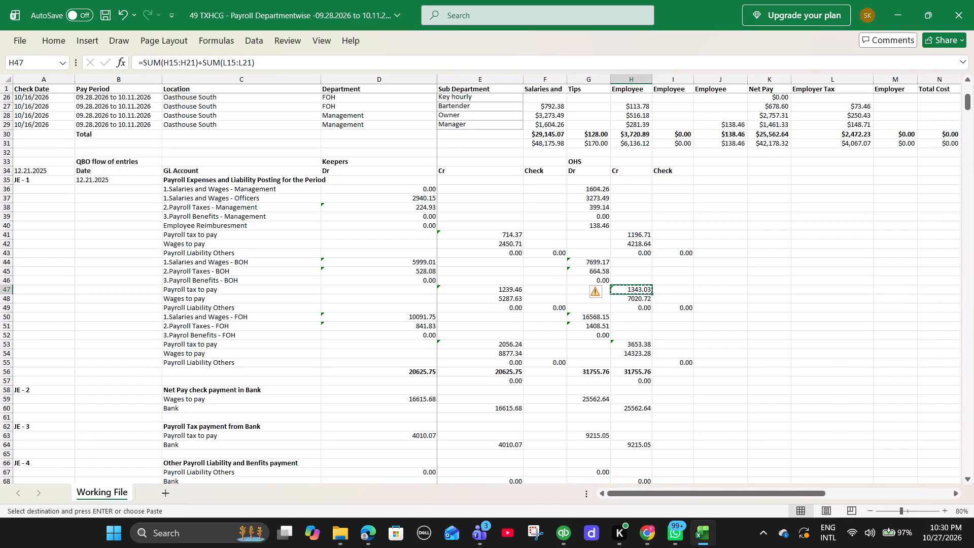
left_click(629, 296)
right_click(629, 297)
left_click(679, 185)
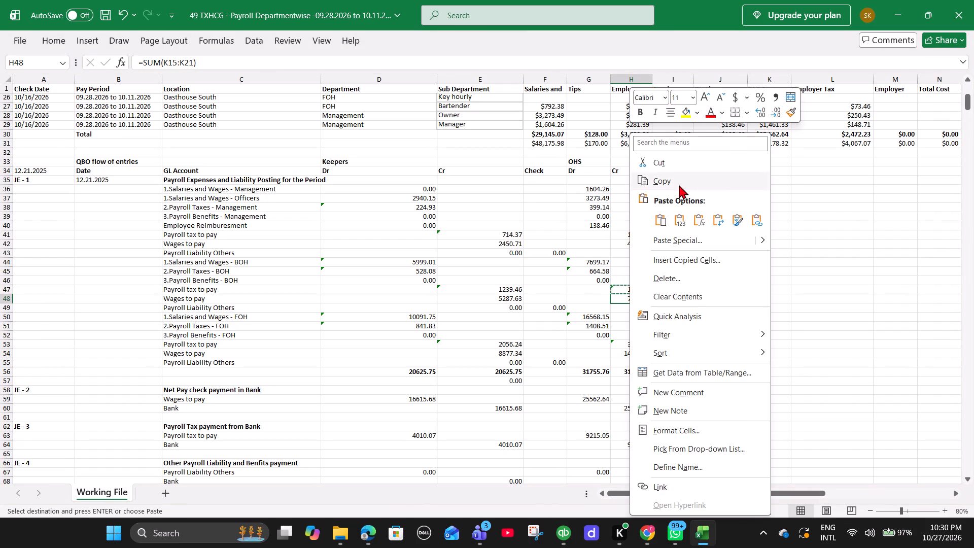
key("alt+Tab")
key("ctrl+v")
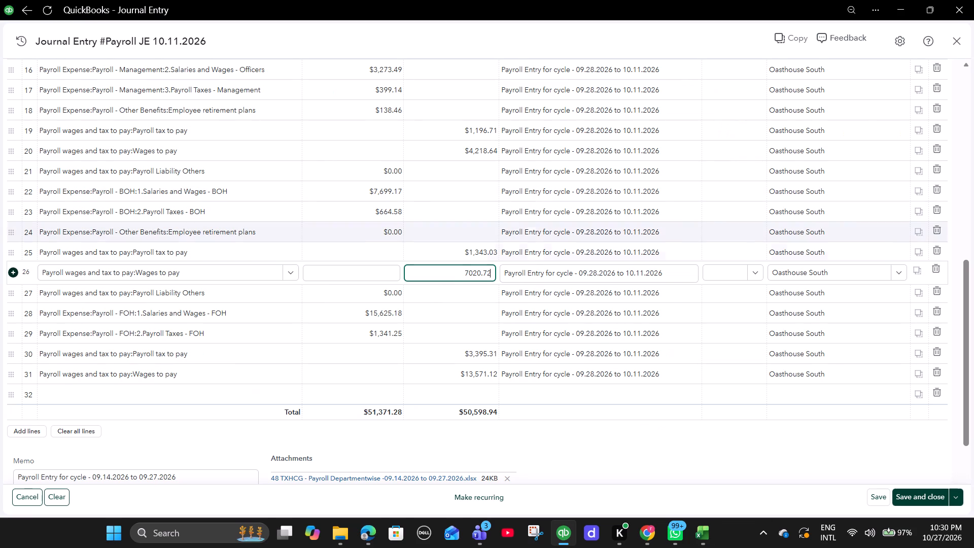
Copy the Oasthouse South FOH salaries and wages, 16568.15, from the workbook into line 28's debit.
left_click(380, 315)
key("alt+Tab")
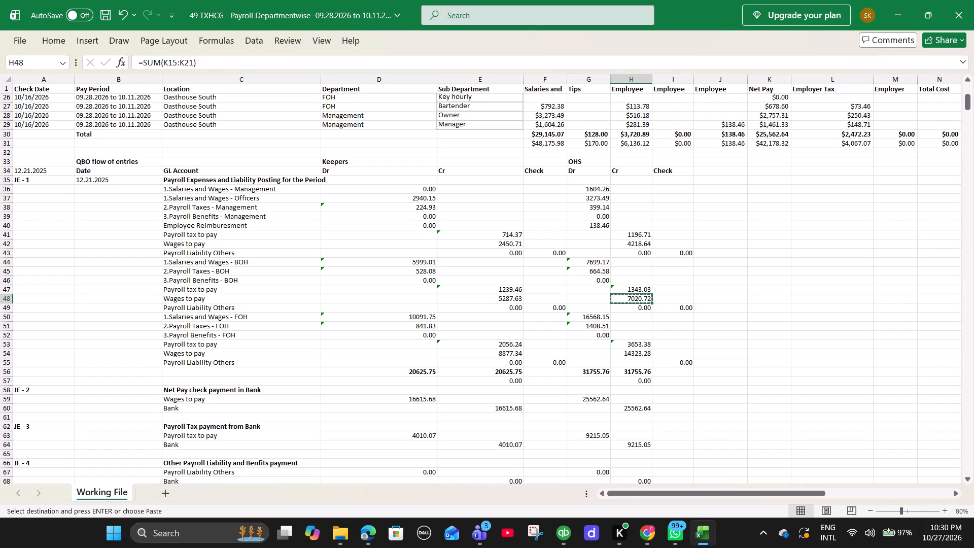
left_click(585, 318)
right_click(585, 318)
left_click(630, 175)
key("alt+Tab")
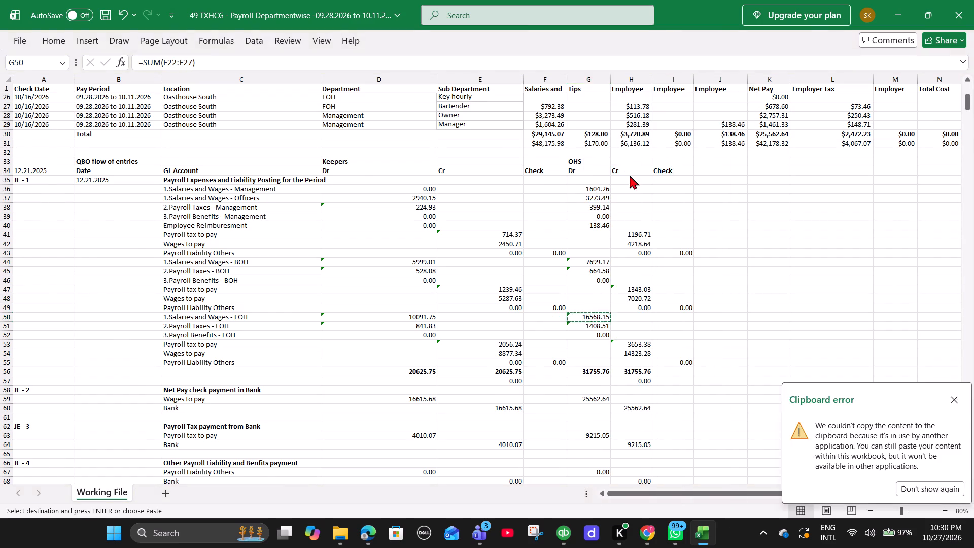
key("ctrl+v")
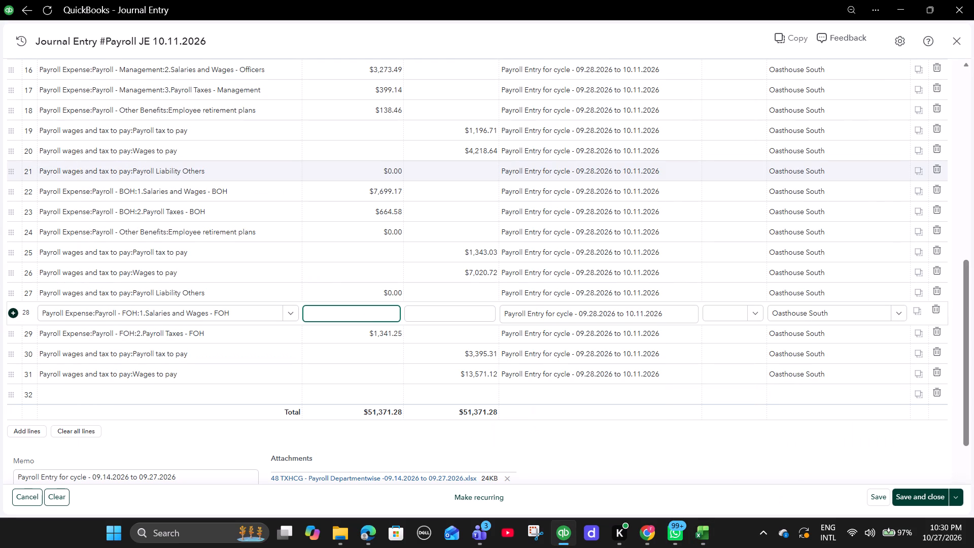
key("ctrl+v")
key("alt+Tab")
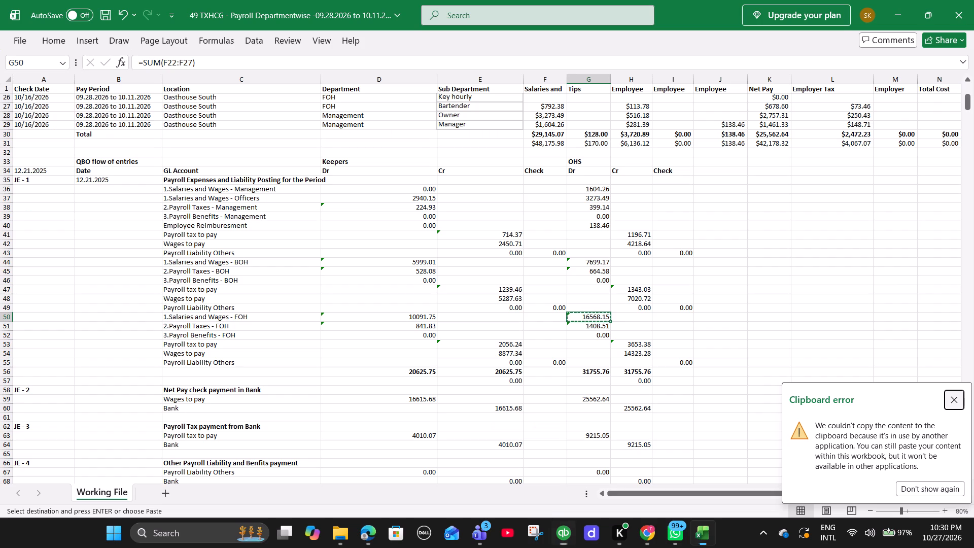
left_click(958, 399)
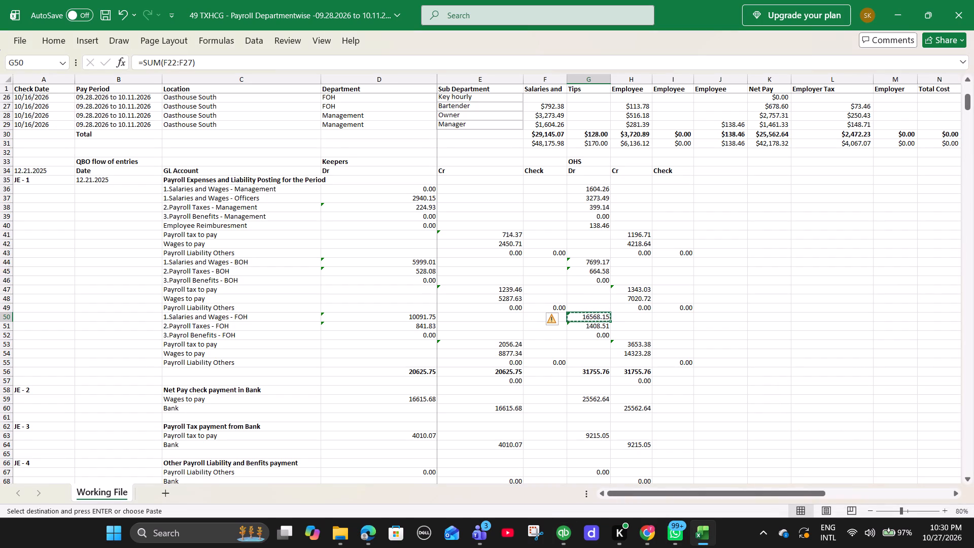
right_click(587, 315)
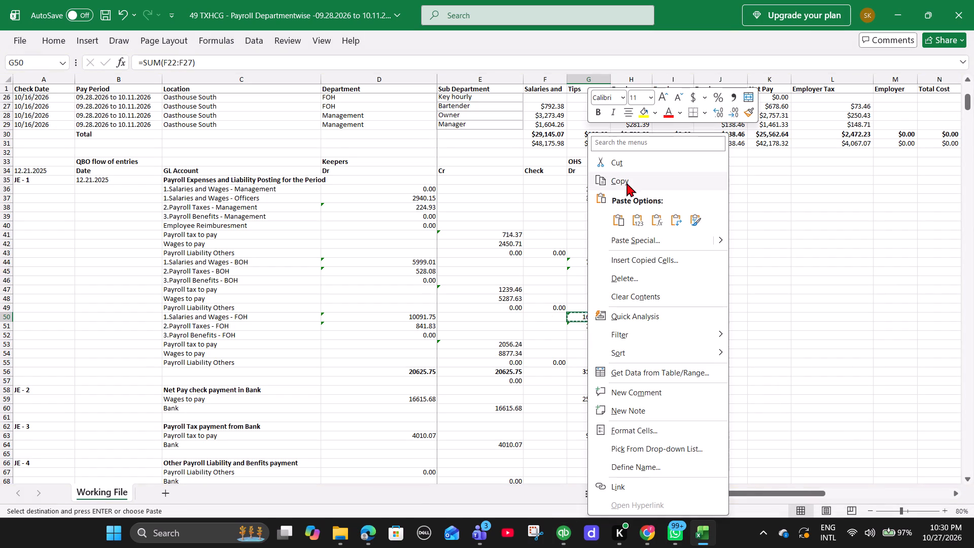
left_click(627, 183)
key("alt+Tab")
key("ctrl+v")
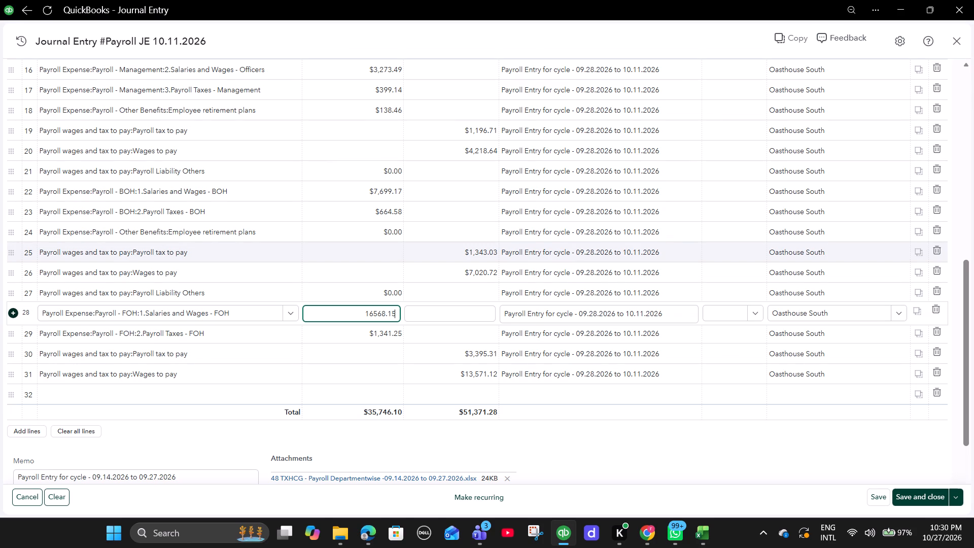
Copy the Oasthouse South FOH payroll taxes, 1408.51, from the workbook into line 29's debit.
left_click(365, 333)
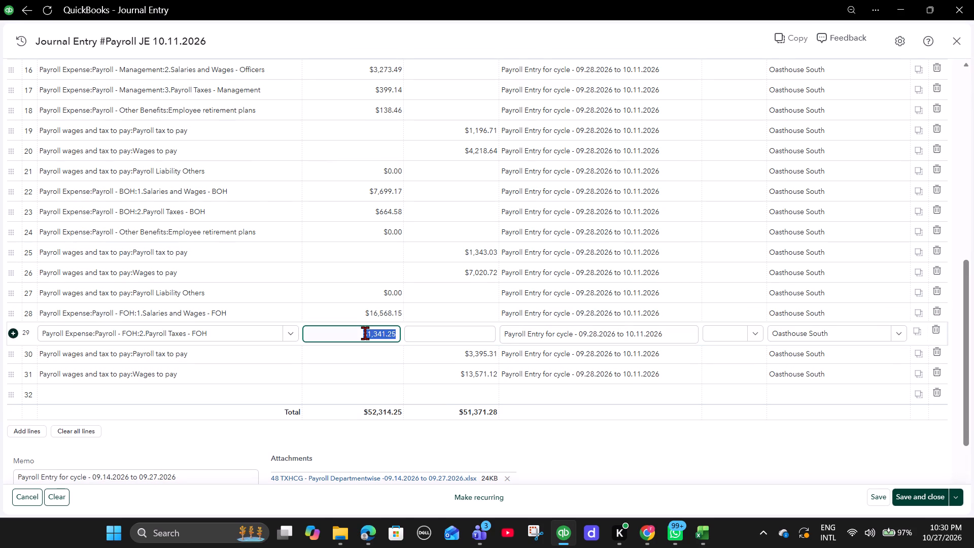
key("alt+Tab")
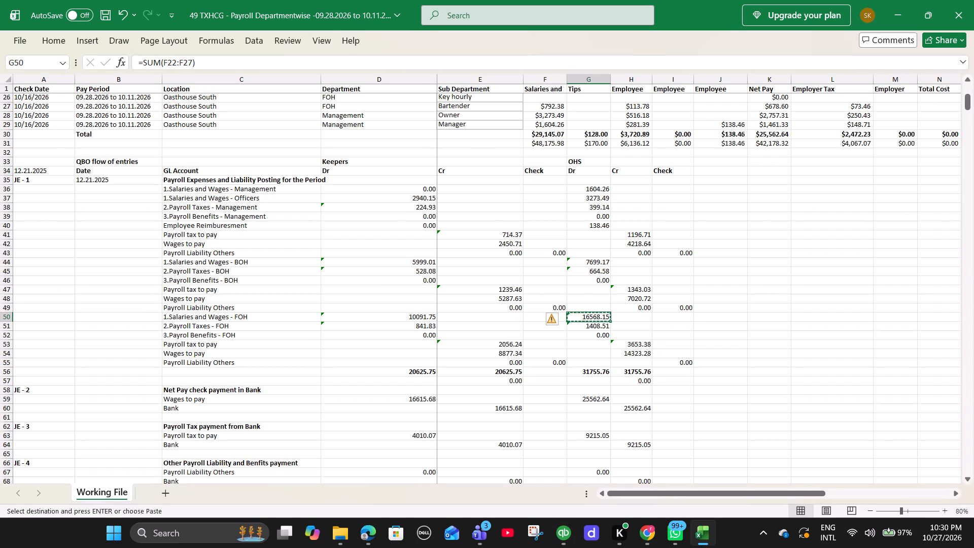
left_click(599, 327)
right_click(599, 327)
left_click(659, 182)
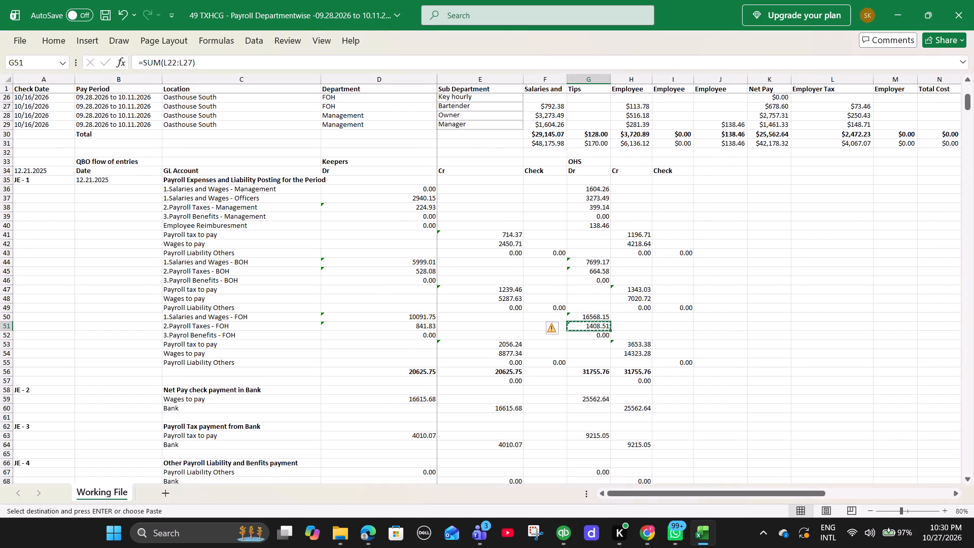
key("alt+Tab")
key("ctrl+v")
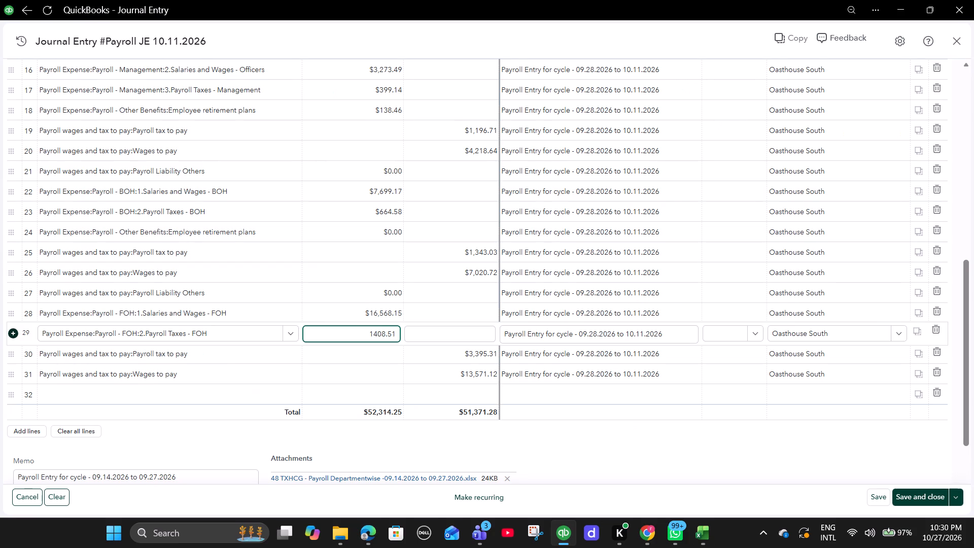
Copy the Oasthouse South FOH payroll tax to pay, 3653.38, from the workbook into line 30's credit.
key("alt+Tab")
left_click(628, 341)
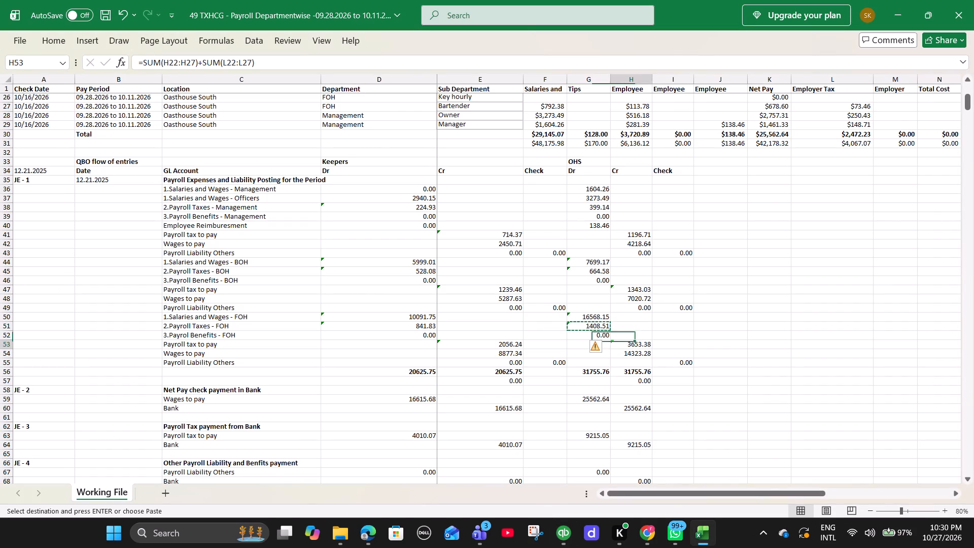
right_click(628, 341)
left_click(669, 185)
key("alt+Tab")
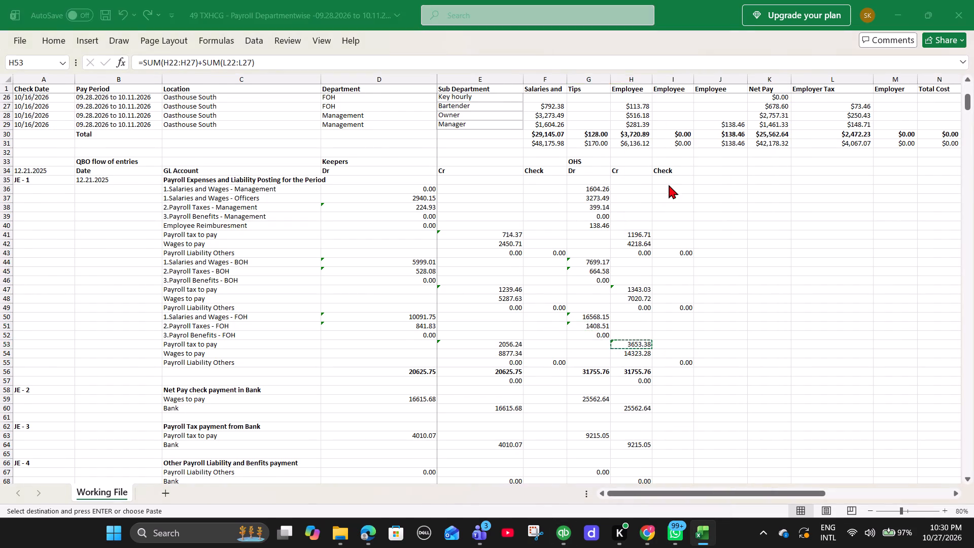
left_click(439, 353)
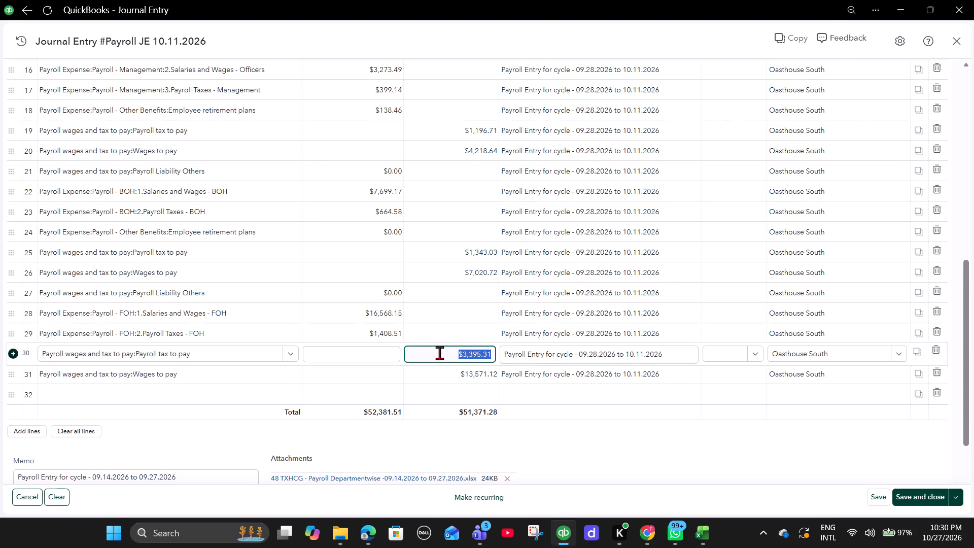
key("ctrl+v")
Copy the Oasthouse South FOH wages to pay, 14323.28, from the workbook into line 31's credit.
left_click(454, 376)
key("alt+Tab")
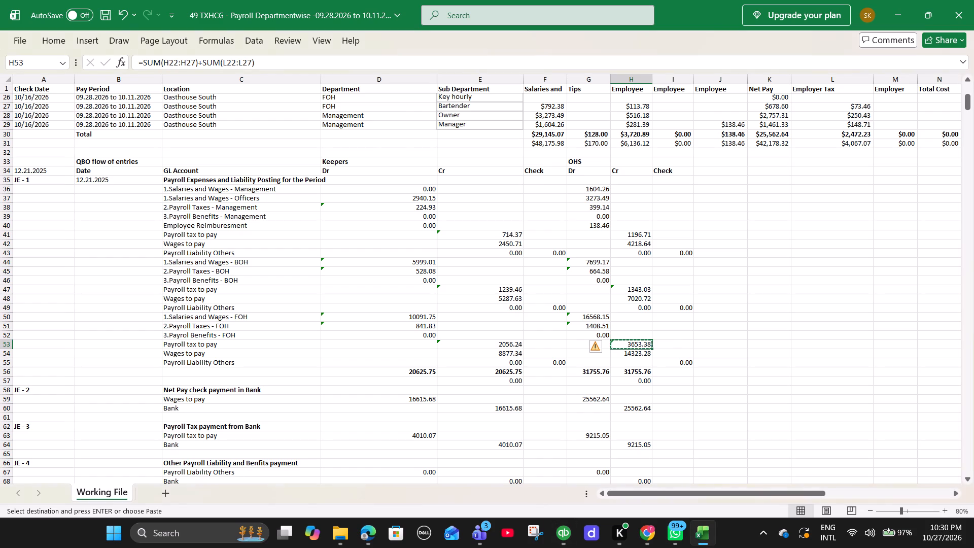
left_click(637, 355)
right_click(637, 355)
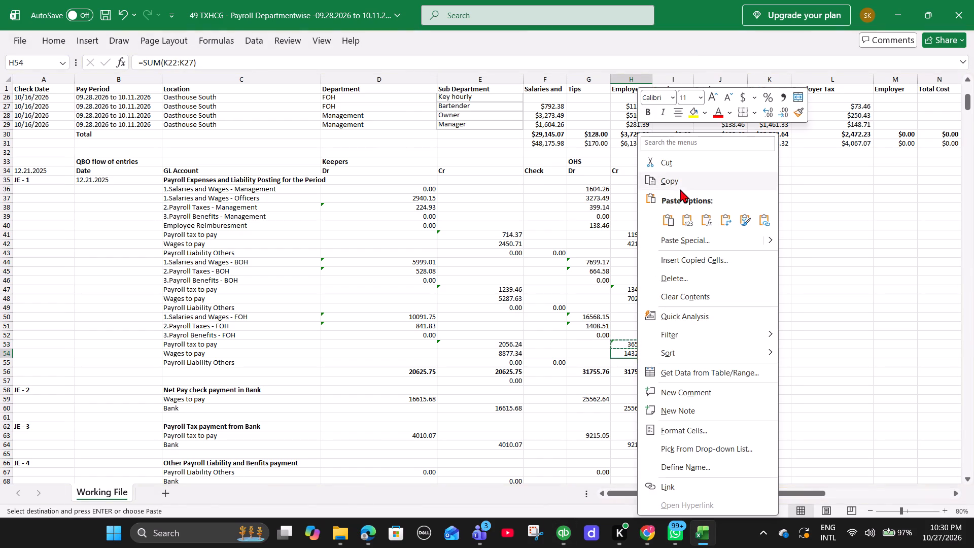
left_click(680, 189)
key("alt+Tab")
key("ctrl+v")
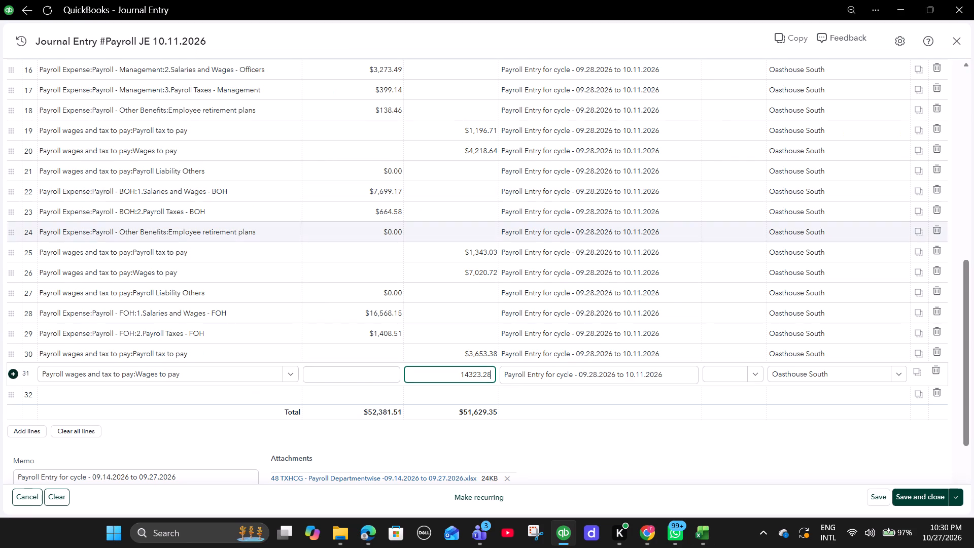
left_click(551, 434)
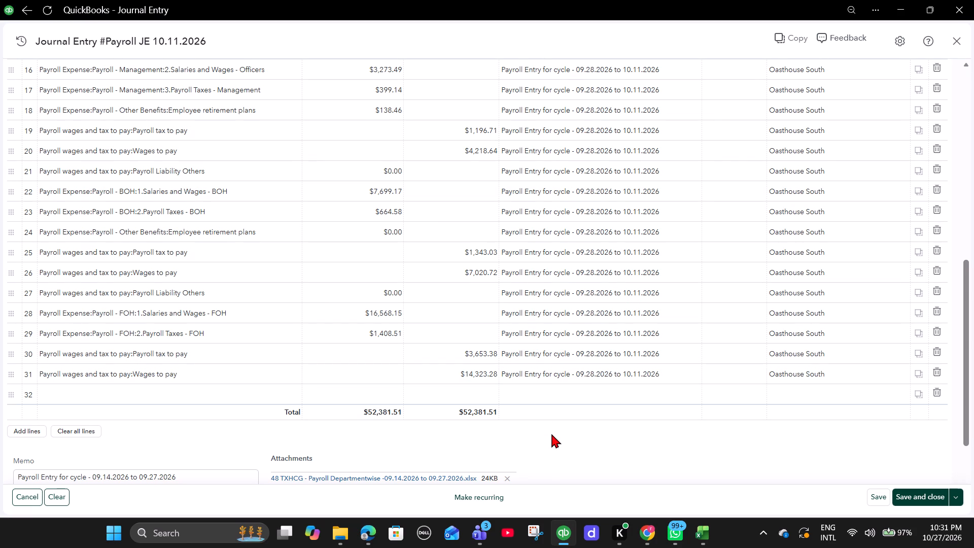
Check the combined Keepers and Oasthouse South totals in workbook row 56 against the journal entry's total.
key("alt+Tab")
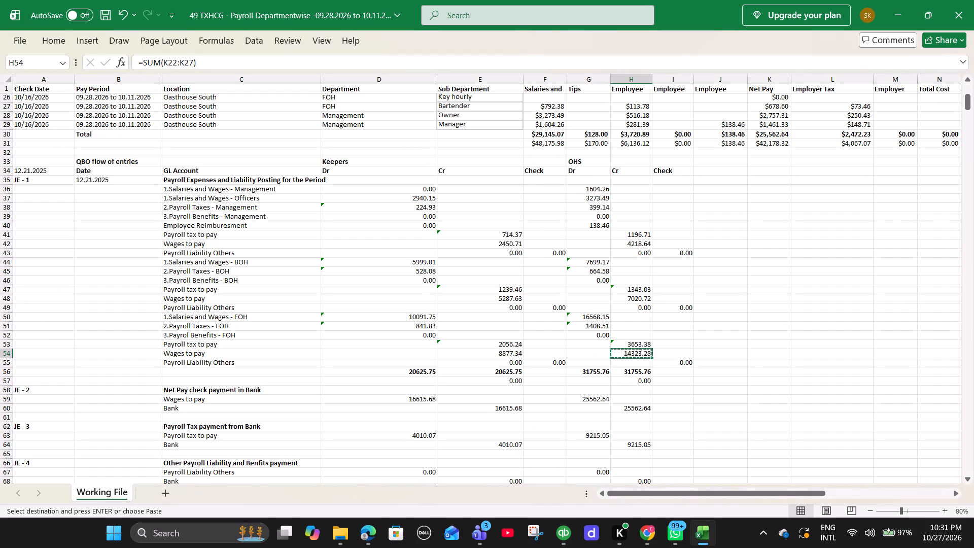
left_click_drag(499, 372, 536, 372)
left_click_drag(553, 372, 567, 373)
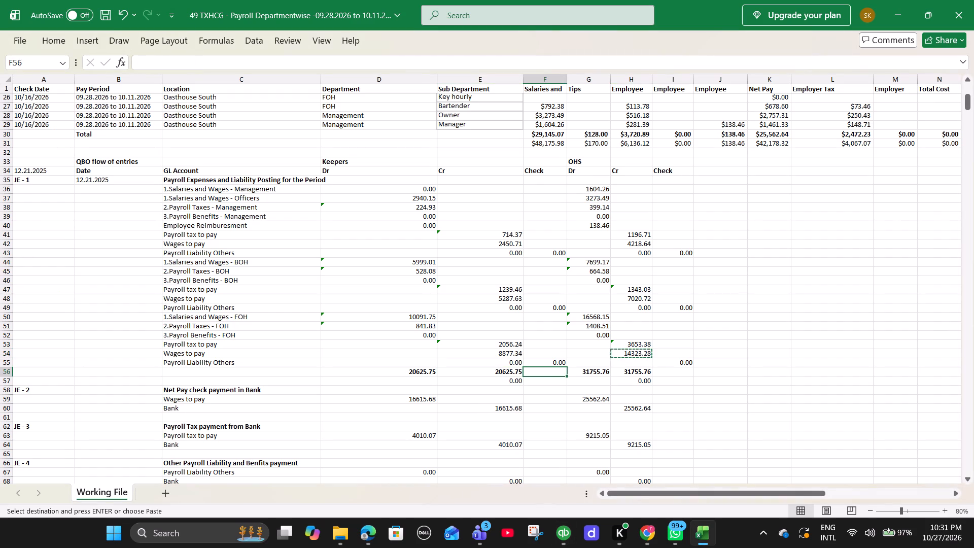
left_click_drag(567, 373, 575, 374)
left_click_drag(494, 374, 539, 373)
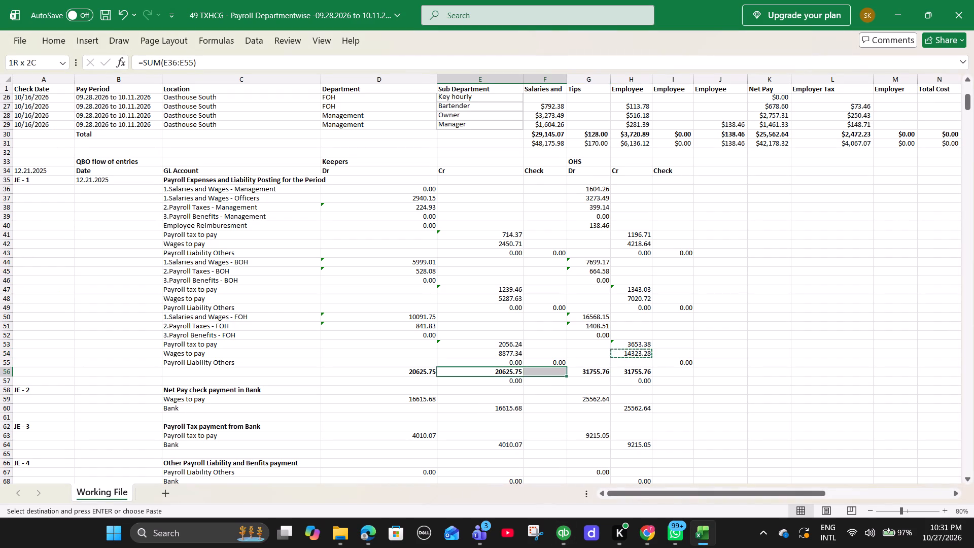
left_click_drag(539, 373, 603, 375)
key("alt+Tab")
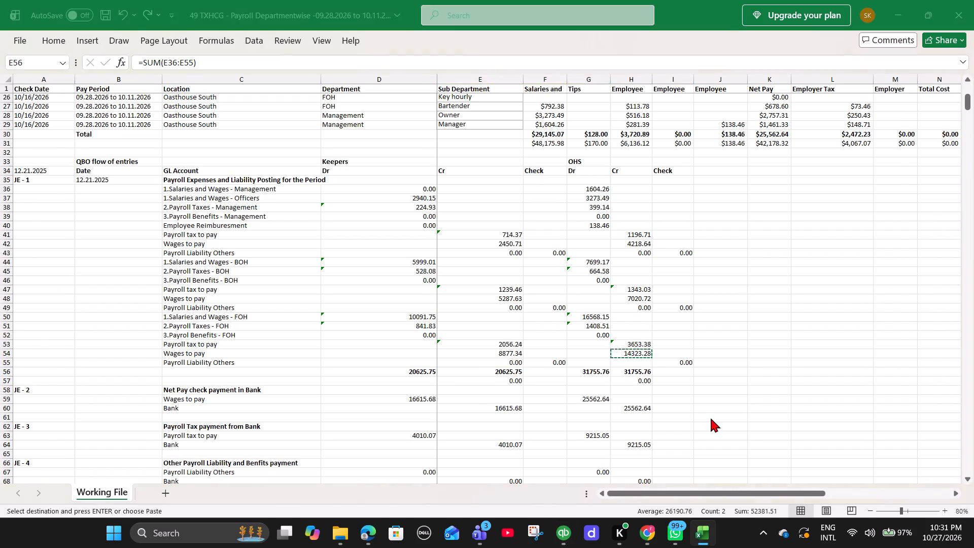
scroll(525, 429, "down", 2)
key("alt+Tab")
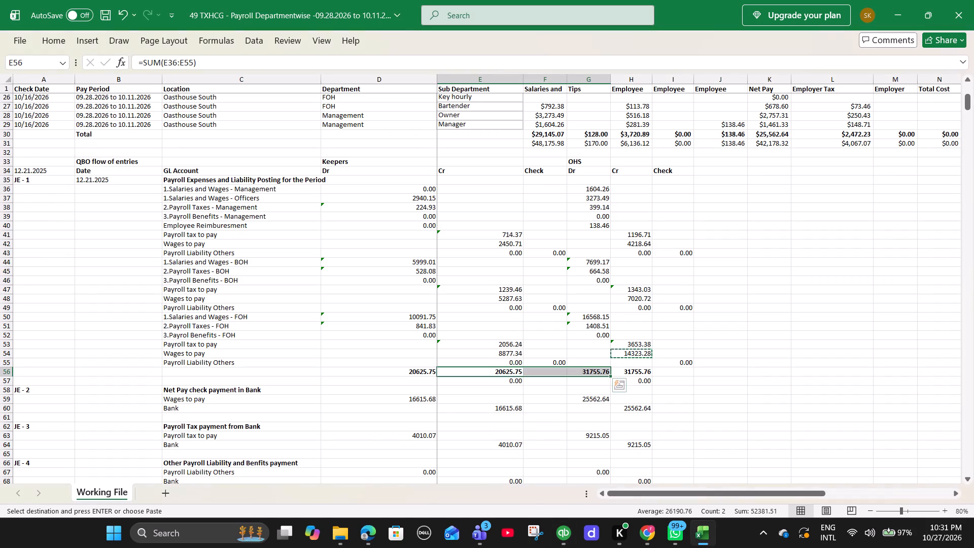
key("alt+Tab")
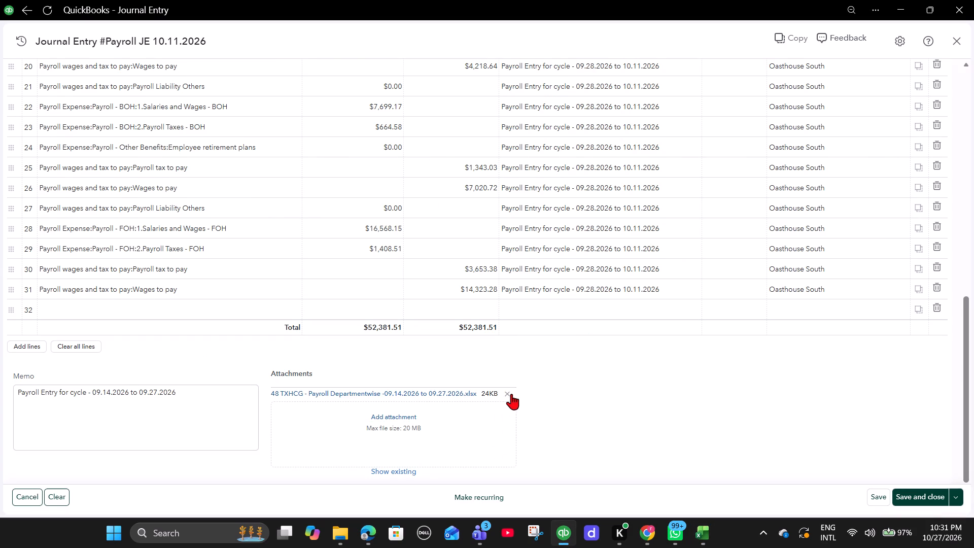
Remove the attached 48 TXHCG payroll workbook for 09.14.2026 to 09.27.2026 from the journal entry.
left_click(508, 393)
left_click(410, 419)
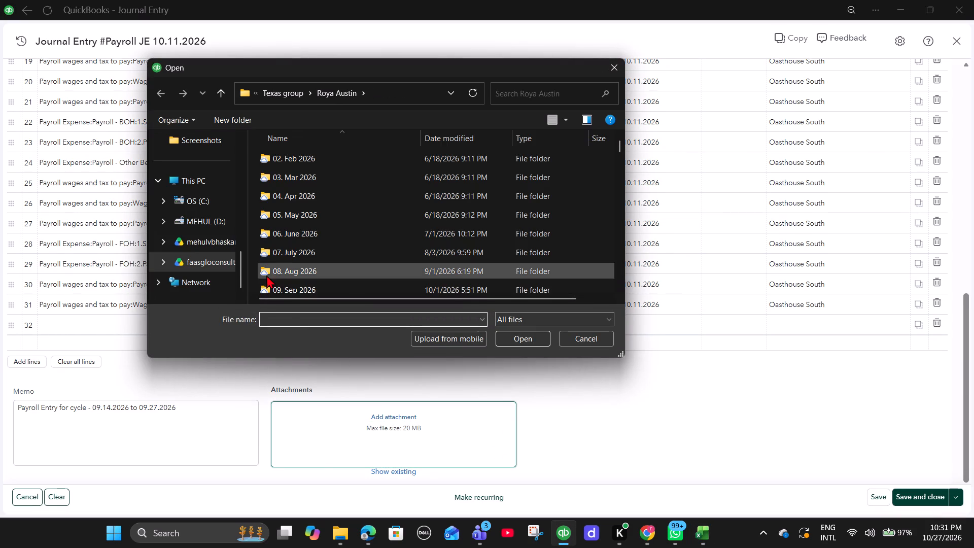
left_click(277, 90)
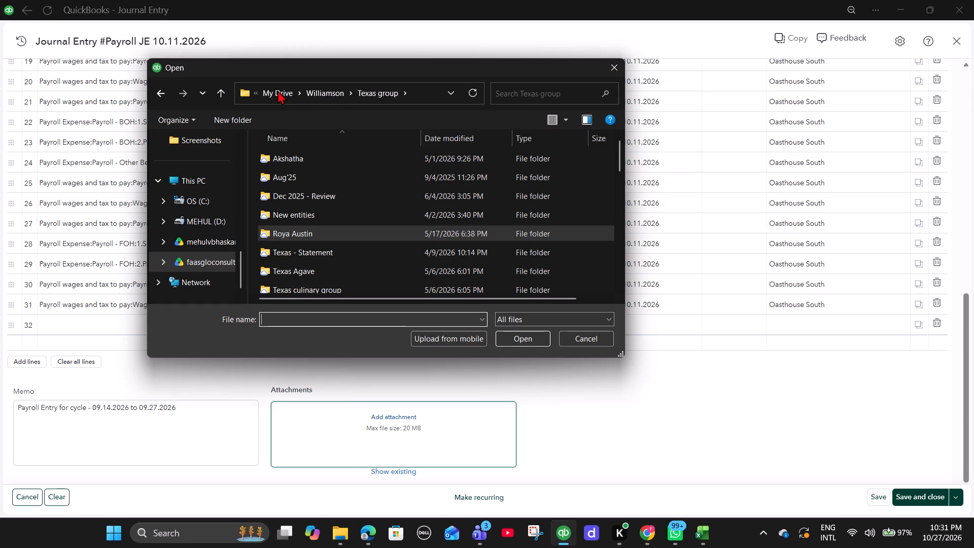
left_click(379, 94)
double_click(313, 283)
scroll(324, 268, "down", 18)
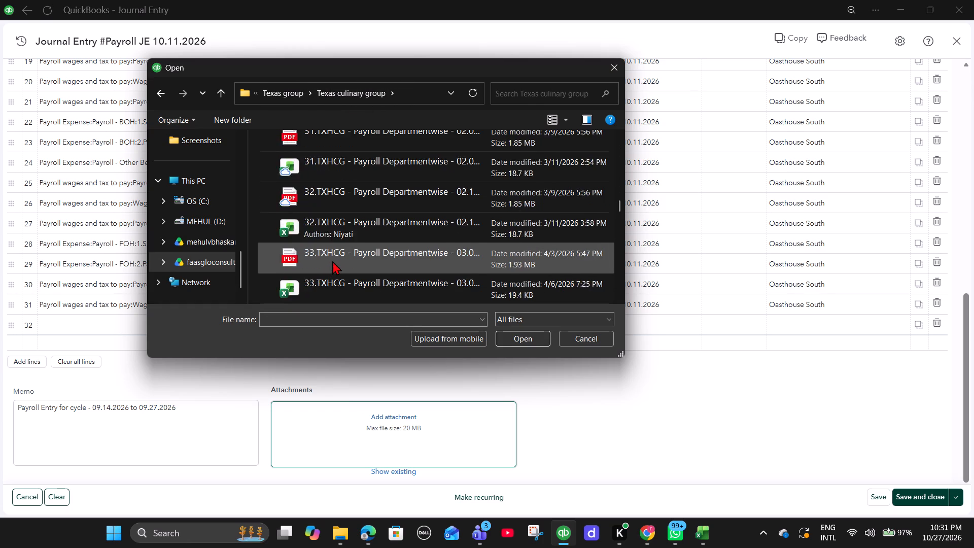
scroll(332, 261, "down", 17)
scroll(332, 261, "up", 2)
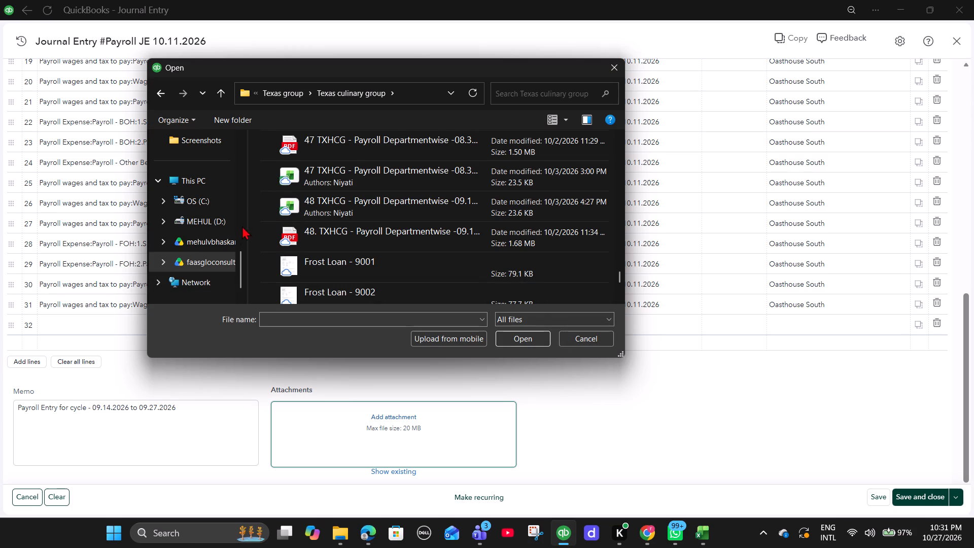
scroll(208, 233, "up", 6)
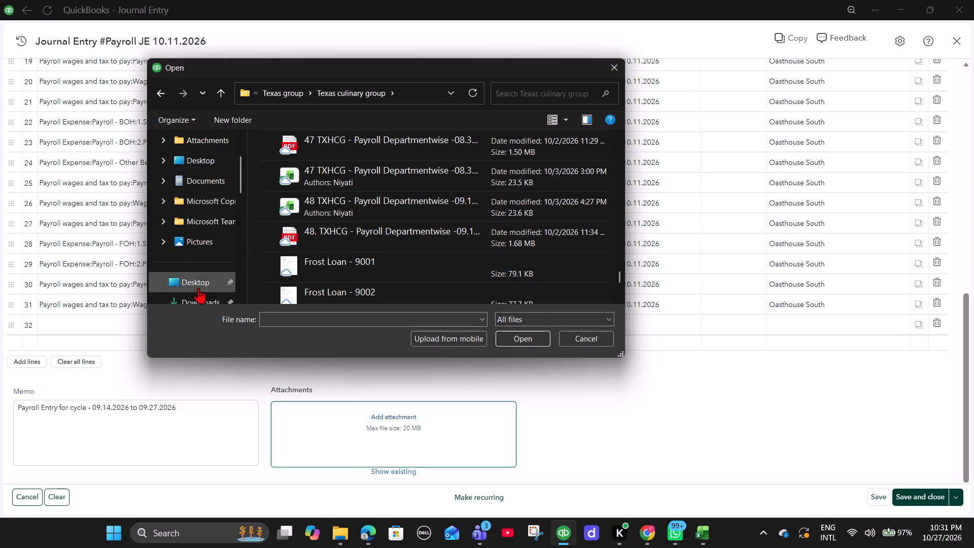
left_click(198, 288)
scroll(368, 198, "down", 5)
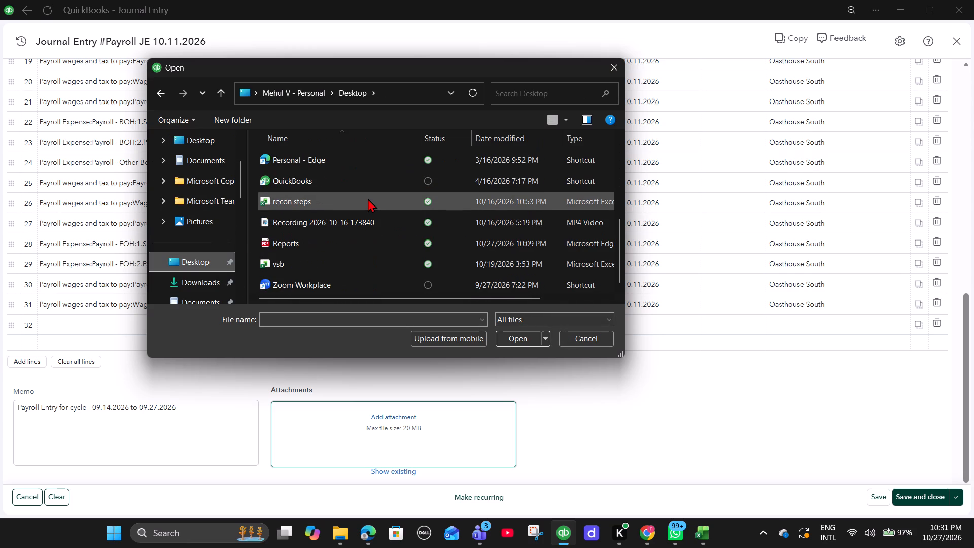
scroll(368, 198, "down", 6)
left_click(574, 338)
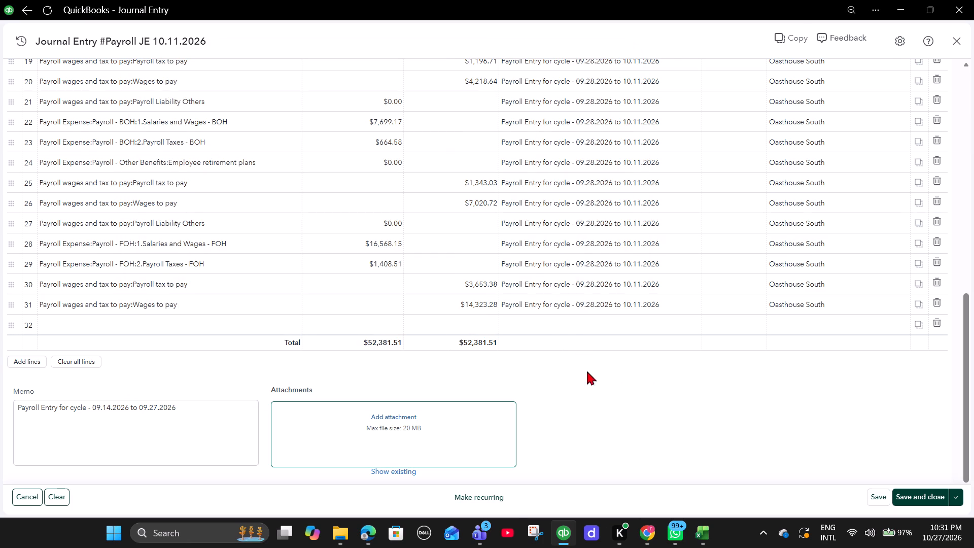
Switch from the journal entry to the Chrome window holding the payroll report and the Texas culinary group Drive folder.
left_click(711, 532)
left_click(711, 532)
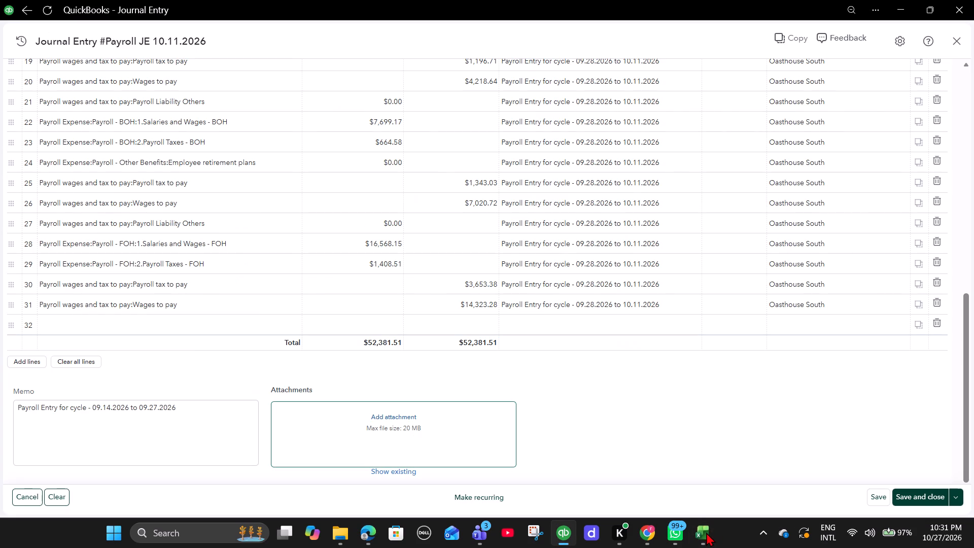
left_click(905, 1)
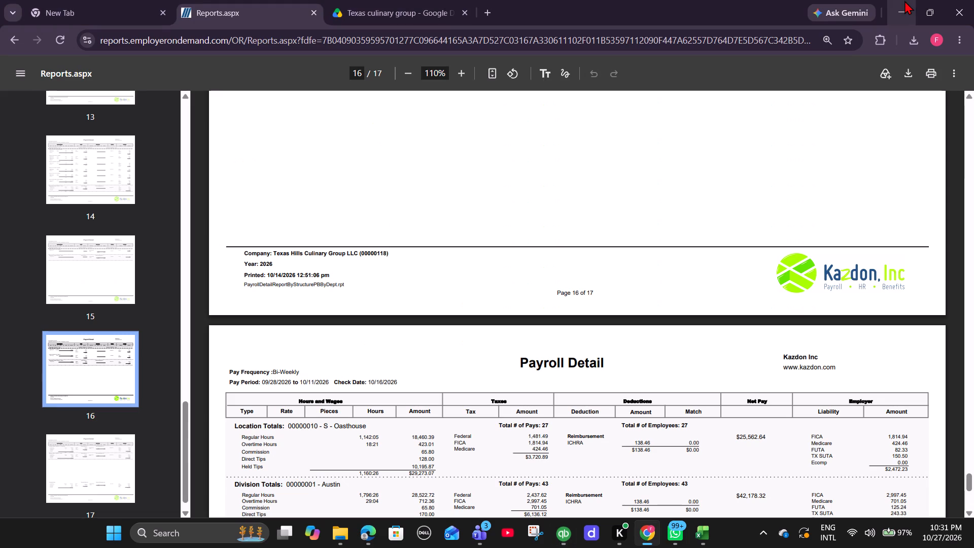
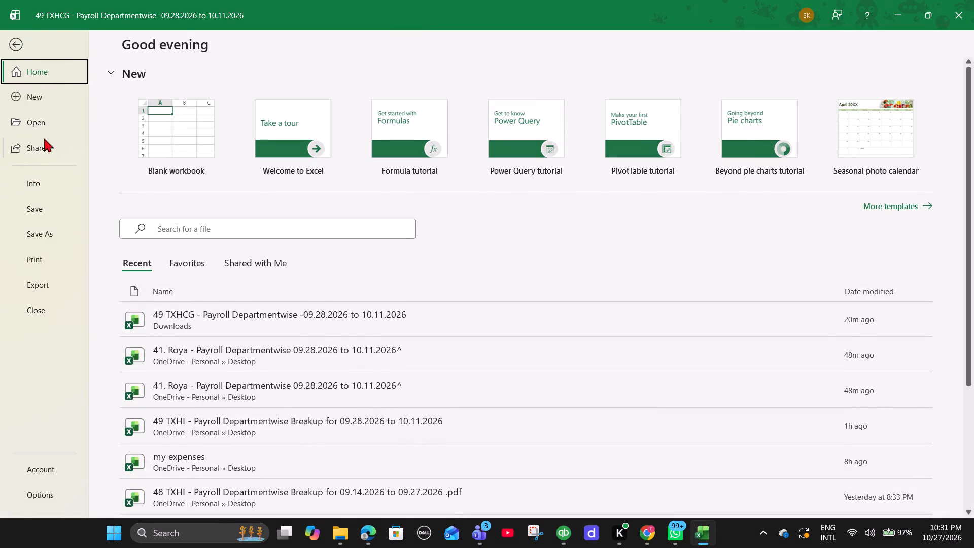
Save the workbook as 49 TXHCG - Payroll Departmentwise -09.28.2026 to 10.11.2026 in the Desktop folder.
left_click(59, 233)
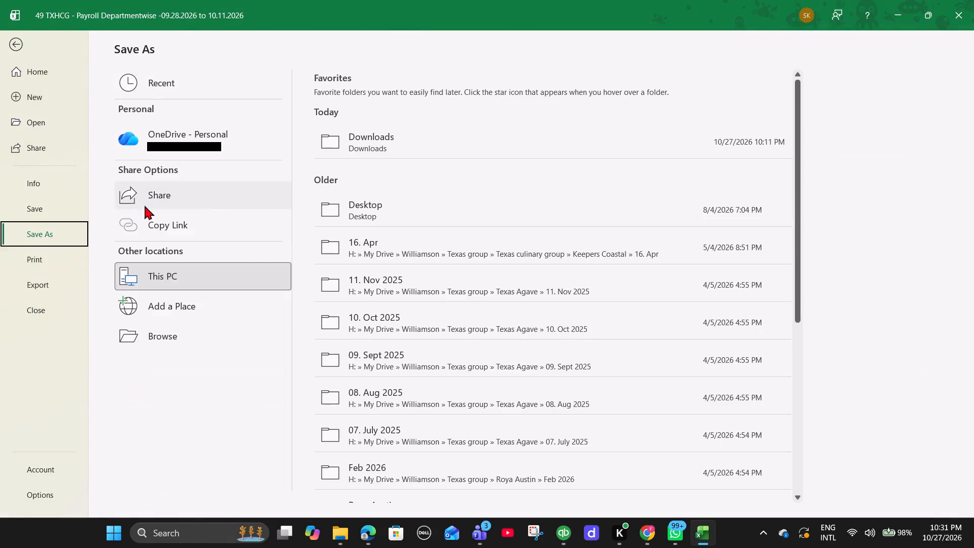
double_click(375, 202)
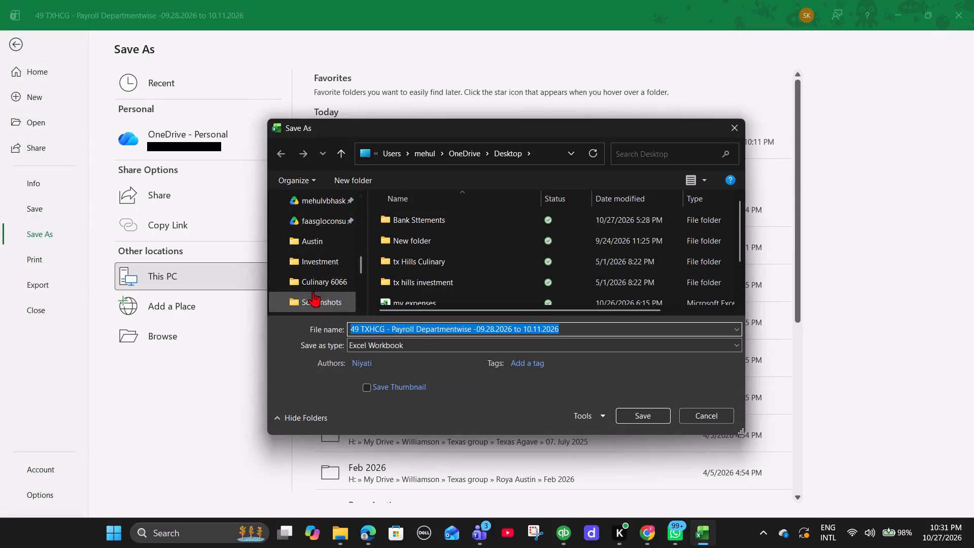
scroll(306, 275, "up", 10)
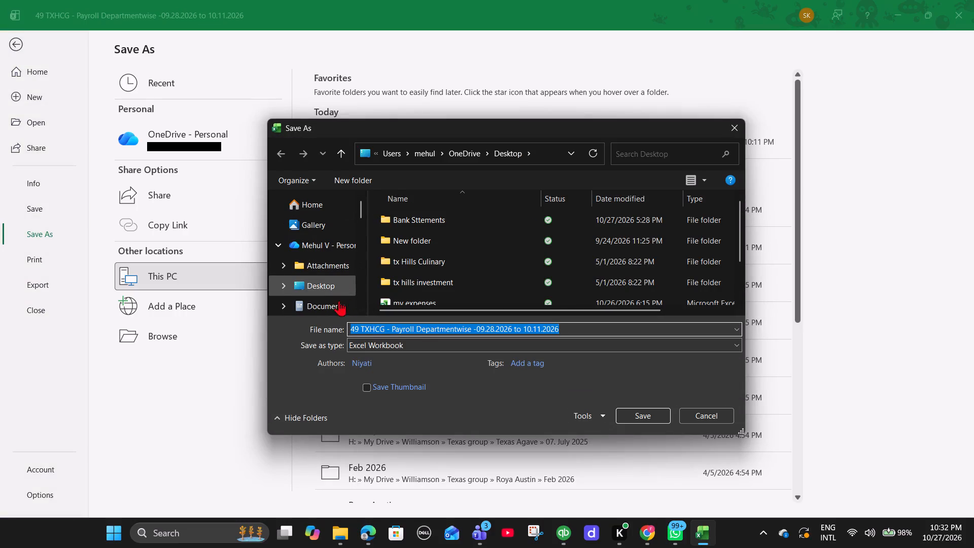
left_click(316, 284)
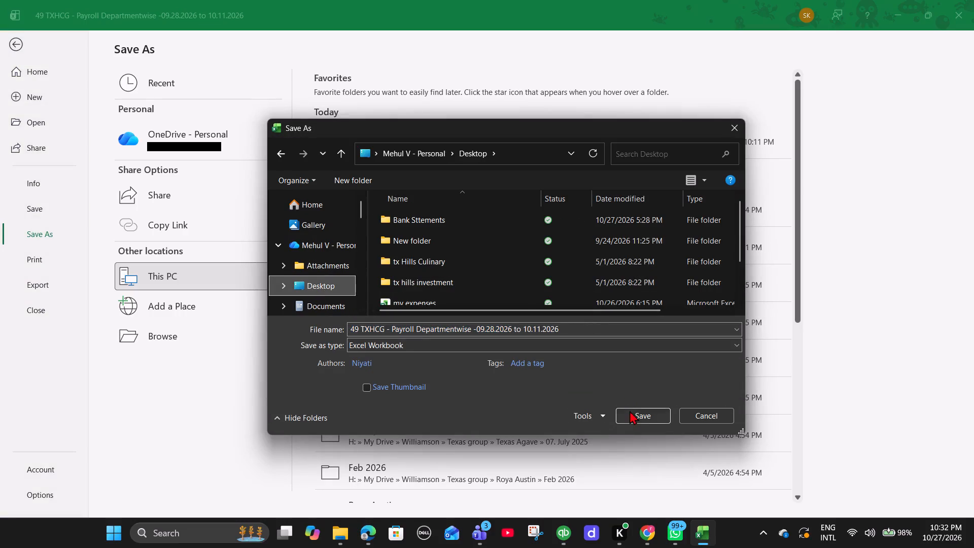
left_click(630, 412)
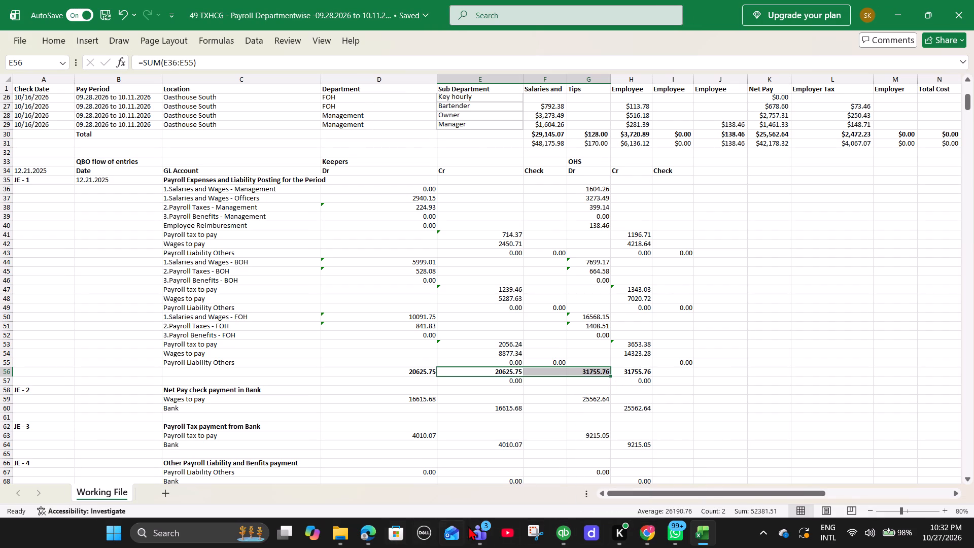
Attach the Desktop copy of the 49 TXHCG payroll workbook to the QuickBooks journal entry, closing the workbook in Excel to release it.
left_click(566, 535)
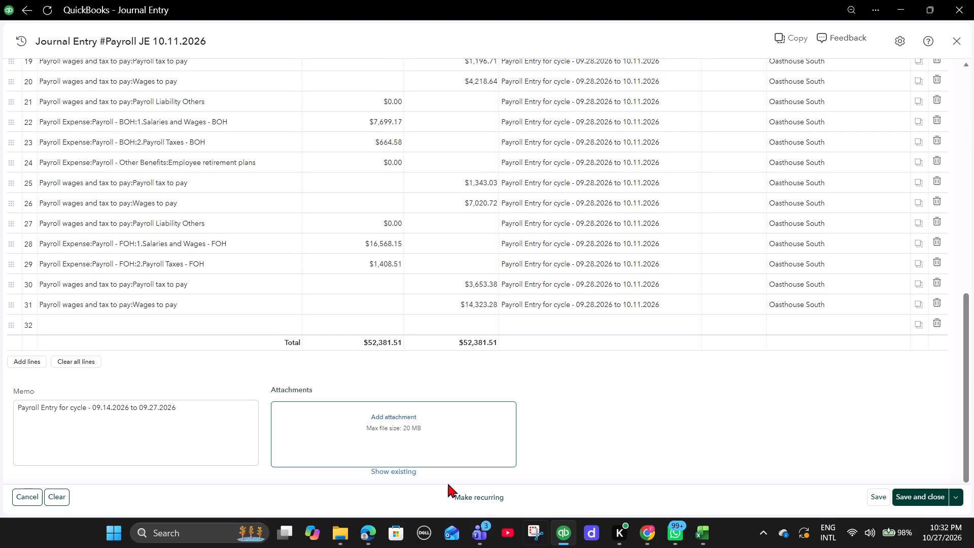
left_click(405, 416)
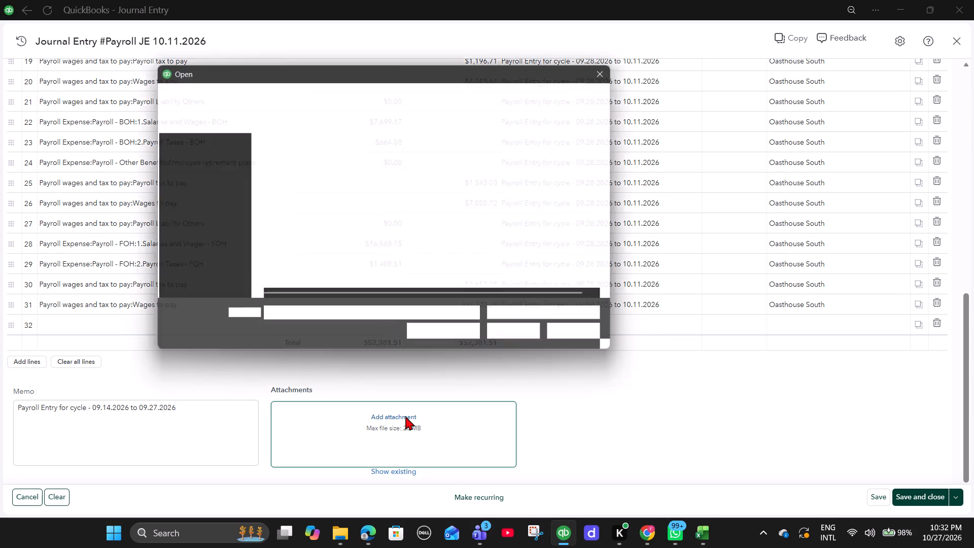
scroll(193, 256, "up", 9)
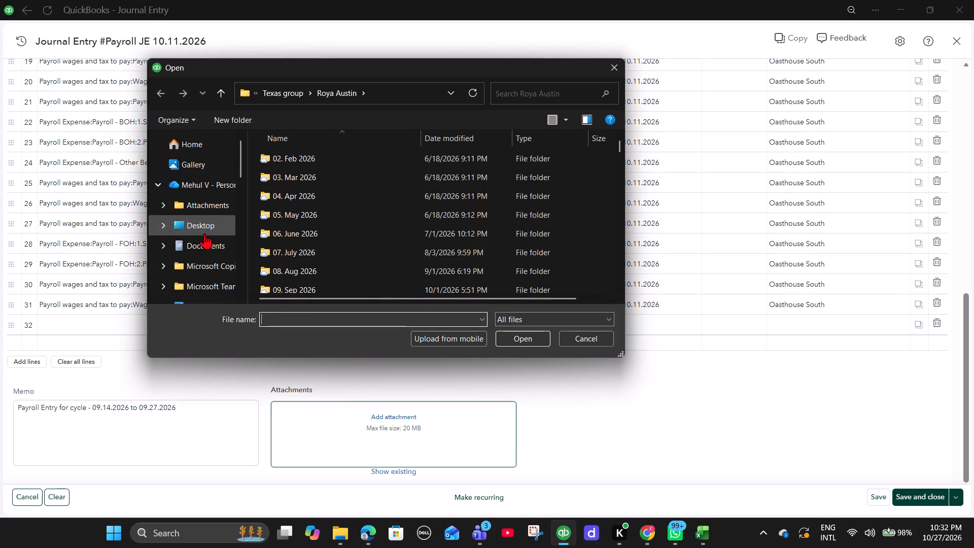
left_click(206, 231)
scroll(312, 220, "down", 6)
scroll(312, 220, "up", 6)
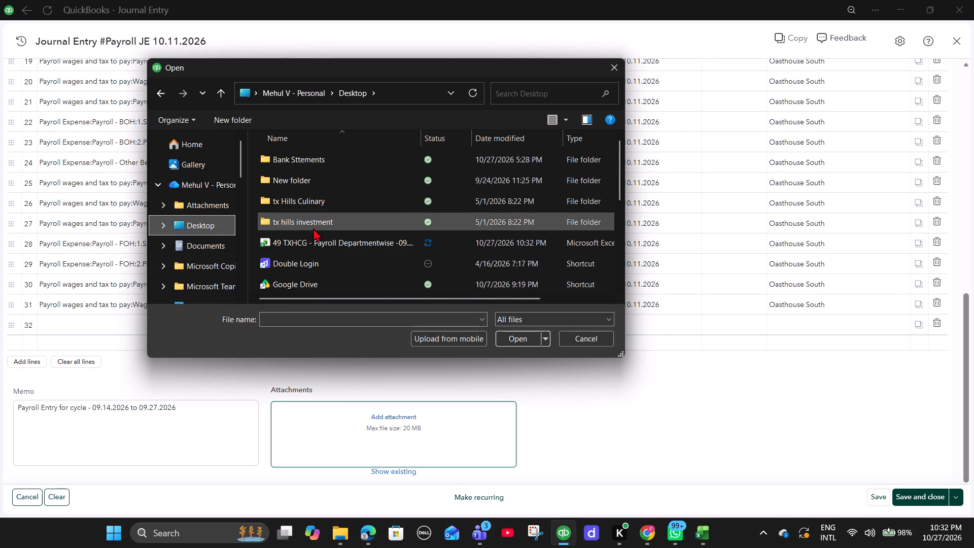
left_click(311, 240)
left_click(520, 334)
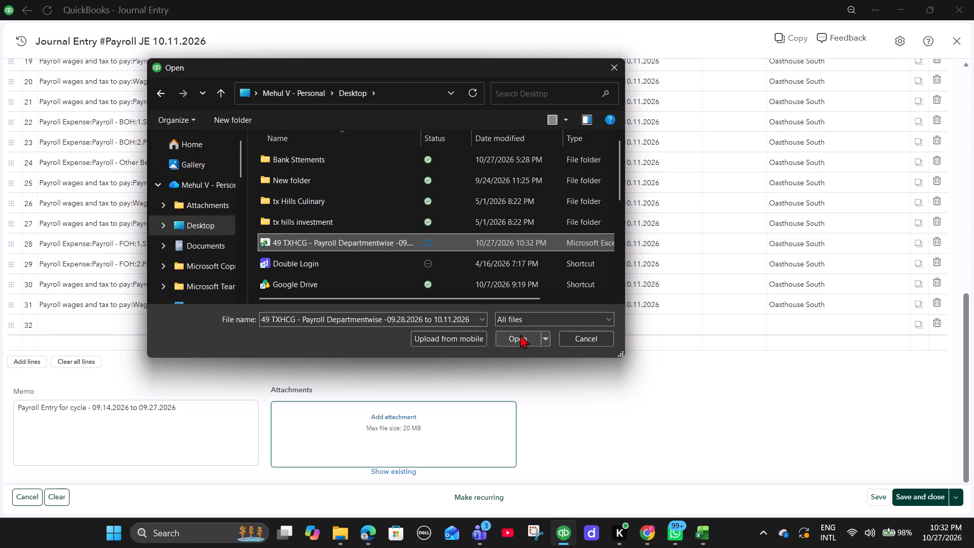
left_click(590, 271)
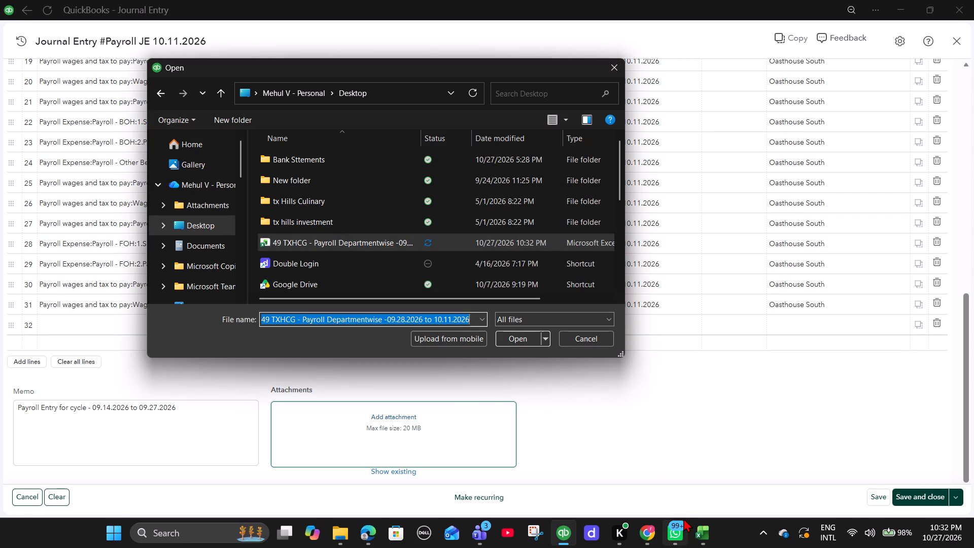
left_click(702, 524)
left_click(973, 0)
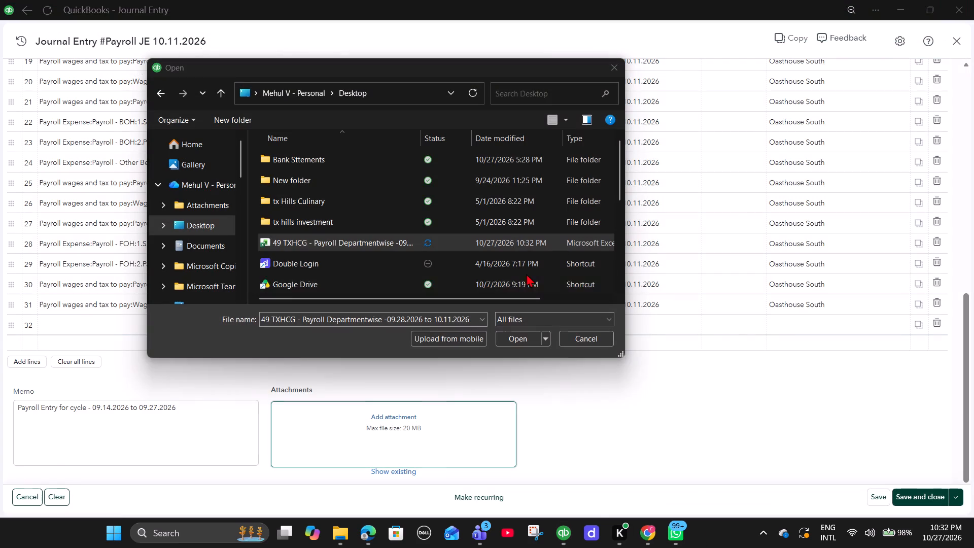
left_click(342, 250)
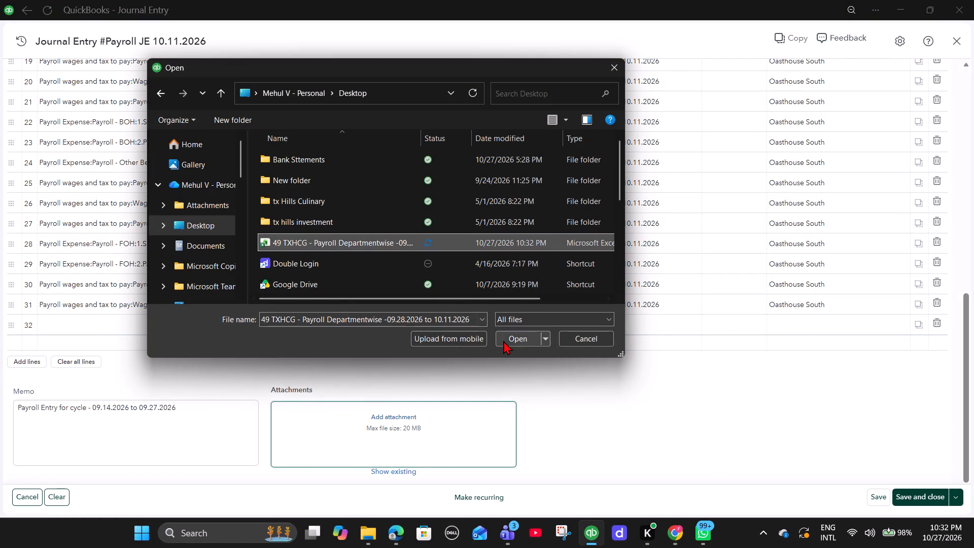
left_click(503, 340)
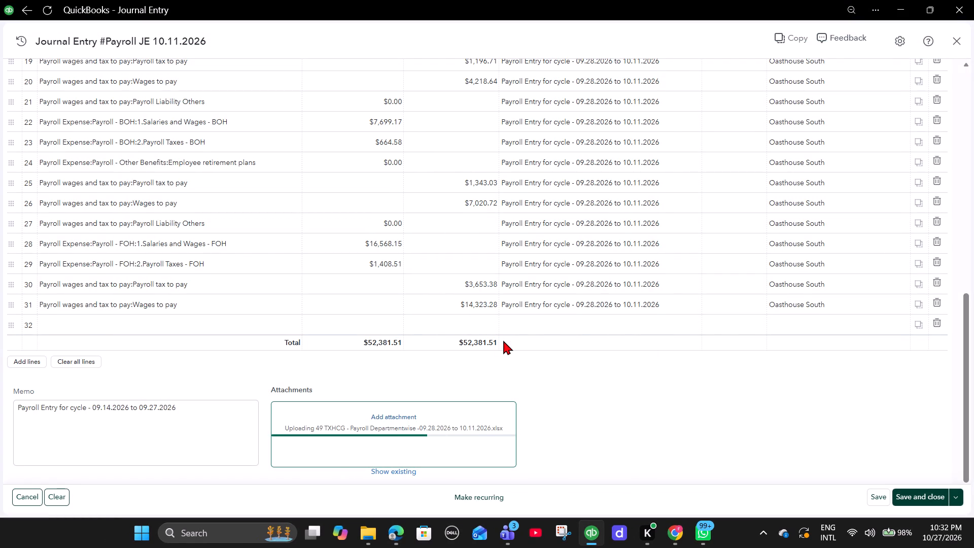
Replace the journal entry's memo with line 31's description, Payroll Entry for cycle - 09.28.2026 to 10.11.2026.
left_click(612, 313)
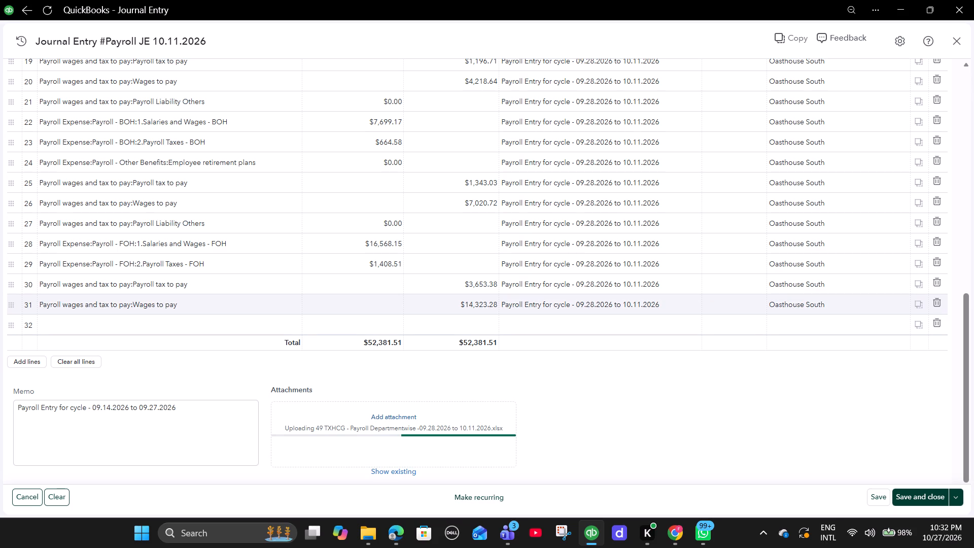
right_click(604, 303)
left_click(644, 283)
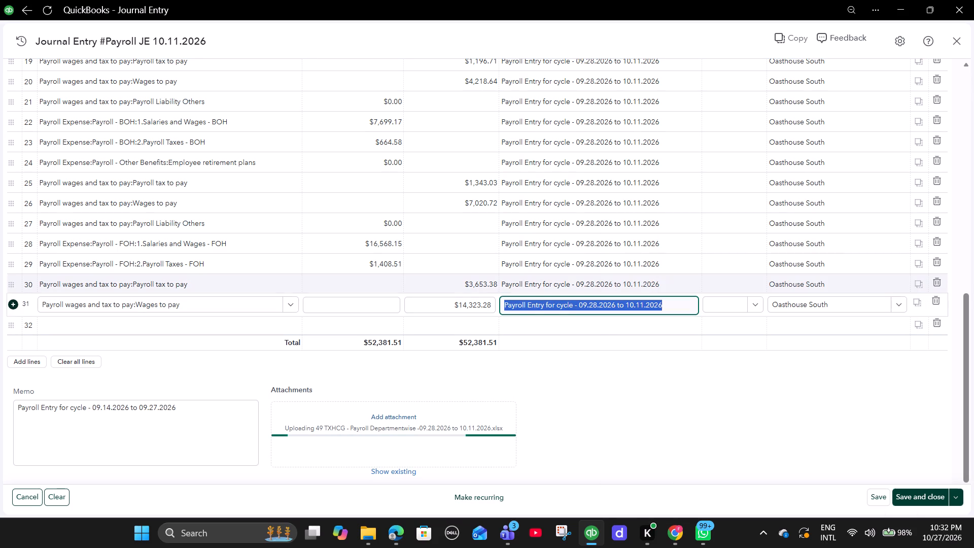
left_click_drag(184, 414, 14, 417)
key("ctrl+v")
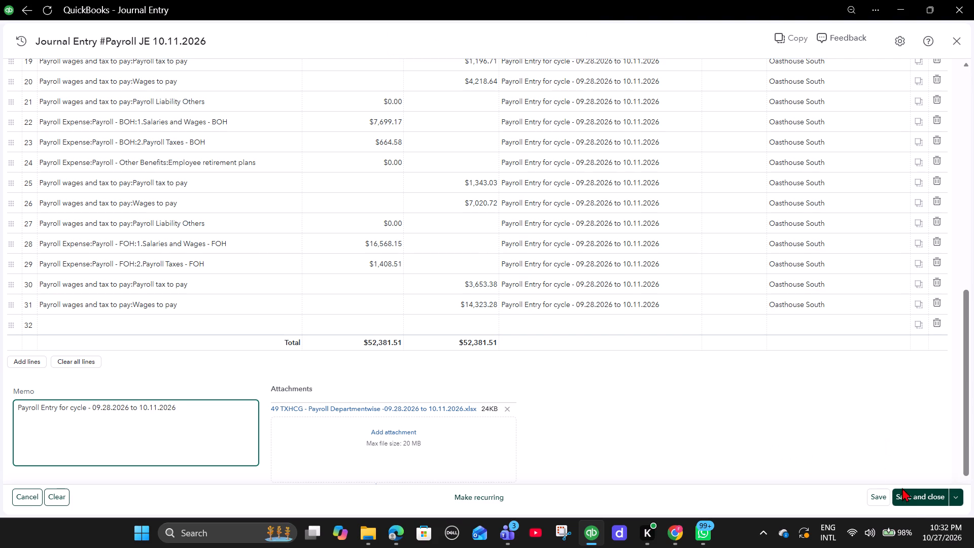
Save and close the journal entry Payroll JE 10.11.2026.
left_click(913, 497)
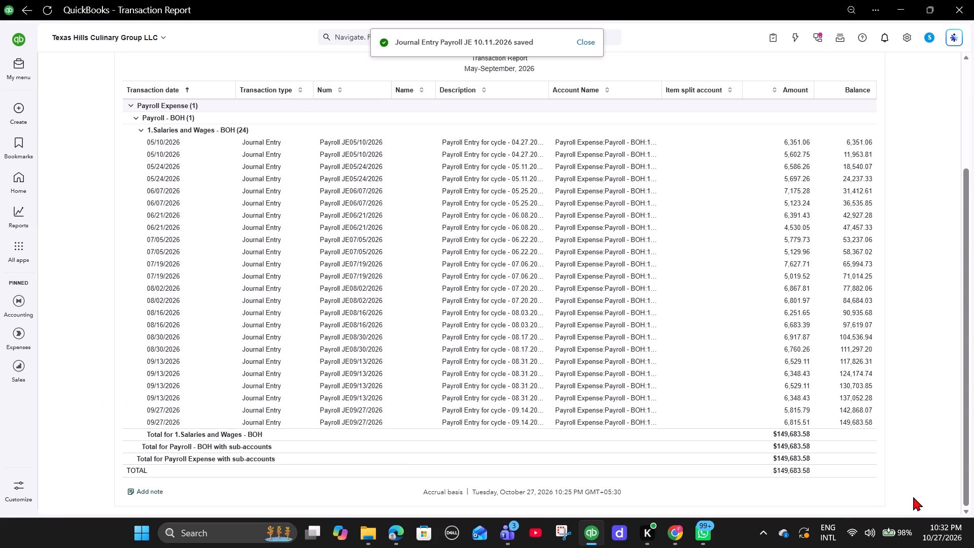
Extend the BOH salaries transaction report's end date to 10/27/2026 and check it for the 10/11/2026 payroll entries.
scroll(481, 238, "up", 8)
scroll(332, 135, "up", 3)
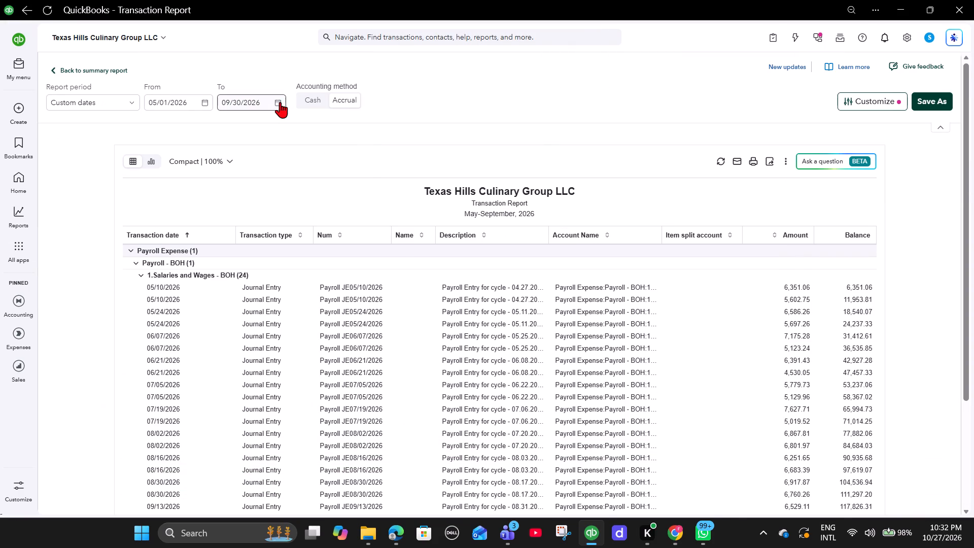
left_click(280, 102)
left_click(355, 125)
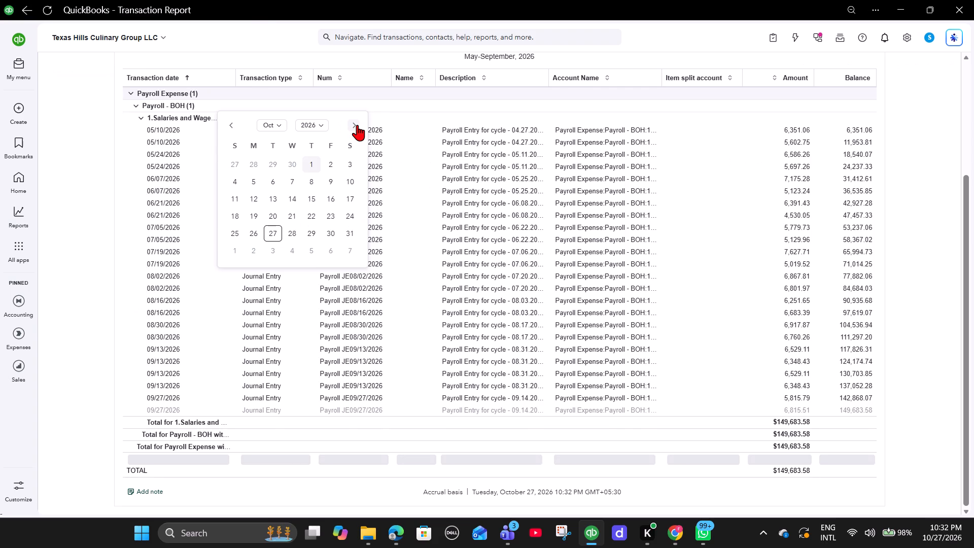
scroll(414, 126, "up", 3)
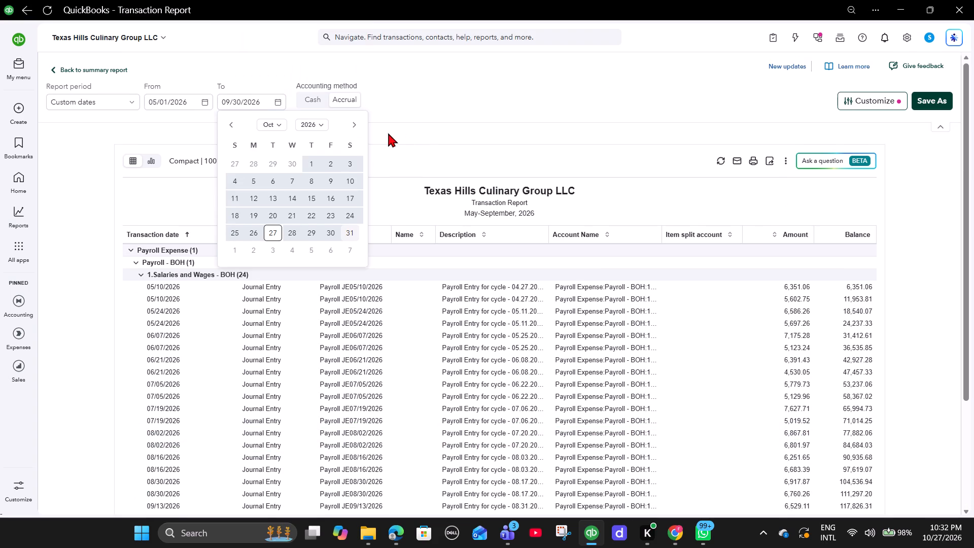
left_click(274, 237)
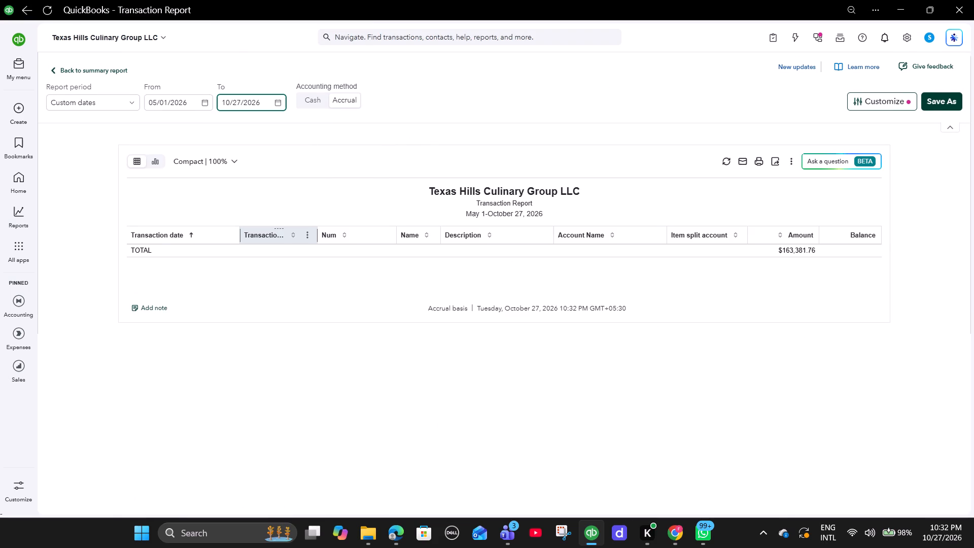
scroll(337, 282, "down", 4)
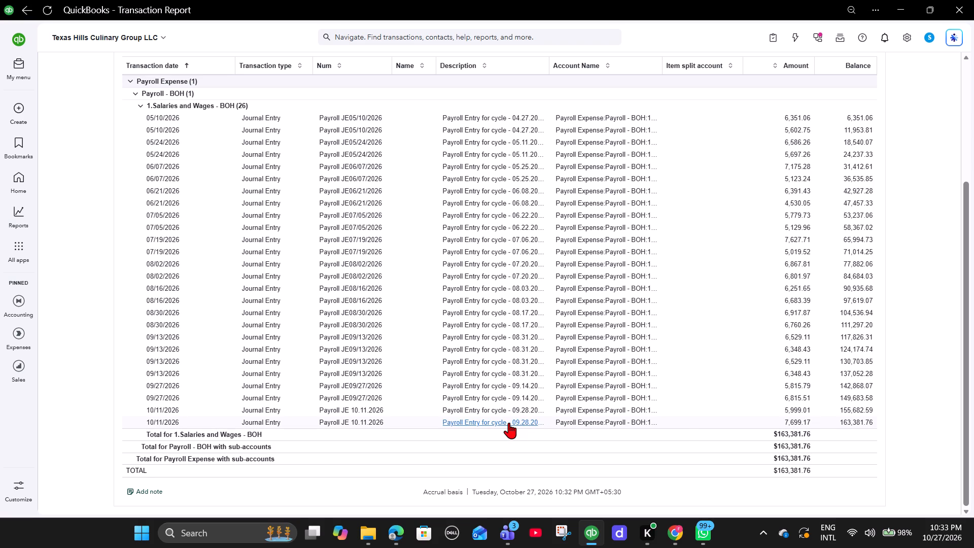
scroll(513, 427, "up", 5)
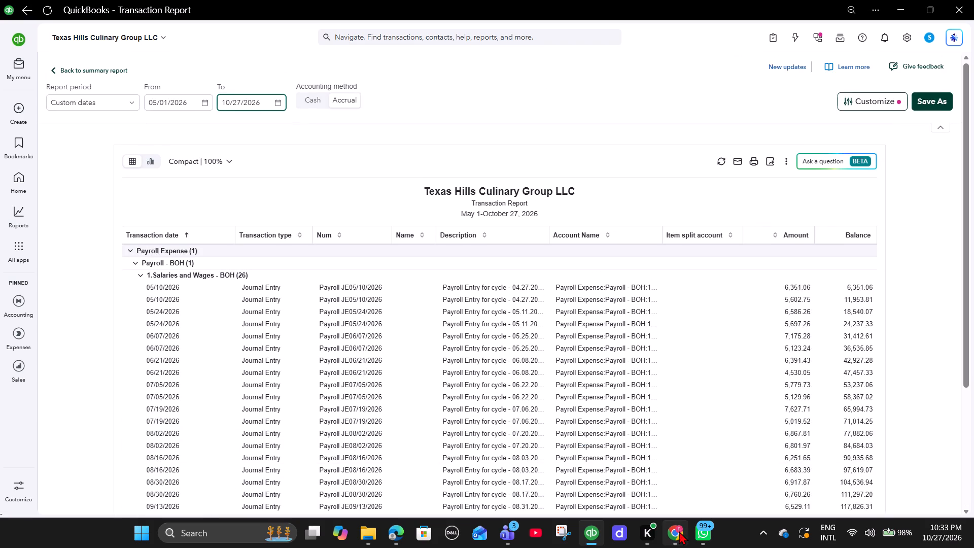
Switch to Chrome and upload the Desktop copy of the 49 TXHCG payroll workbook to the Texas culinary group Drive folder.
left_click(679, 531)
left_click(372, 0)
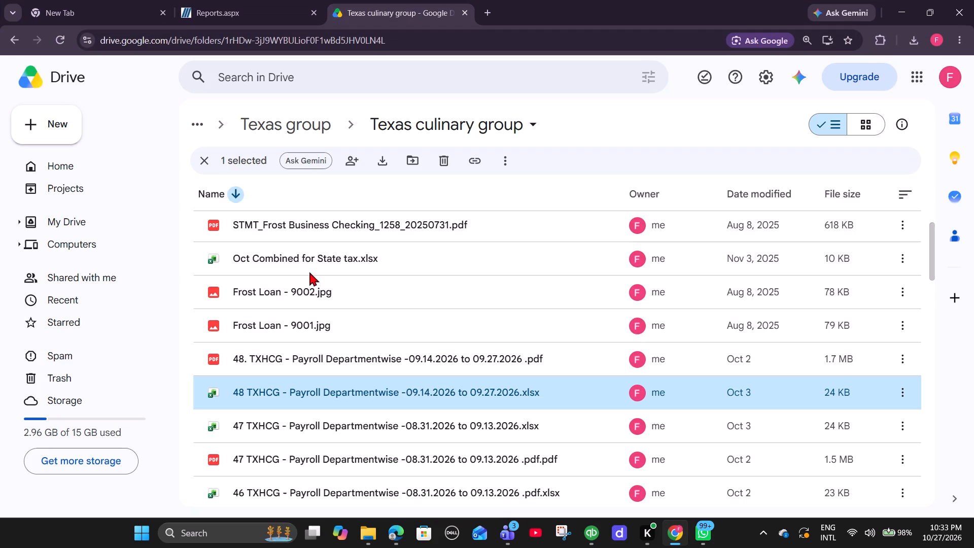
left_click(67, 117)
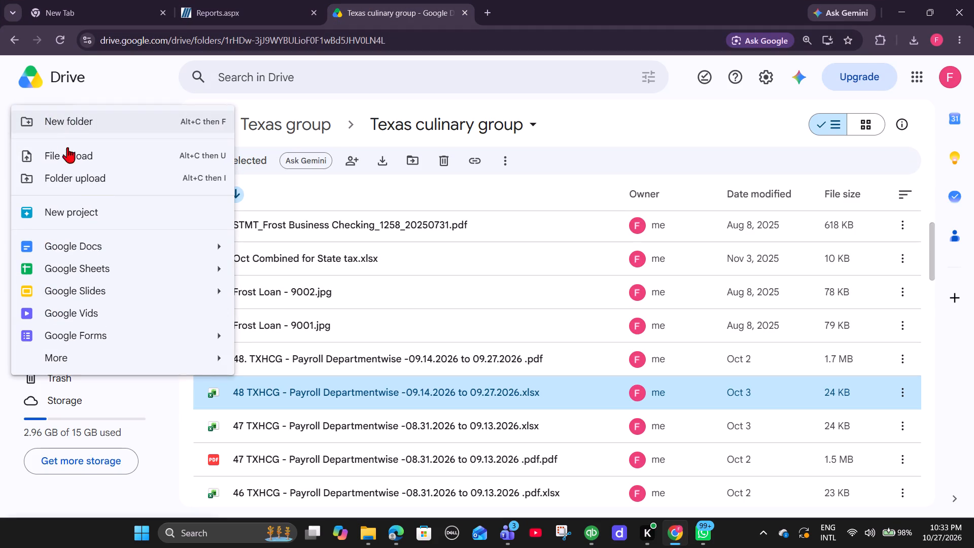
left_click(69, 157)
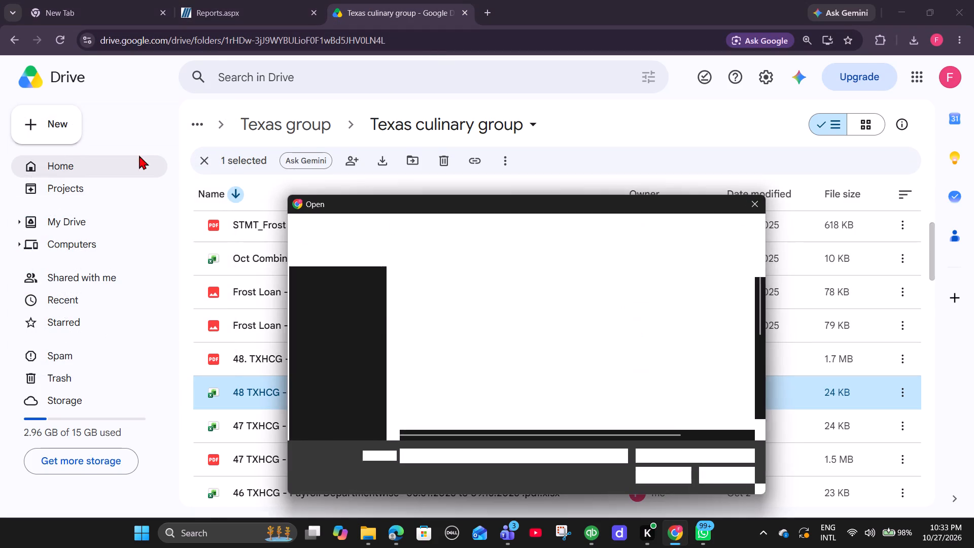
left_click(344, 281)
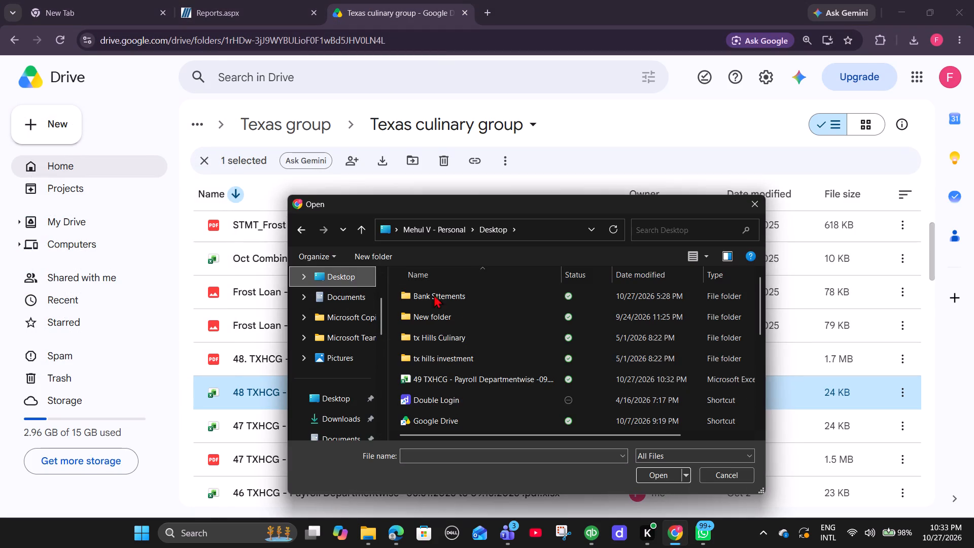
left_click(489, 379)
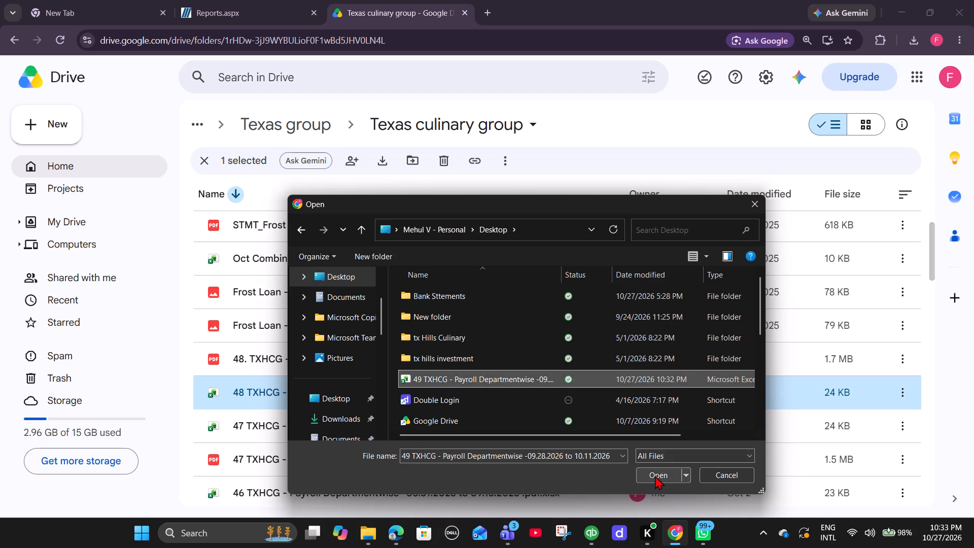
left_click(655, 475)
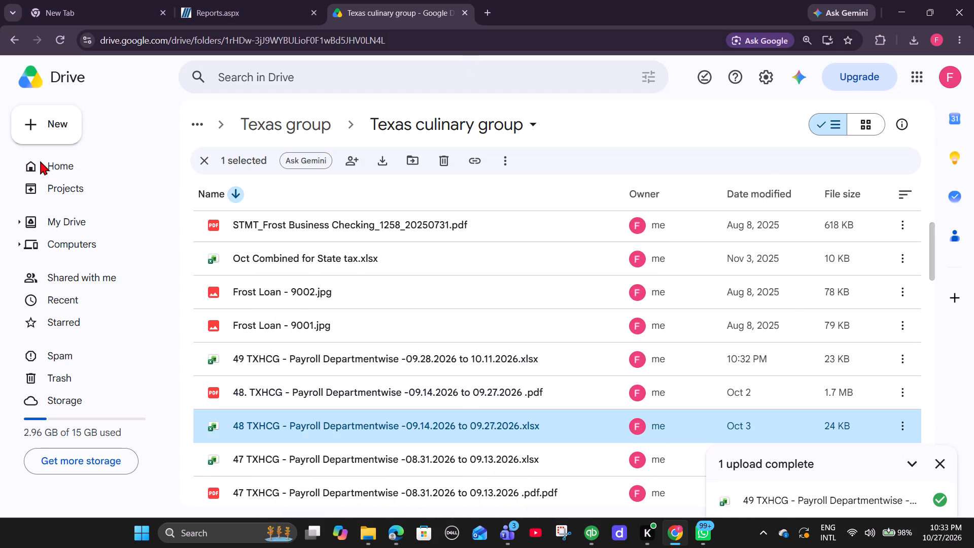
Upload the Reports PDF from the Desktop to the Texas culinary group Drive folder.
left_click(62, 139)
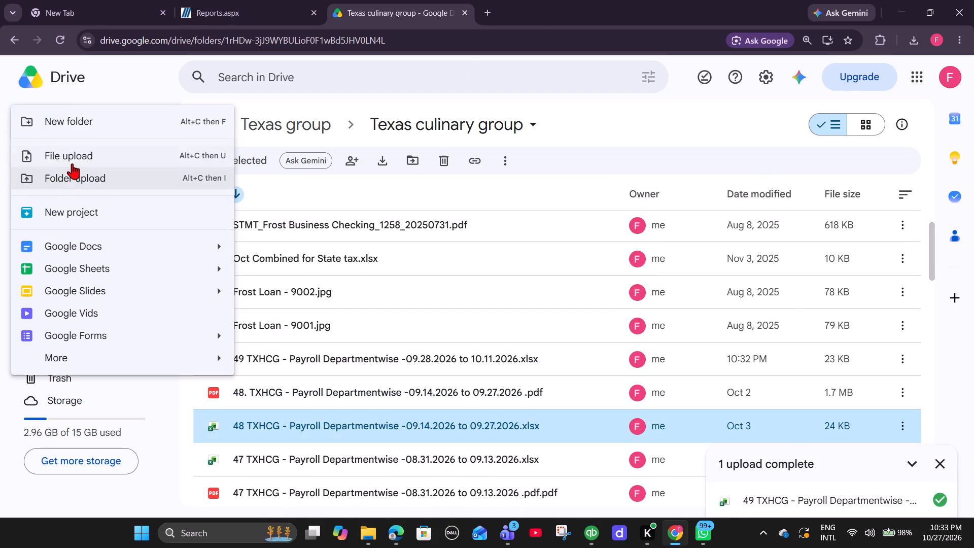
left_click(73, 160)
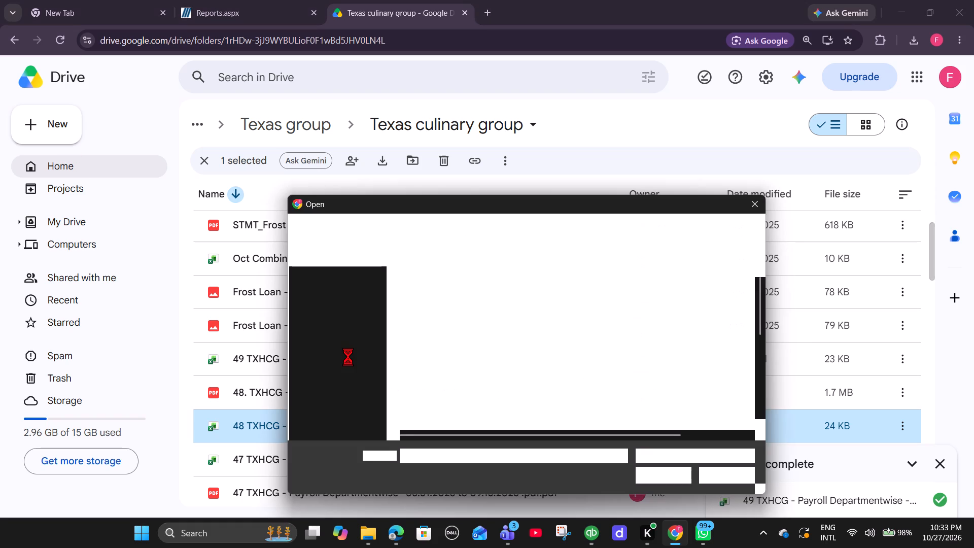
scroll(467, 342, "down", 3)
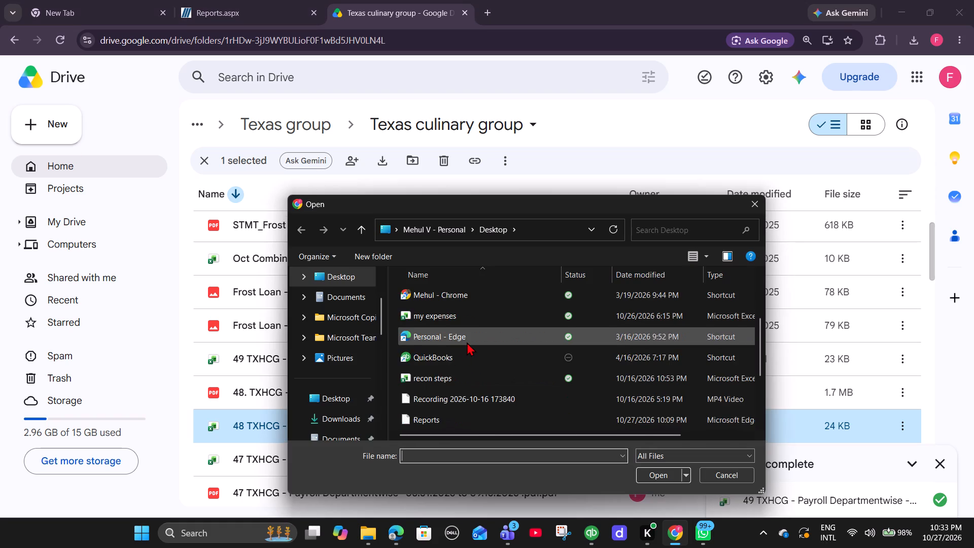
scroll(467, 342, "down", 2)
left_click(454, 374)
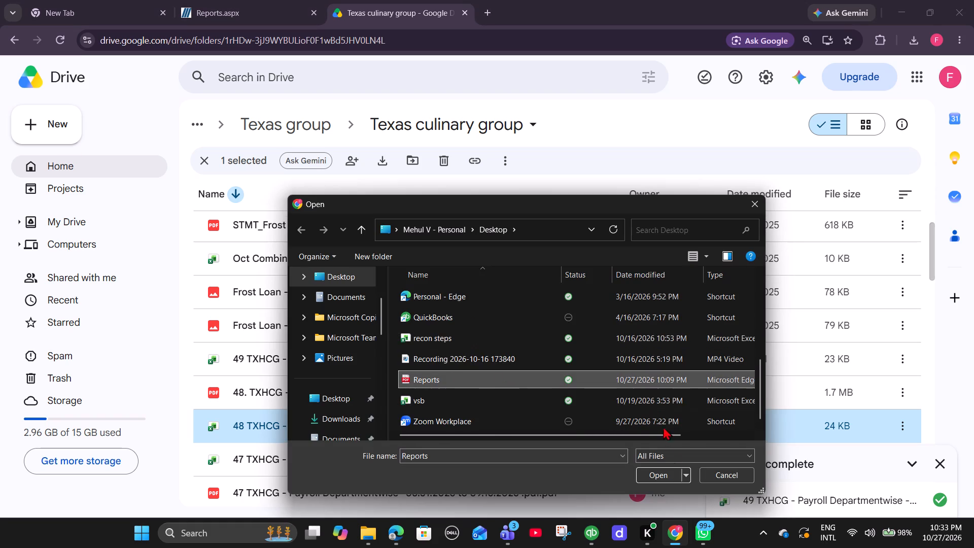
left_click(661, 476)
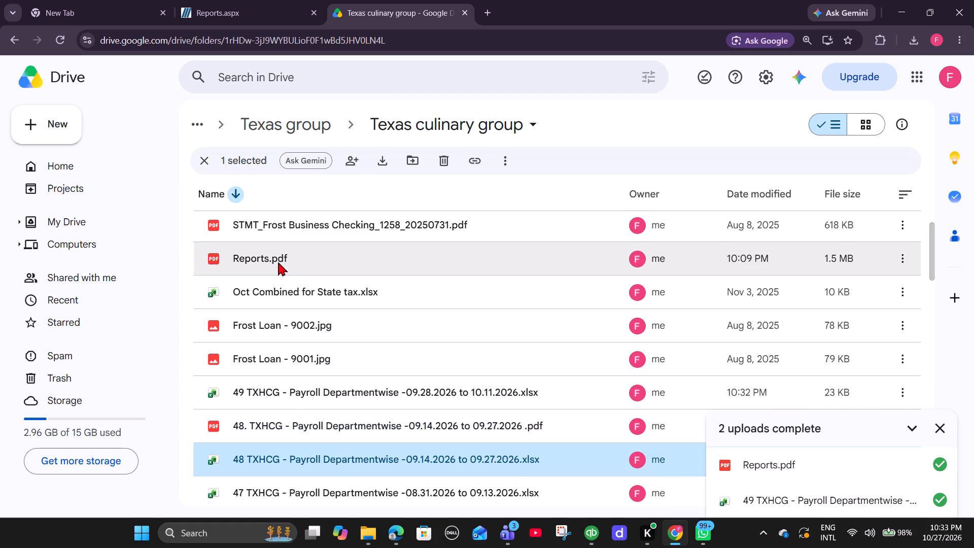
Preview the uploaded Reports.pdf and look through its pages to check the payroll detail, then close the preview.
double_click(260, 260)
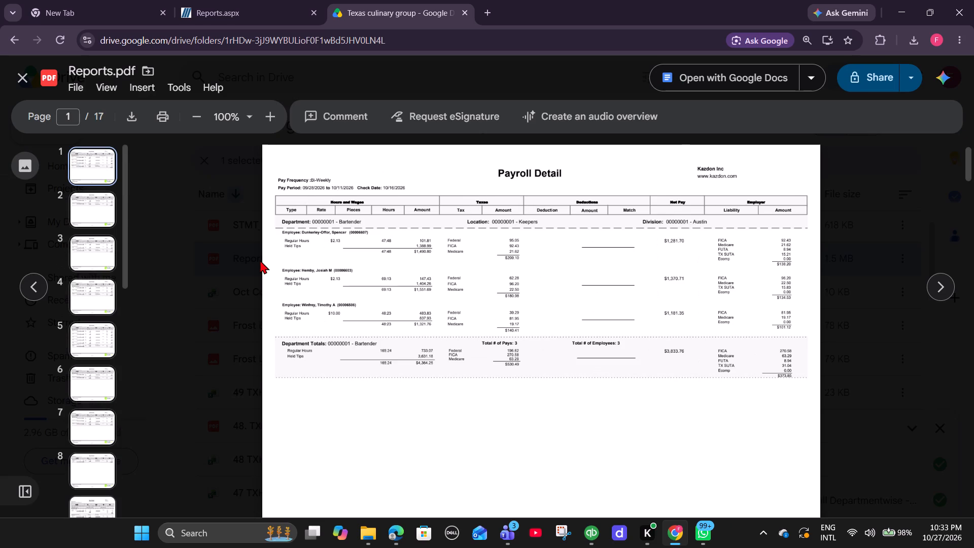
scroll(116, 313, "down", 2)
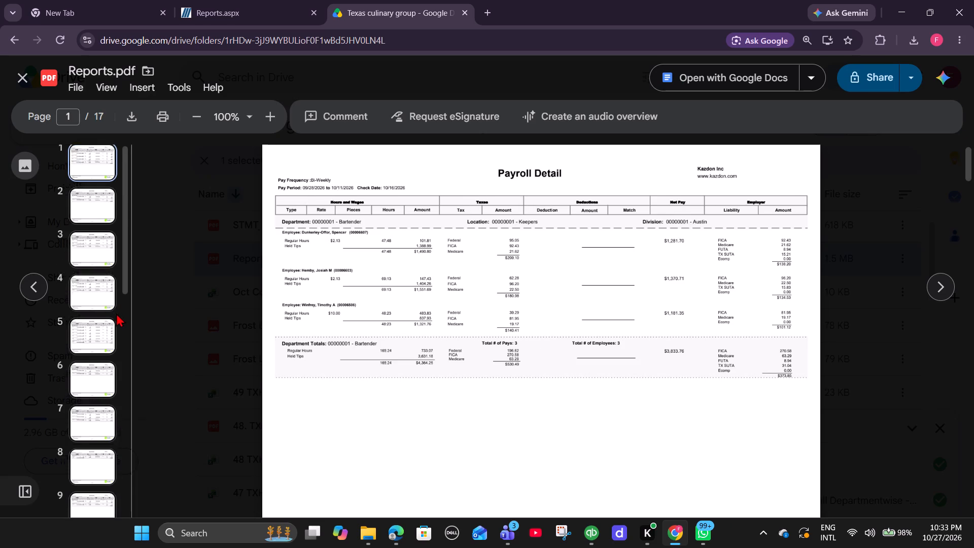
scroll(116, 313, "down", 14)
scroll(116, 313, "up", 3)
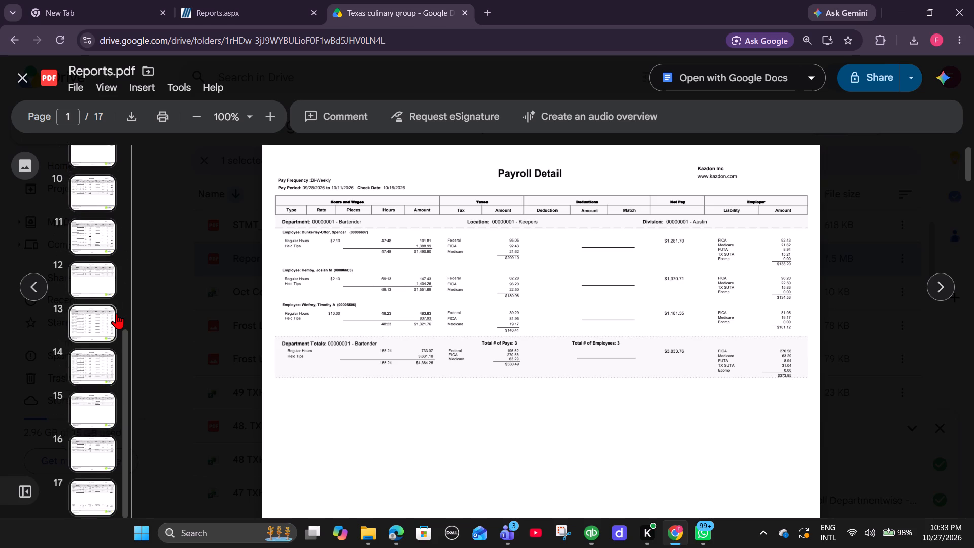
scroll(116, 313, "up", 2)
left_click(12, 78)
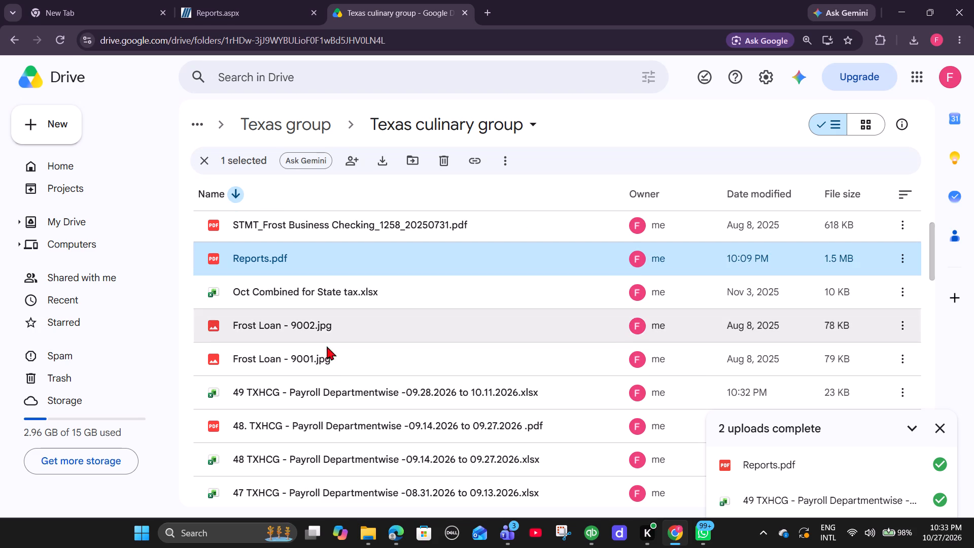
Rename Reports.pdf as 49 TXHCG - Payroll Departmentwise -09.28.2026 to 10.11.2026.pdf, copying the name from the matching workbook.
left_click(940, 428)
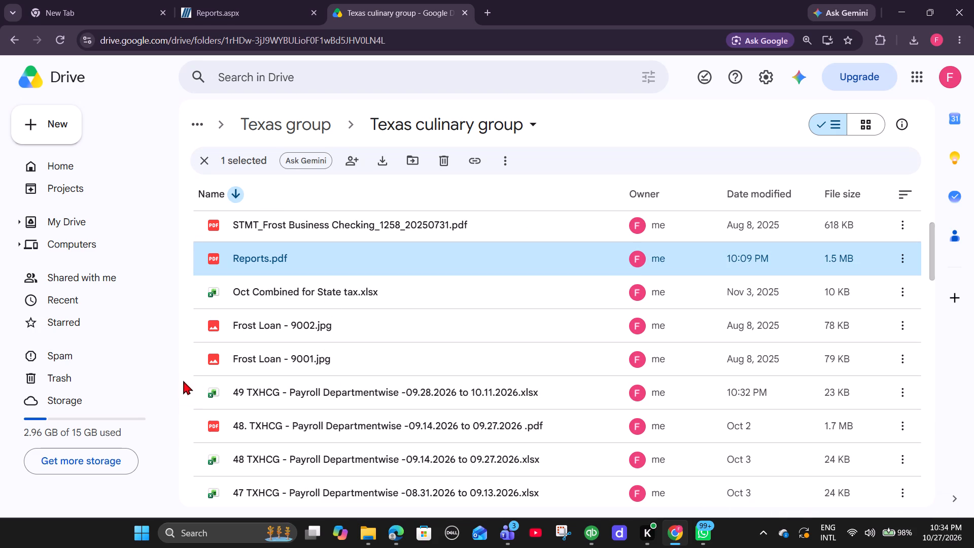
left_click(901, 390)
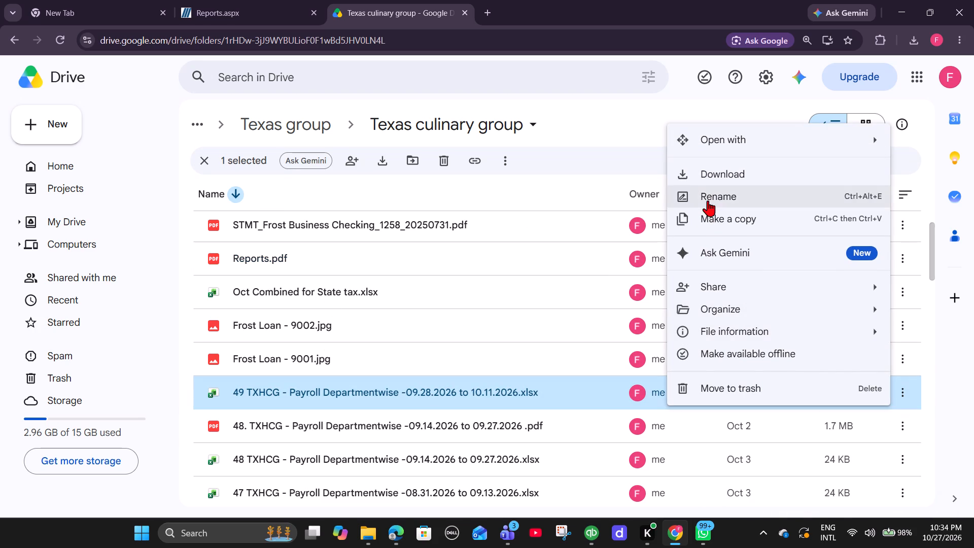
left_click(708, 200)
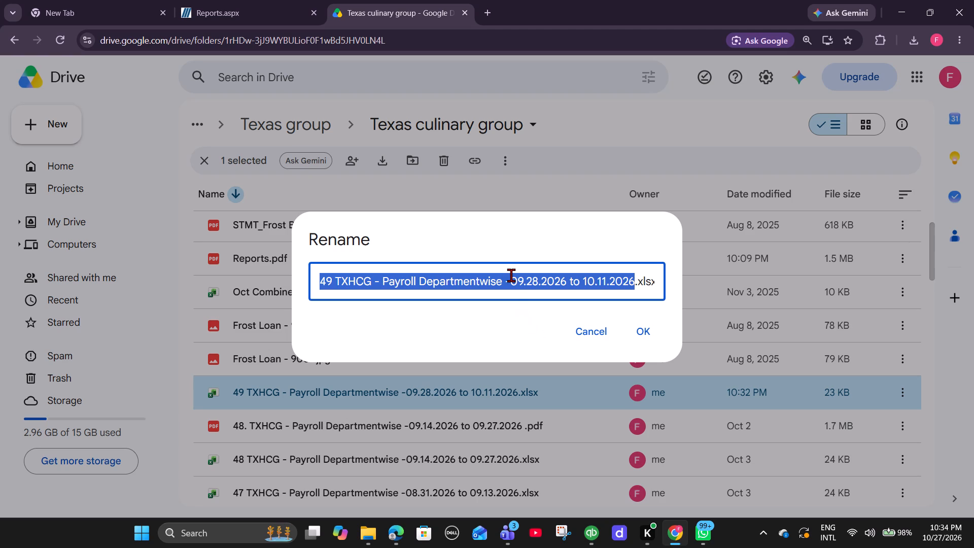
right_click(511, 275)
right_click(495, 287)
left_click(539, 230)
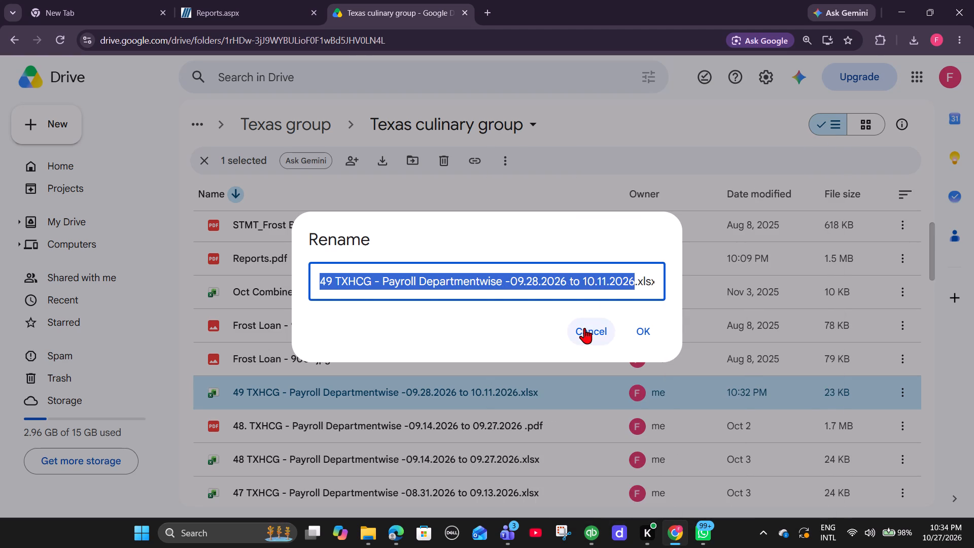
left_click(584, 328)
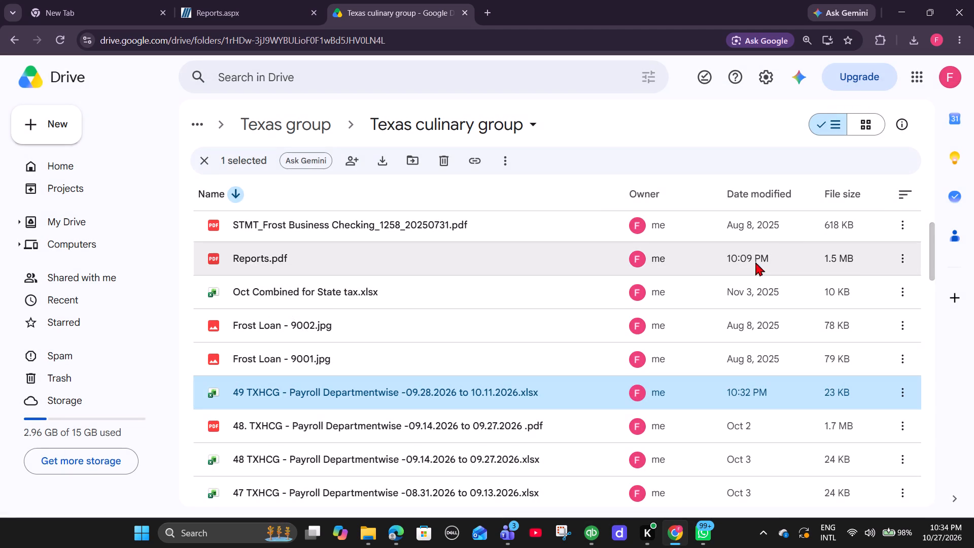
left_click(895, 263)
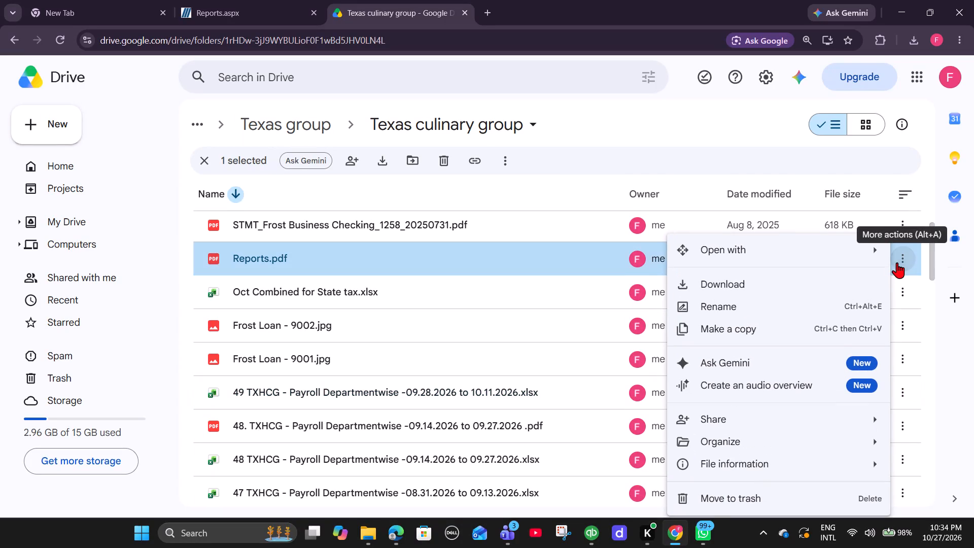
left_click(728, 300)
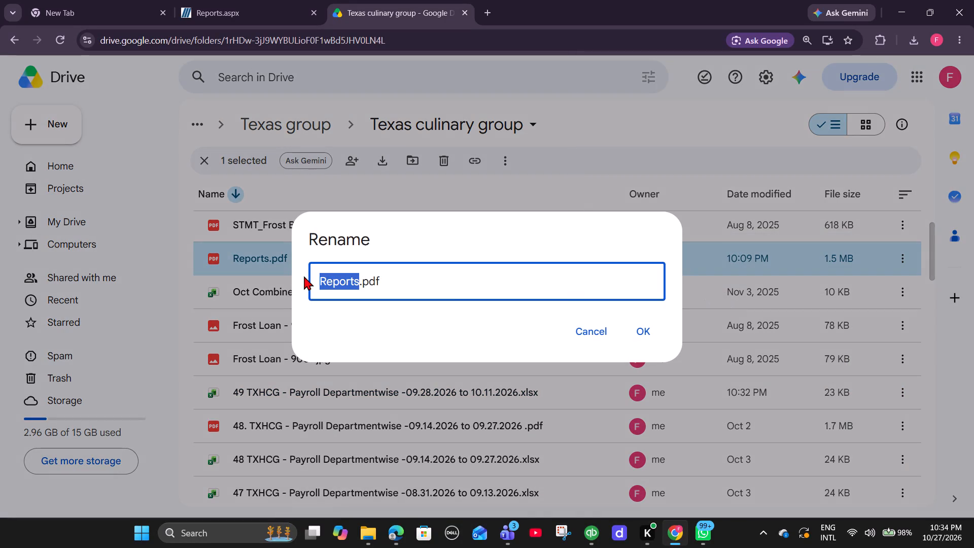
key("ctrl+v")
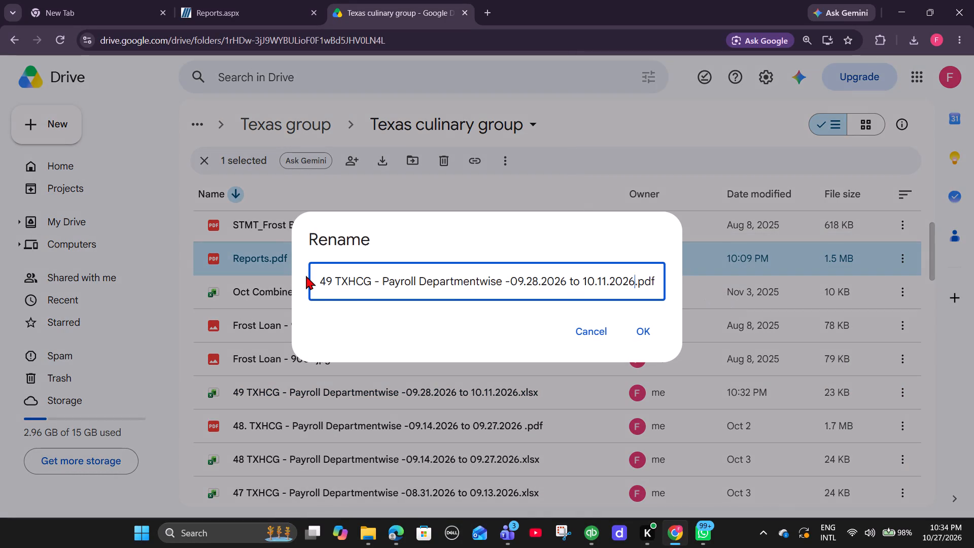
left_click(647, 332)
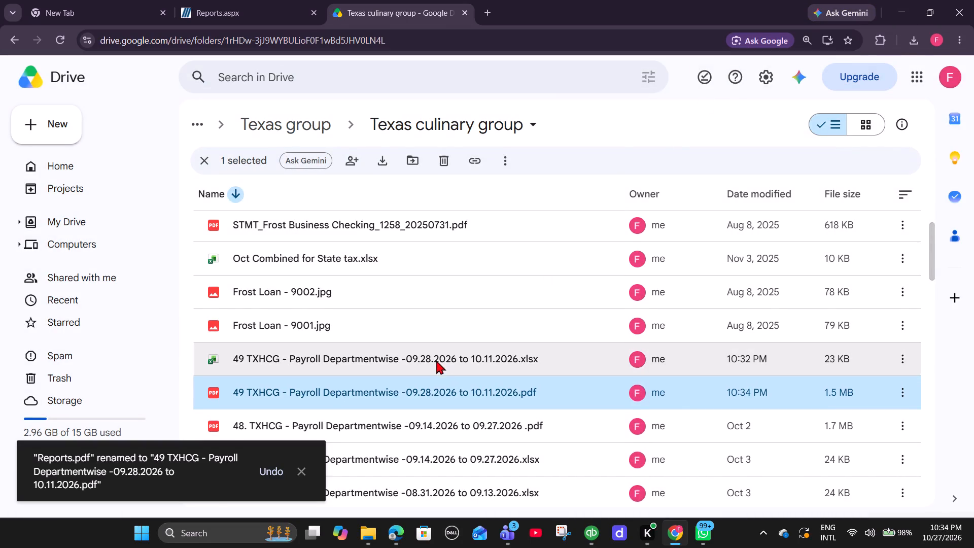
Switch to QuickBooks and recheck the 10/11/2026 payroll entries in the BOH salaries transaction report.
scroll(436, 360, "up", 10)
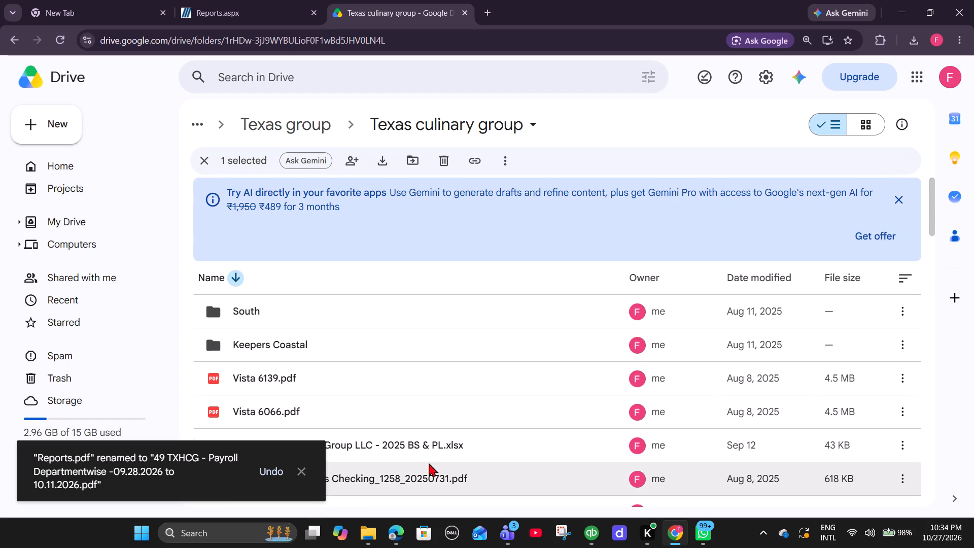
left_click(605, 536)
scroll(486, 406, "down", 3)
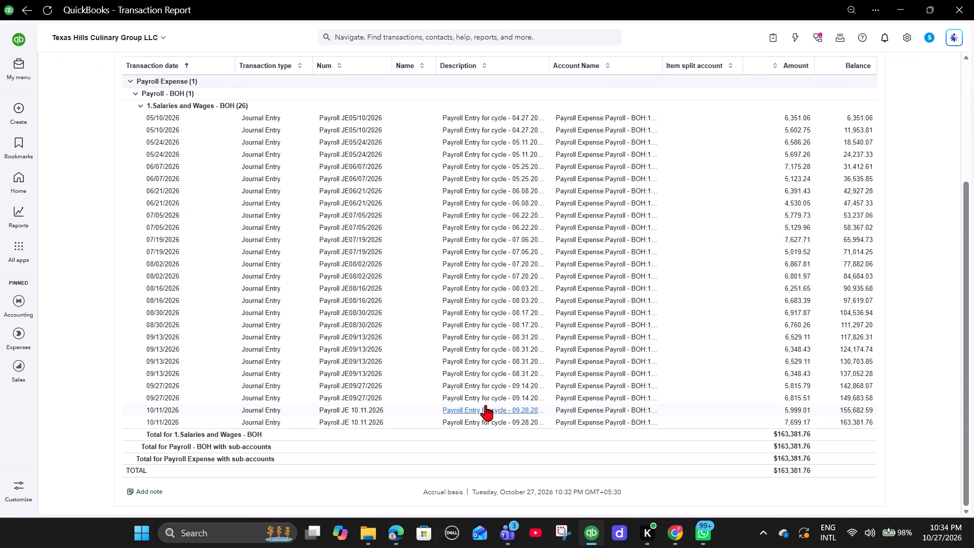
scroll(419, 416, "up", 9)
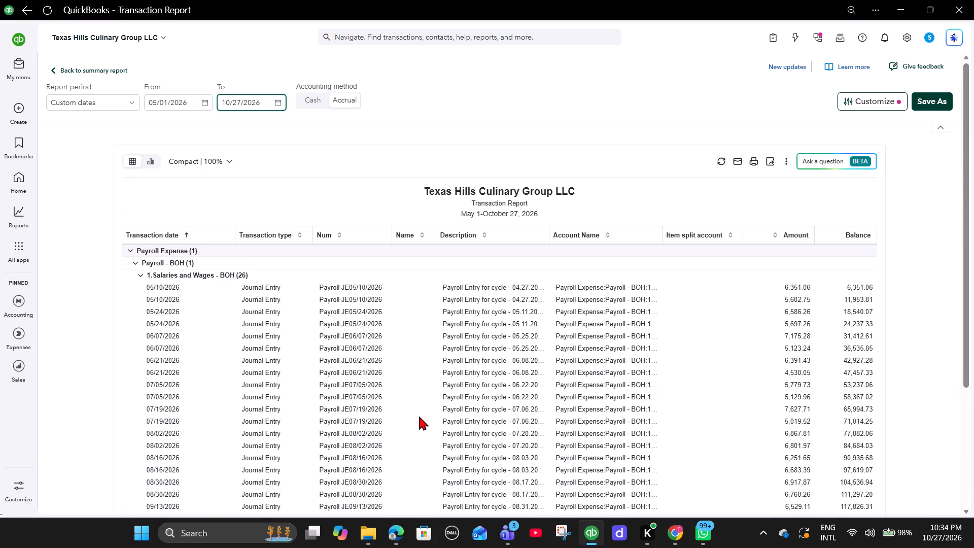
scroll(419, 416, "up", 5)
Return to the Profit and Loss by Month summary report and look it over up to its header.
left_click(119, 73)
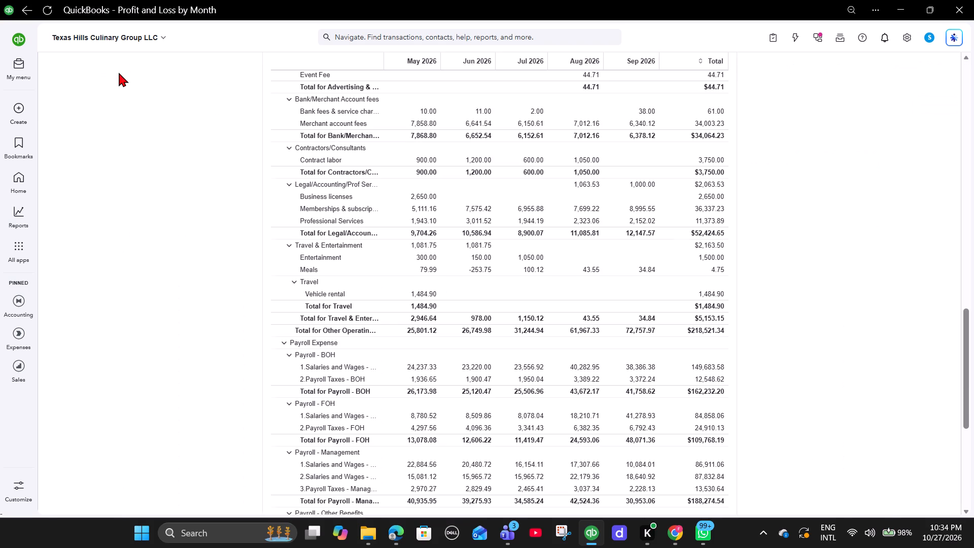
scroll(803, 213, "up", 2)
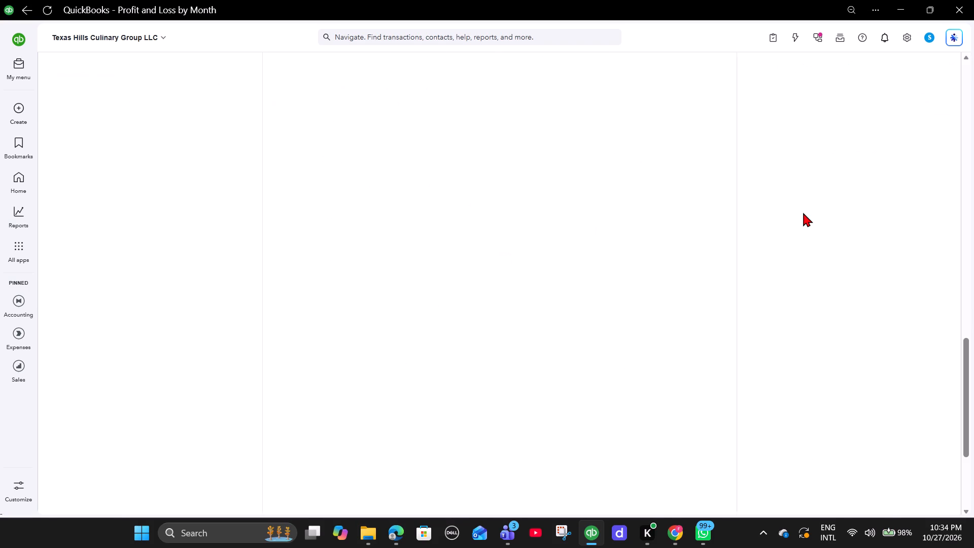
scroll(803, 213, "up", 13)
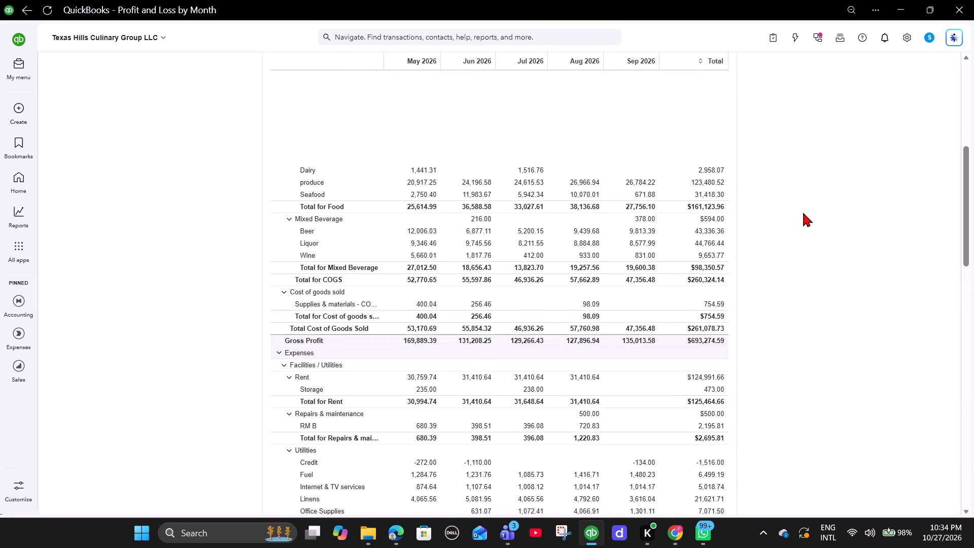
scroll(803, 213, "down", 3)
scroll(803, 213, "up", 8)
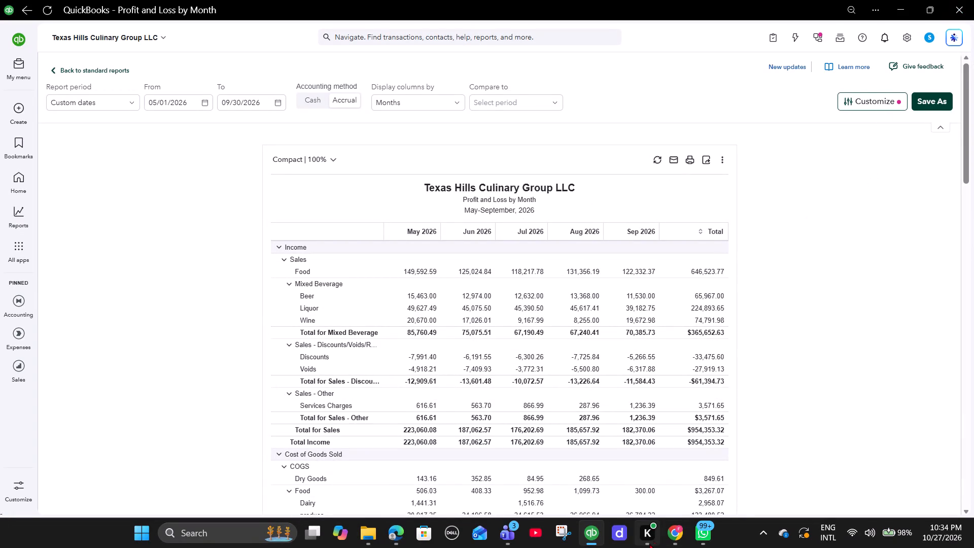
Switch to Chrome and check the 49 TXHCG payroll workbook and PDF in the Texas culinary group folder.
left_click(683, 541)
scroll(483, 404, "down", 2)
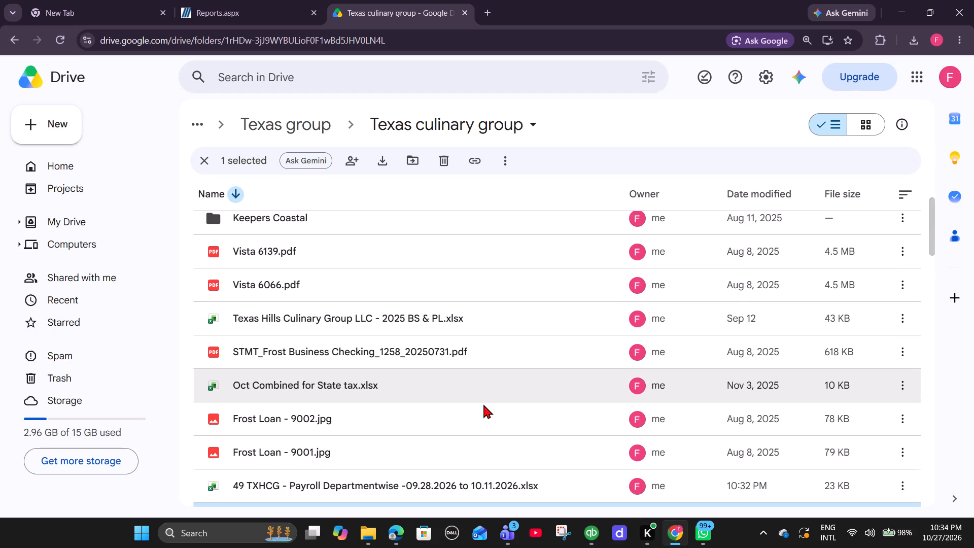
scroll(483, 404, "down", 2)
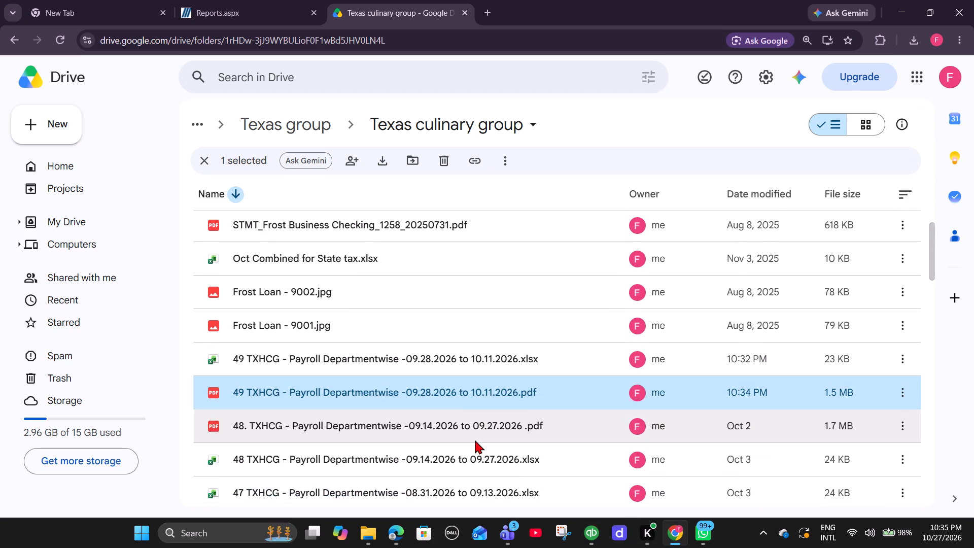
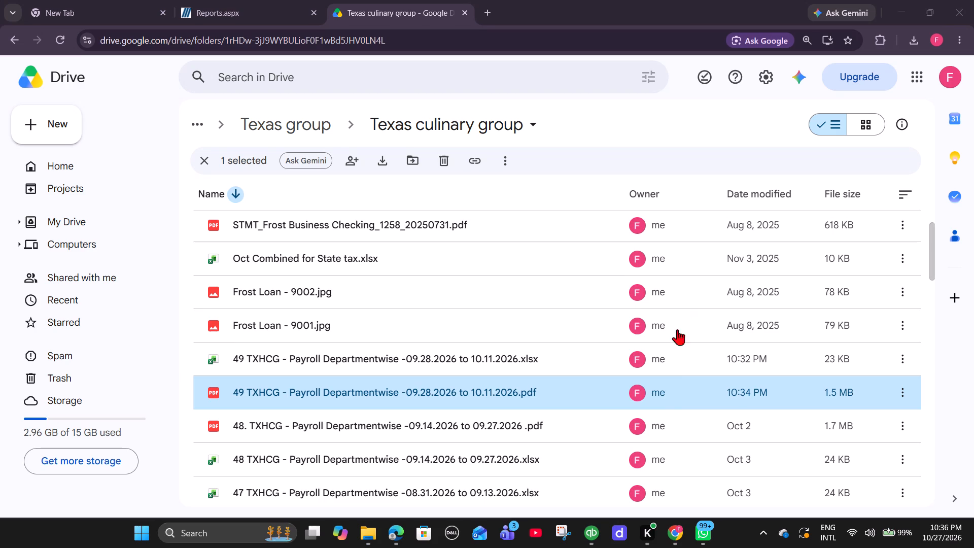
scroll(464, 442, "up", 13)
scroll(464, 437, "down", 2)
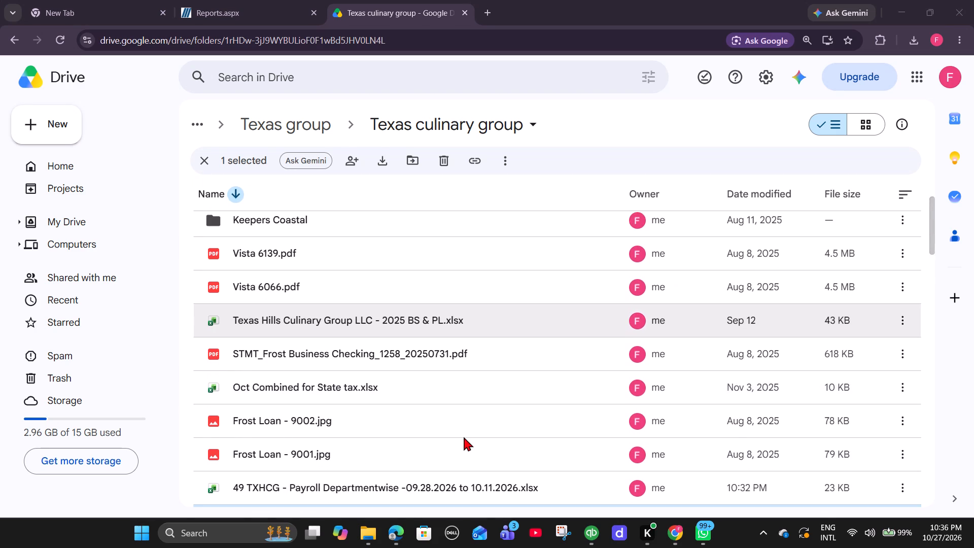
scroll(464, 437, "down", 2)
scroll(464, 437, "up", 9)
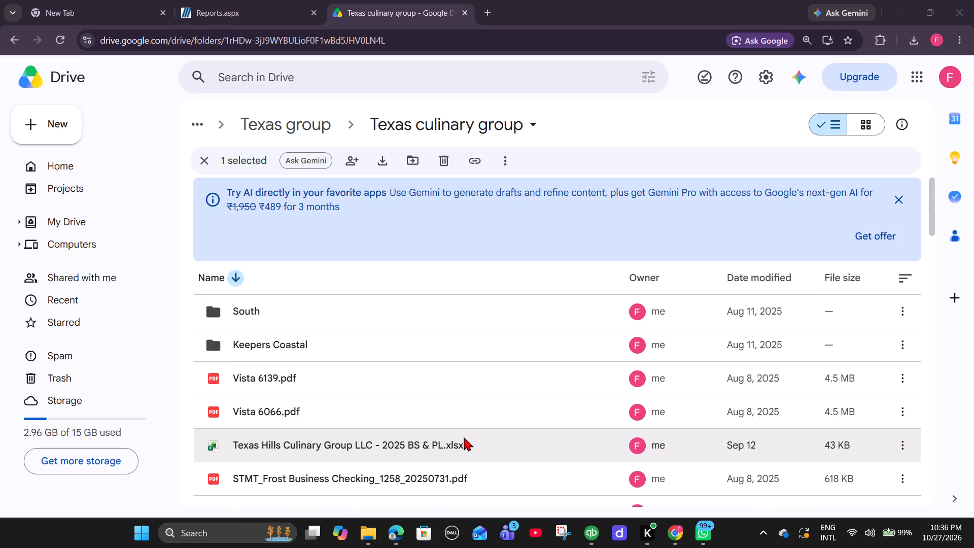
Return from the payroll report PDF to the Employer OnDemand report batch list and log out of the site.
left_click(242, 0)
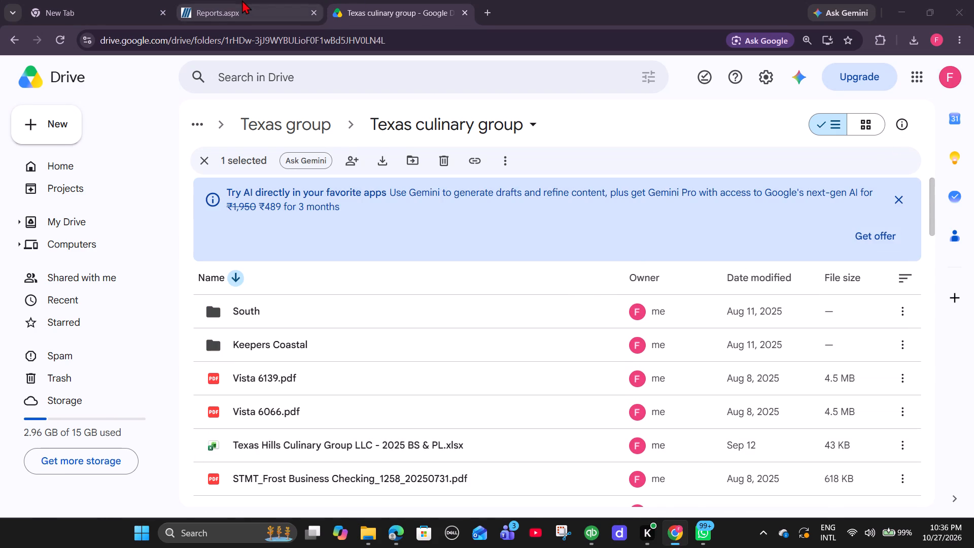
scroll(828, 346, "up", 5)
left_click(16, 40)
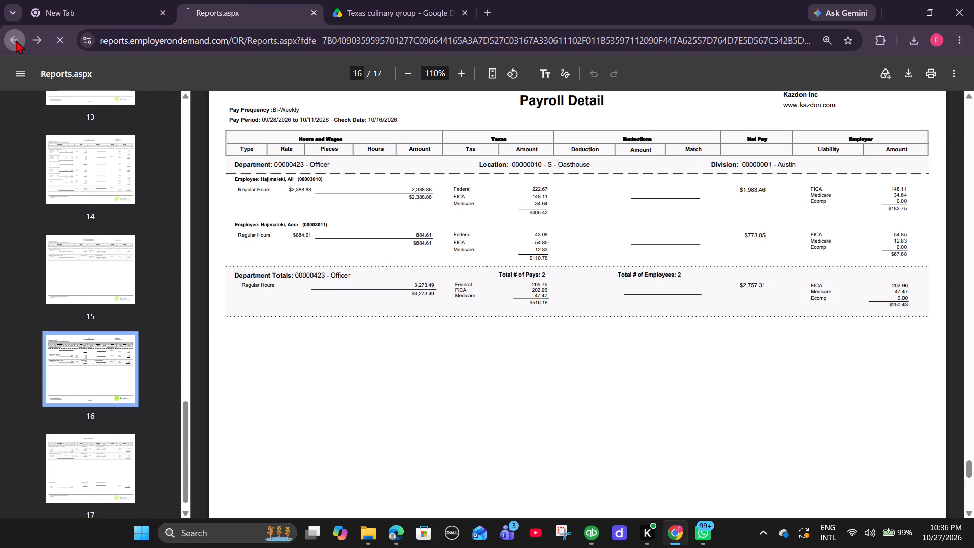
left_click(16, 40)
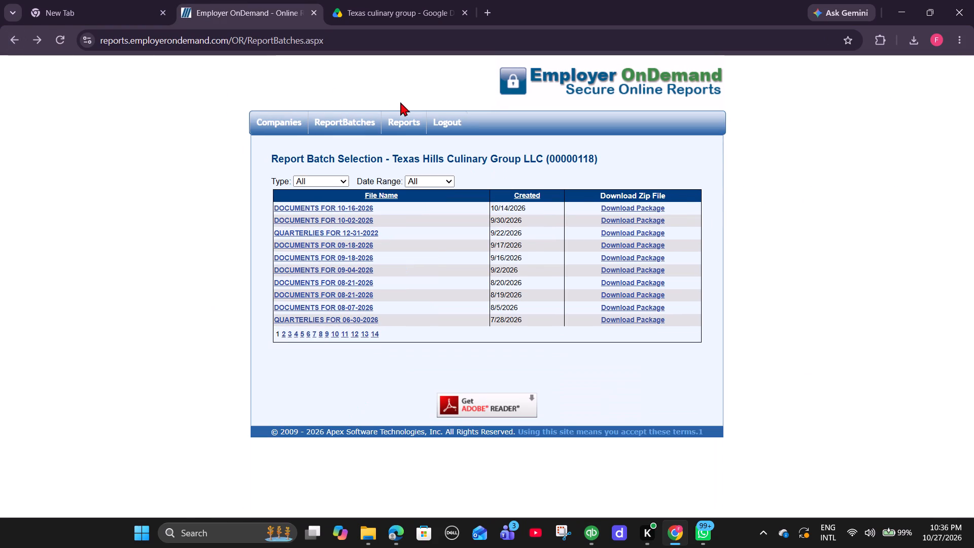
left_click(446, 122)
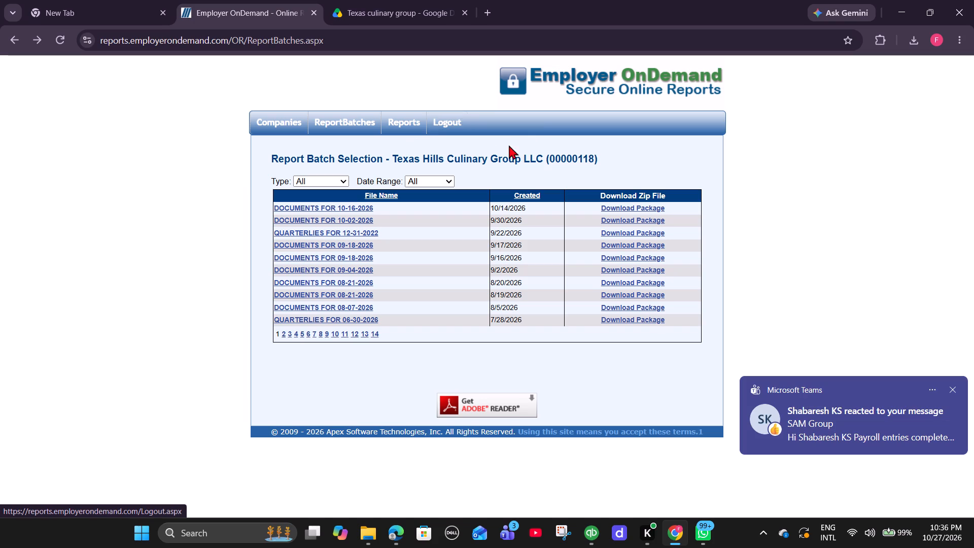
left_click(445, 119)
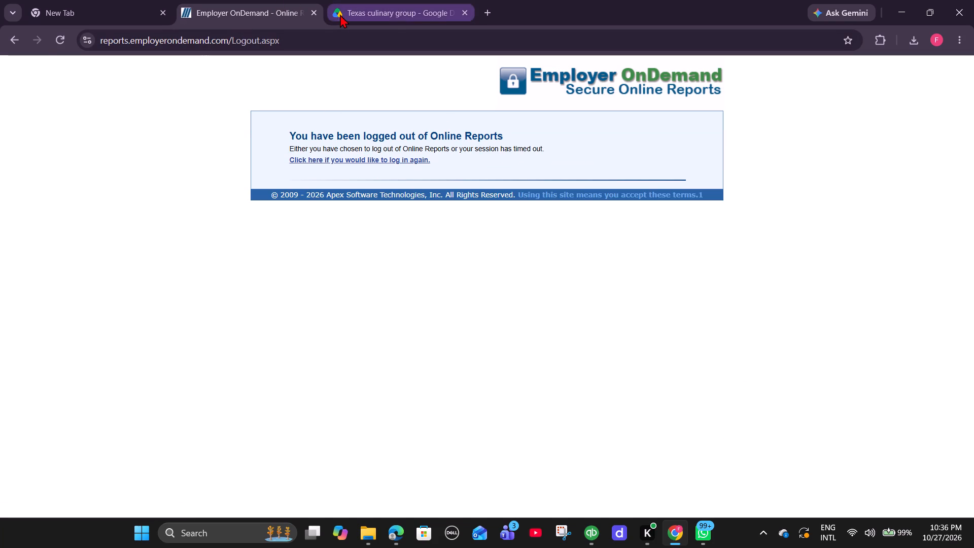
Close the Employer OnDemand, Texas culinary group Drive and New Tab pages so that Chrome is closed.
left_click(311, 11)
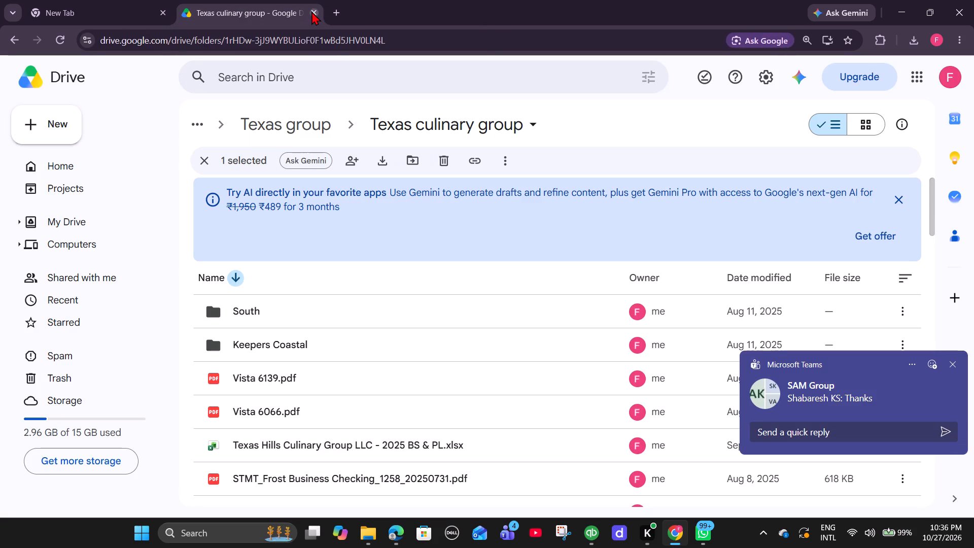
left_click(311, 11)
left_click(166, 12)
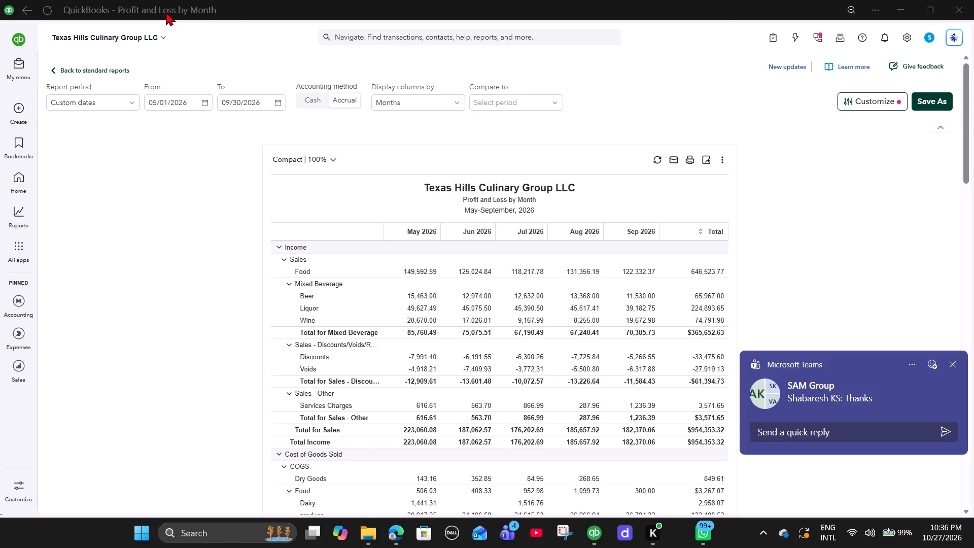
Sign out of the Intuit account in the QuickBooks window showing Profit and Loss by Month.
left_click(925, 32)
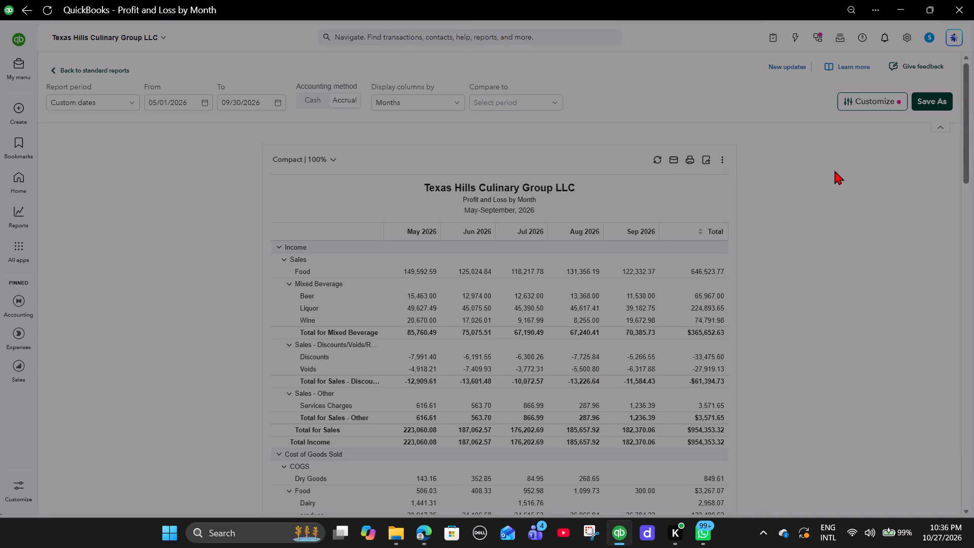
left_click(858, 116)
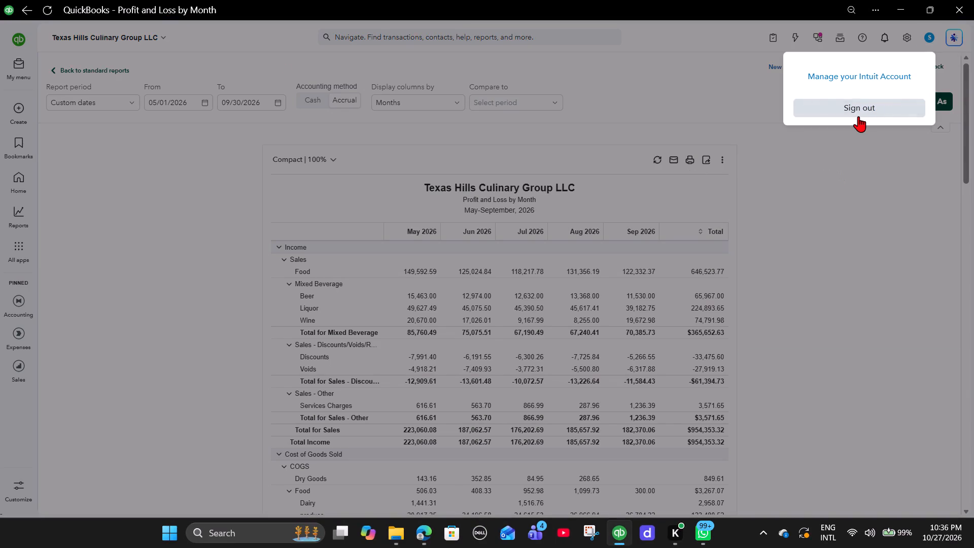
left_click(838, 167)
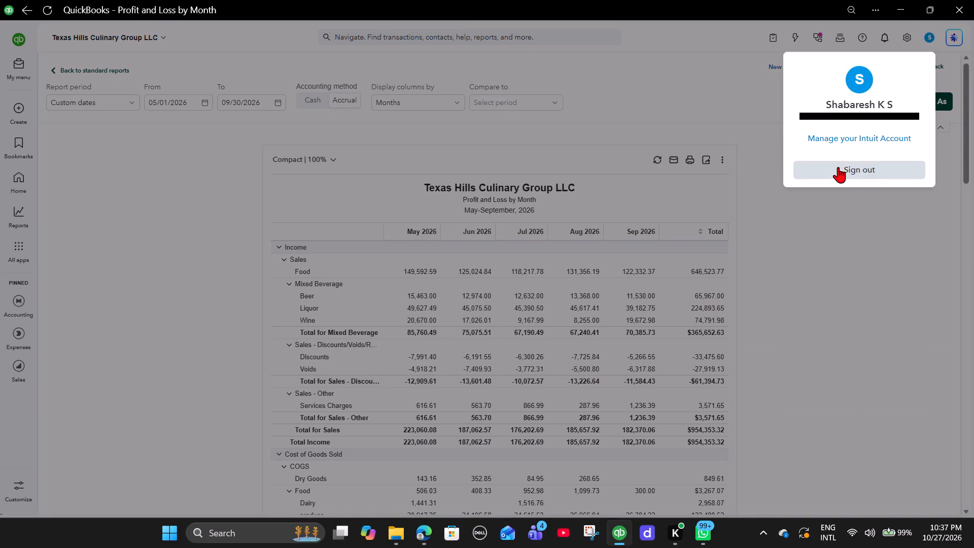